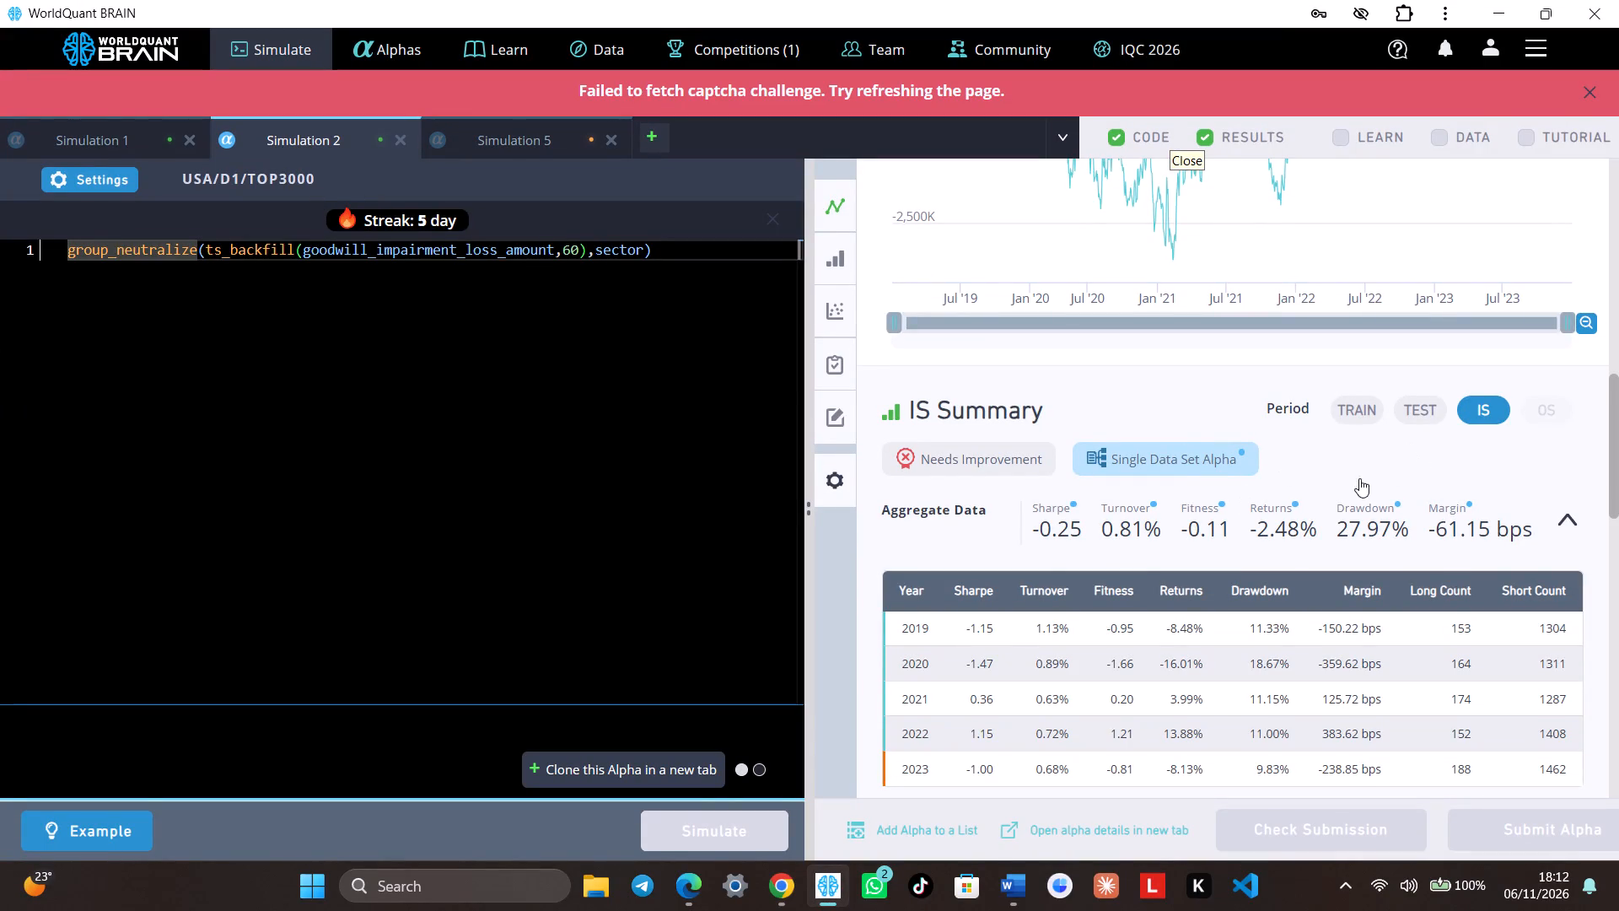
Switch to Simulation 1 to view its alpha expression and simulation results.
left_click(145, 144)
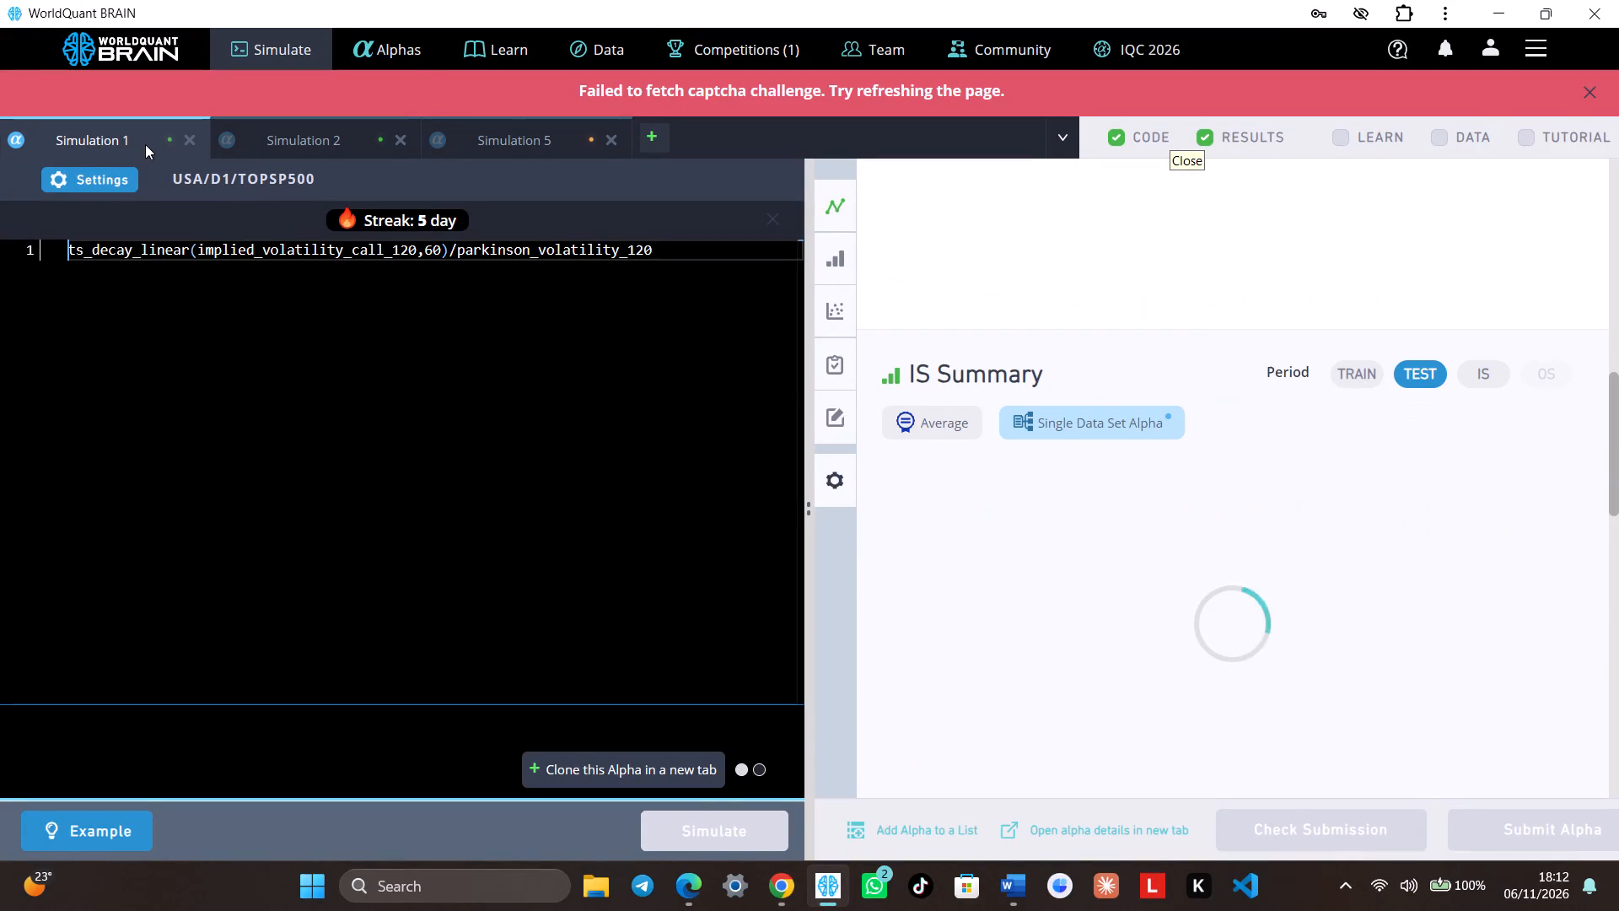
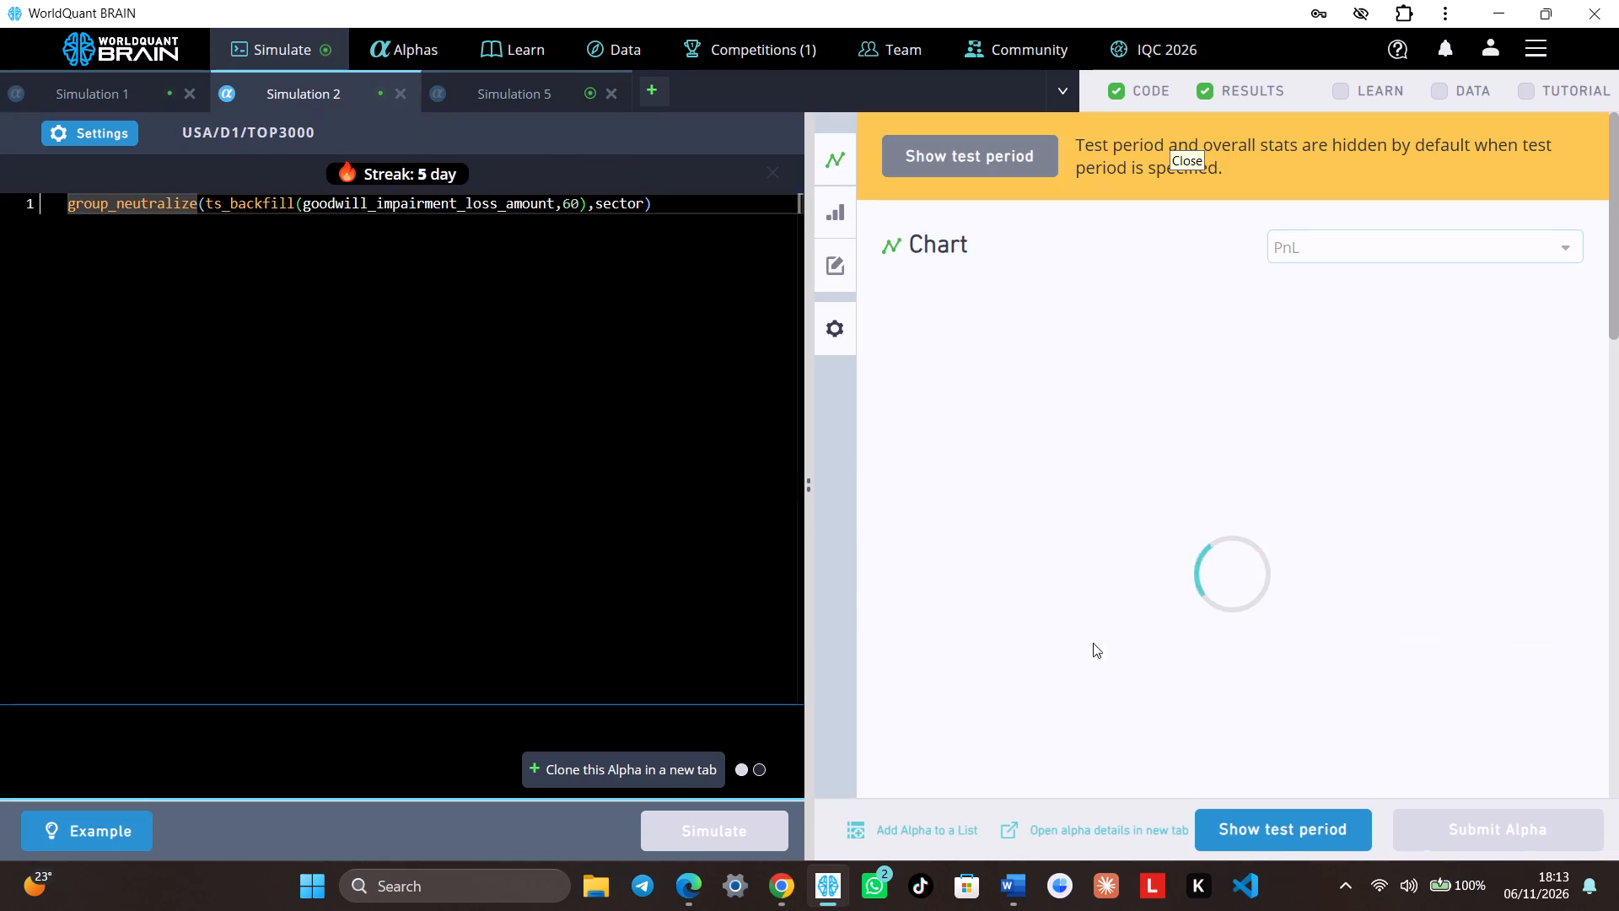
Show the test period for Simulation 2, select the IS period, and expand its failed IS tests.
left_click(1278, 822)
scroll(1284, 638, "down", 6)
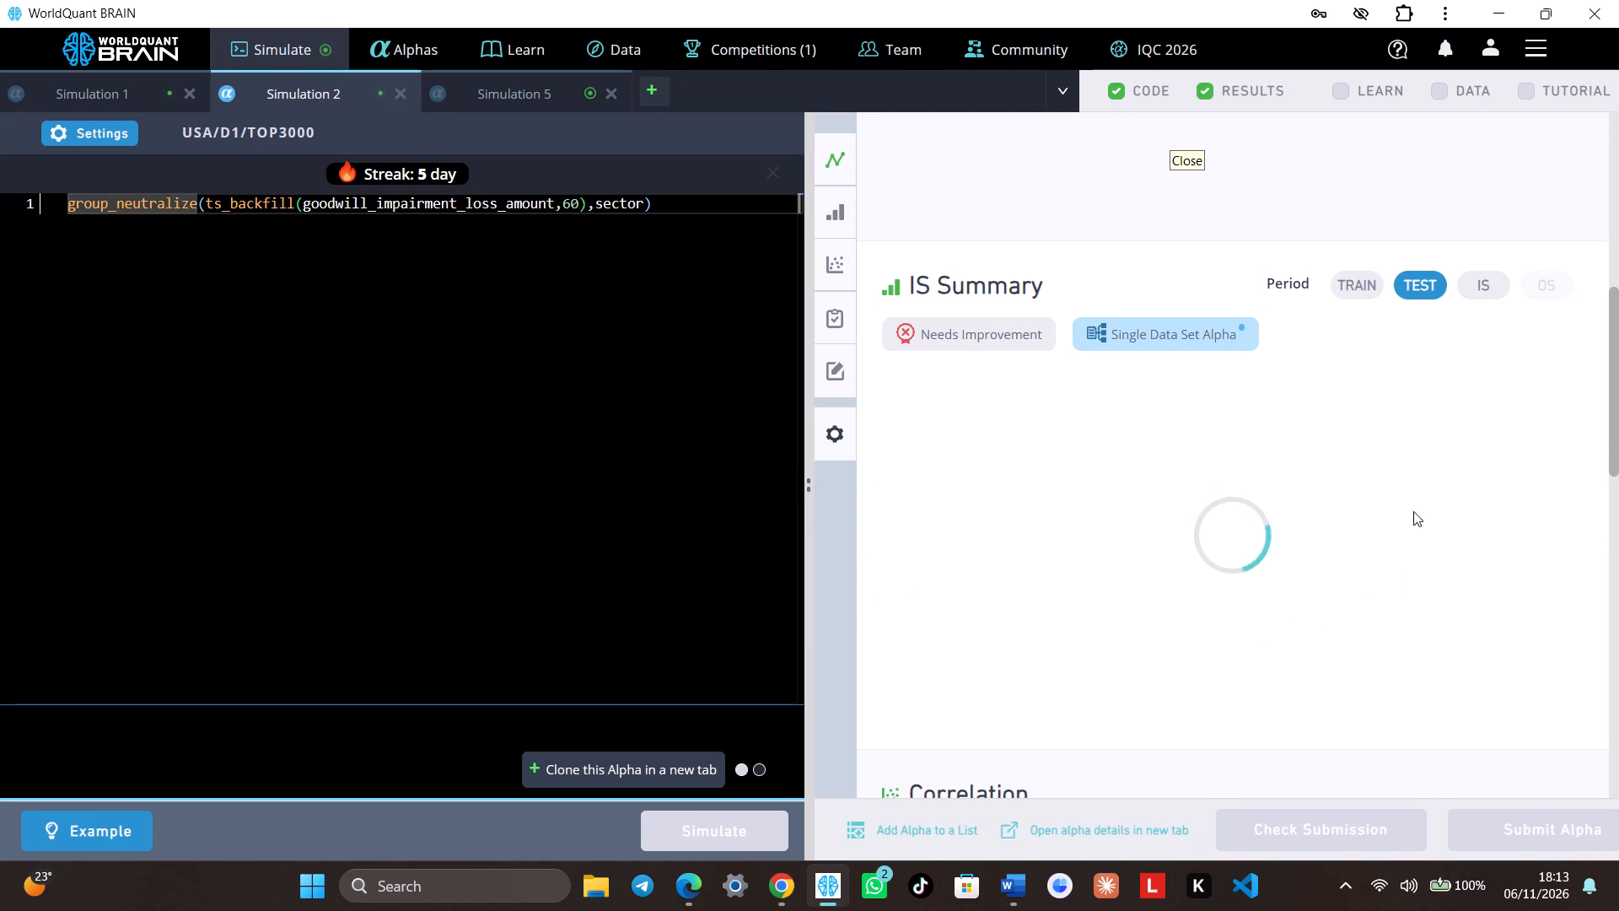
left_click(1497, 288)
scroll(1362, 376, "down", 5)
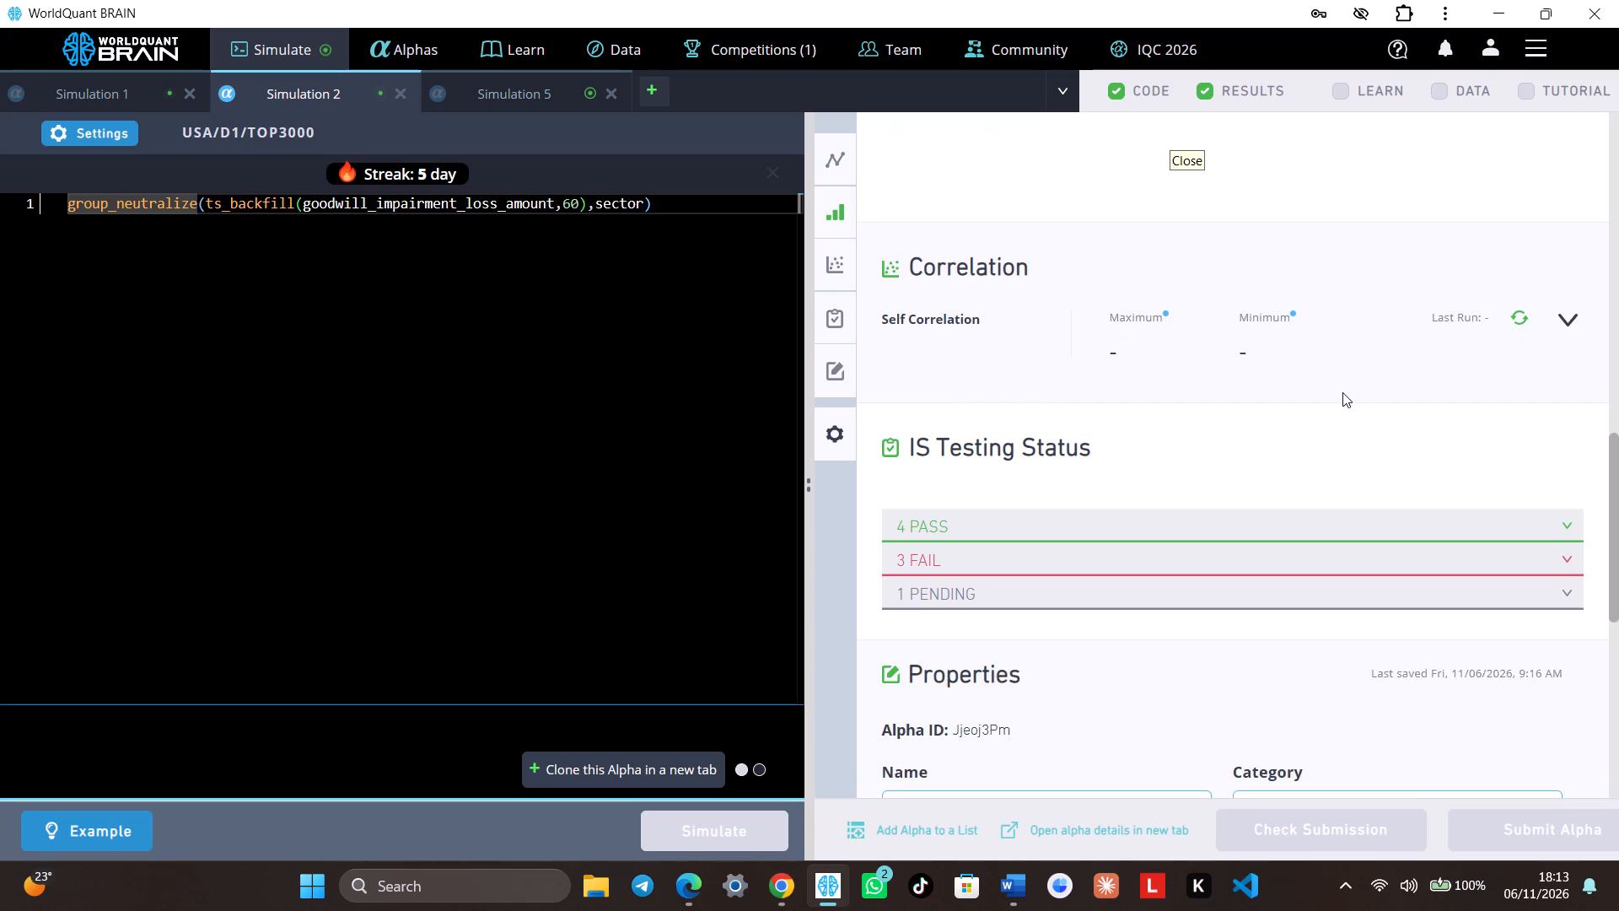
scroll(1342, 394, "down", 2)
left_click(1339, 358)
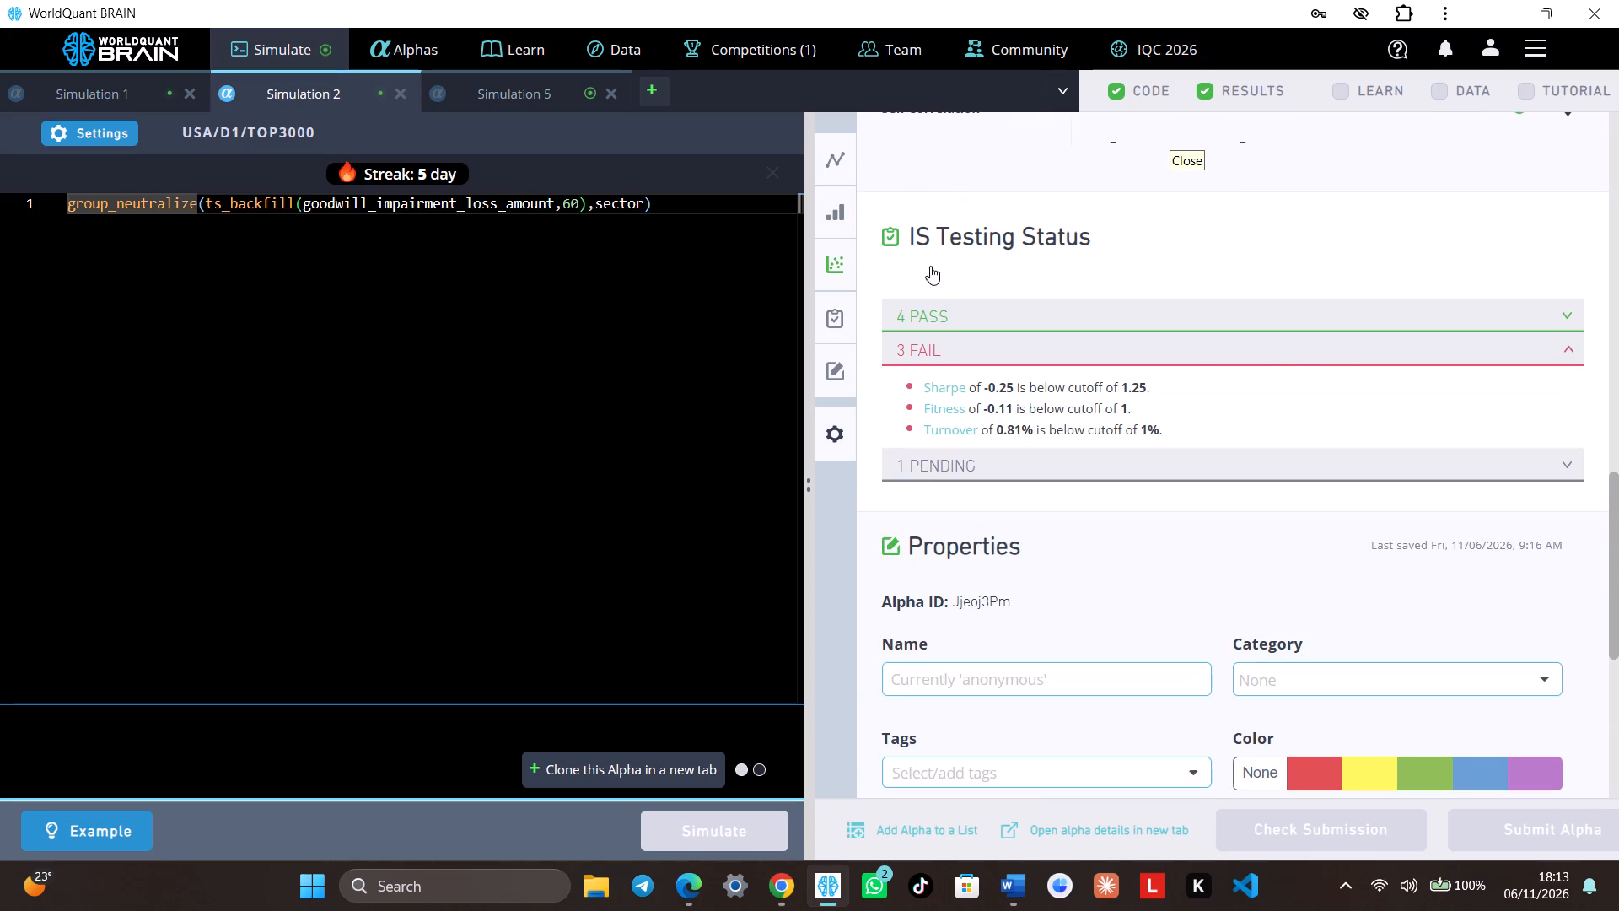
Show the test period for Simulation 5 and review its failed IS tests and yearly IS summary.
left_click(526, 89)
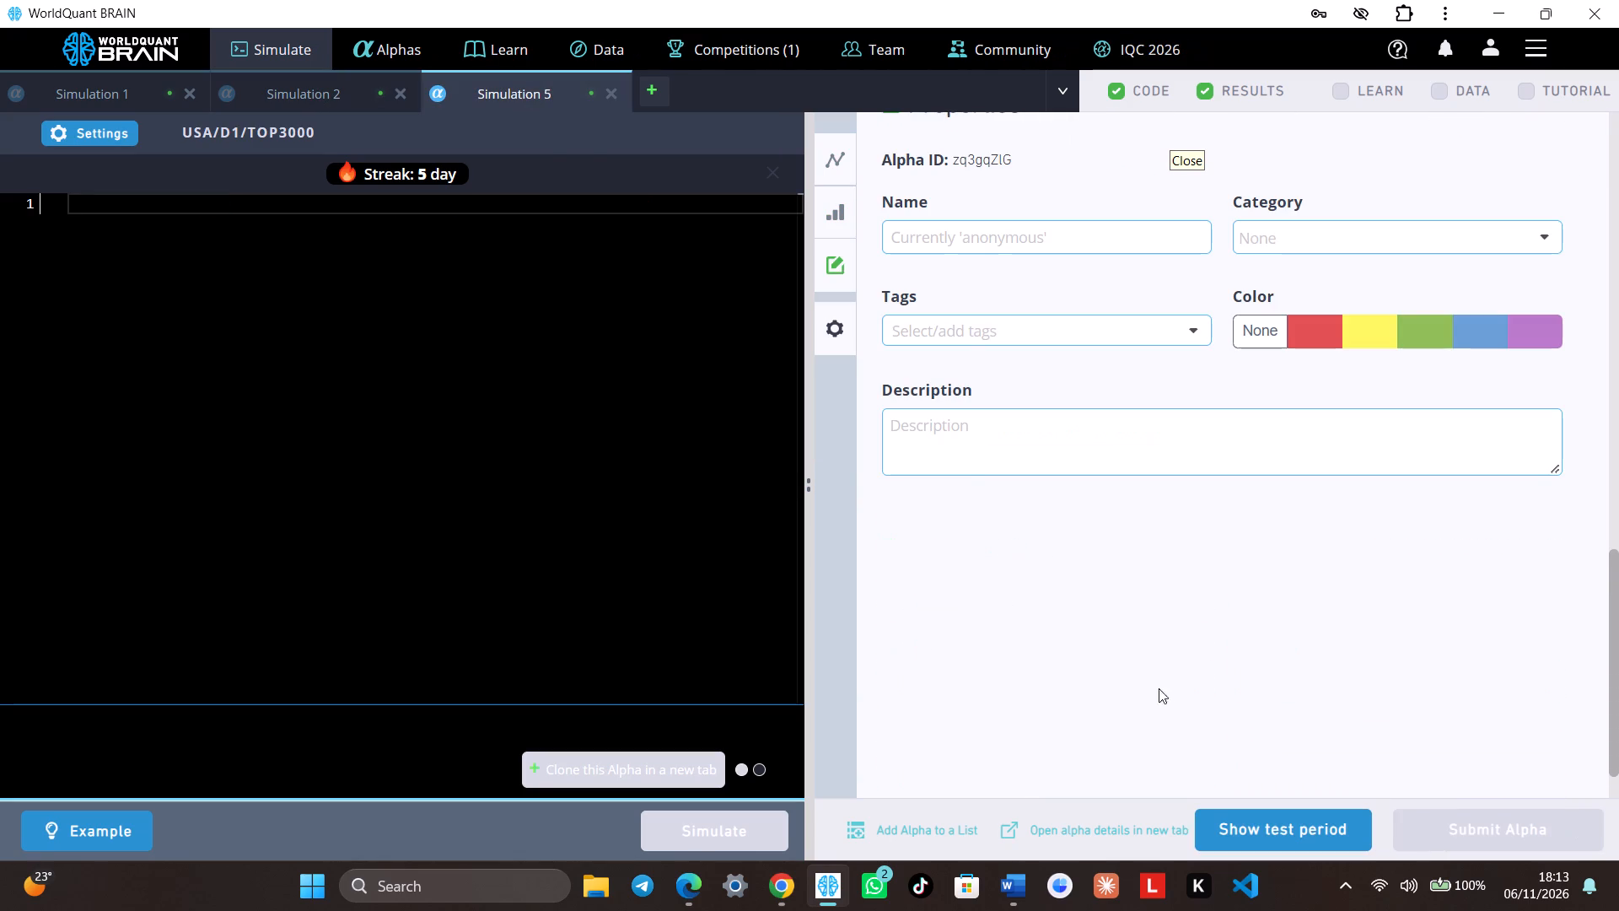
left_click(1215, 825)
scroll(1209, 730, "up", 1)
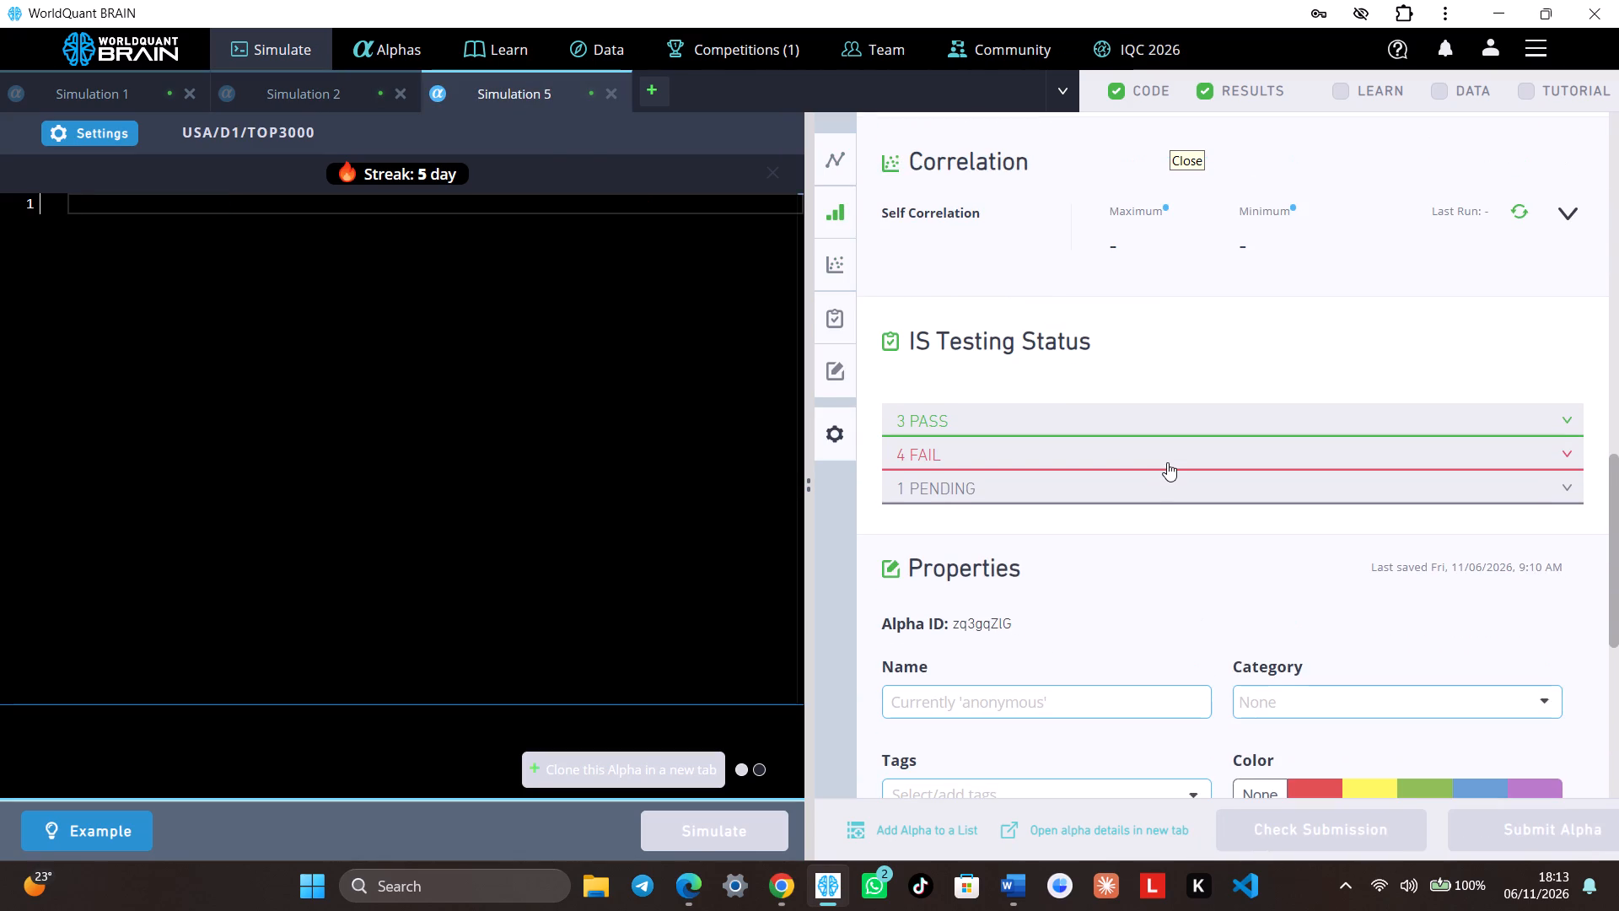
left_click(1166, 456)
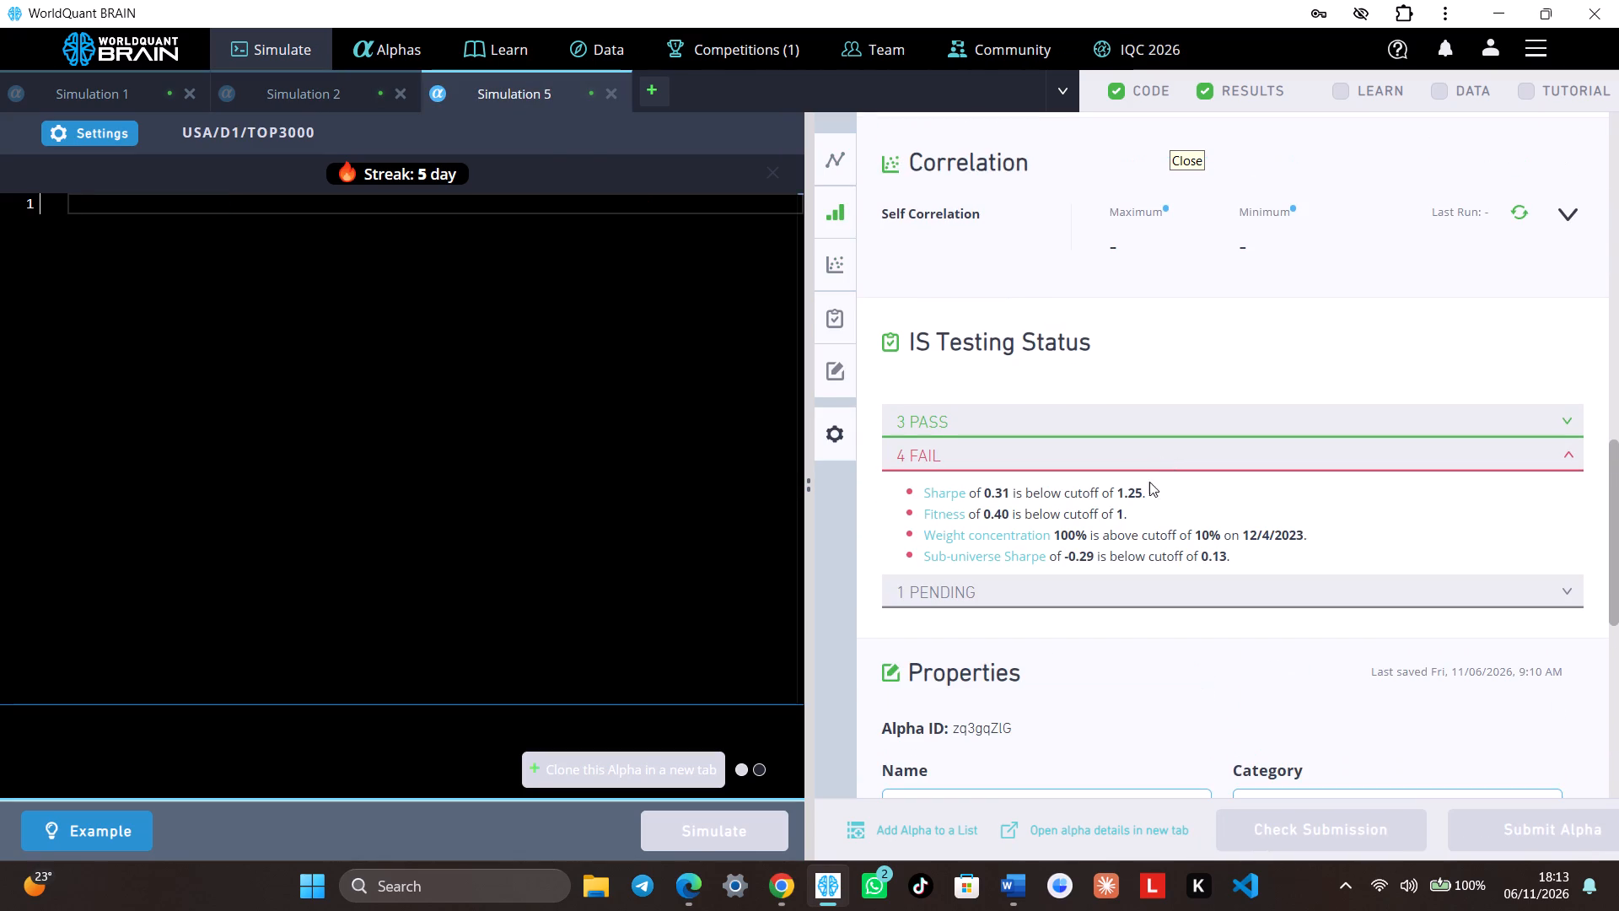
scroll(1138, 501, "up", 5)
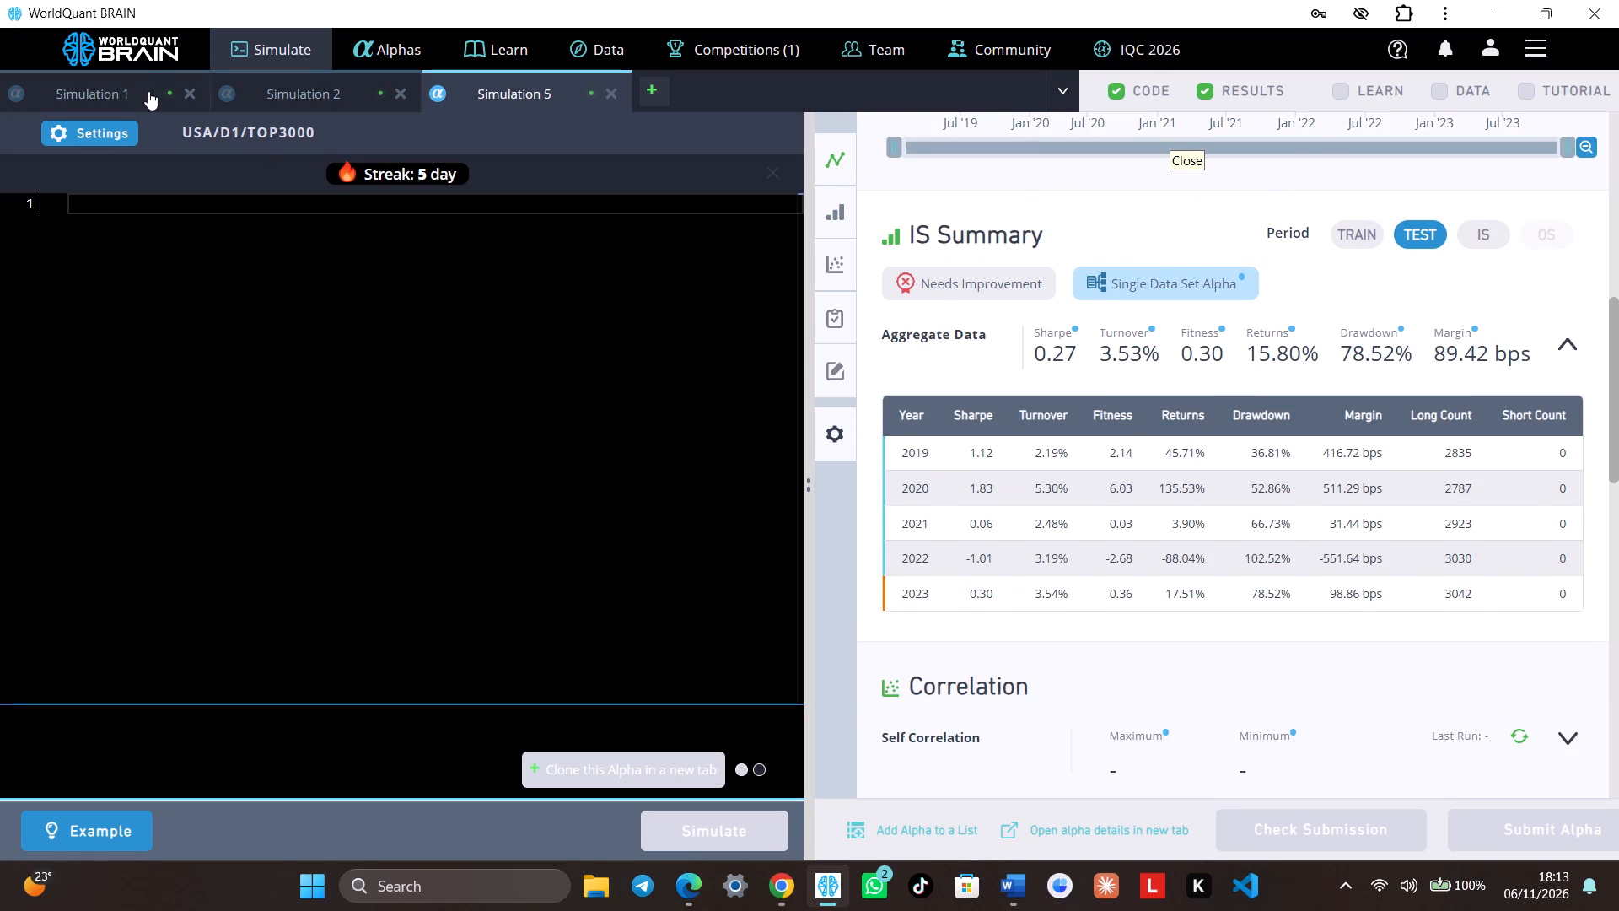
Show the test period for Simulation 1, select the IS period, and expand its failed IS tests.
left_click(148, 91)
scroll(1352, 640, "down", 1)
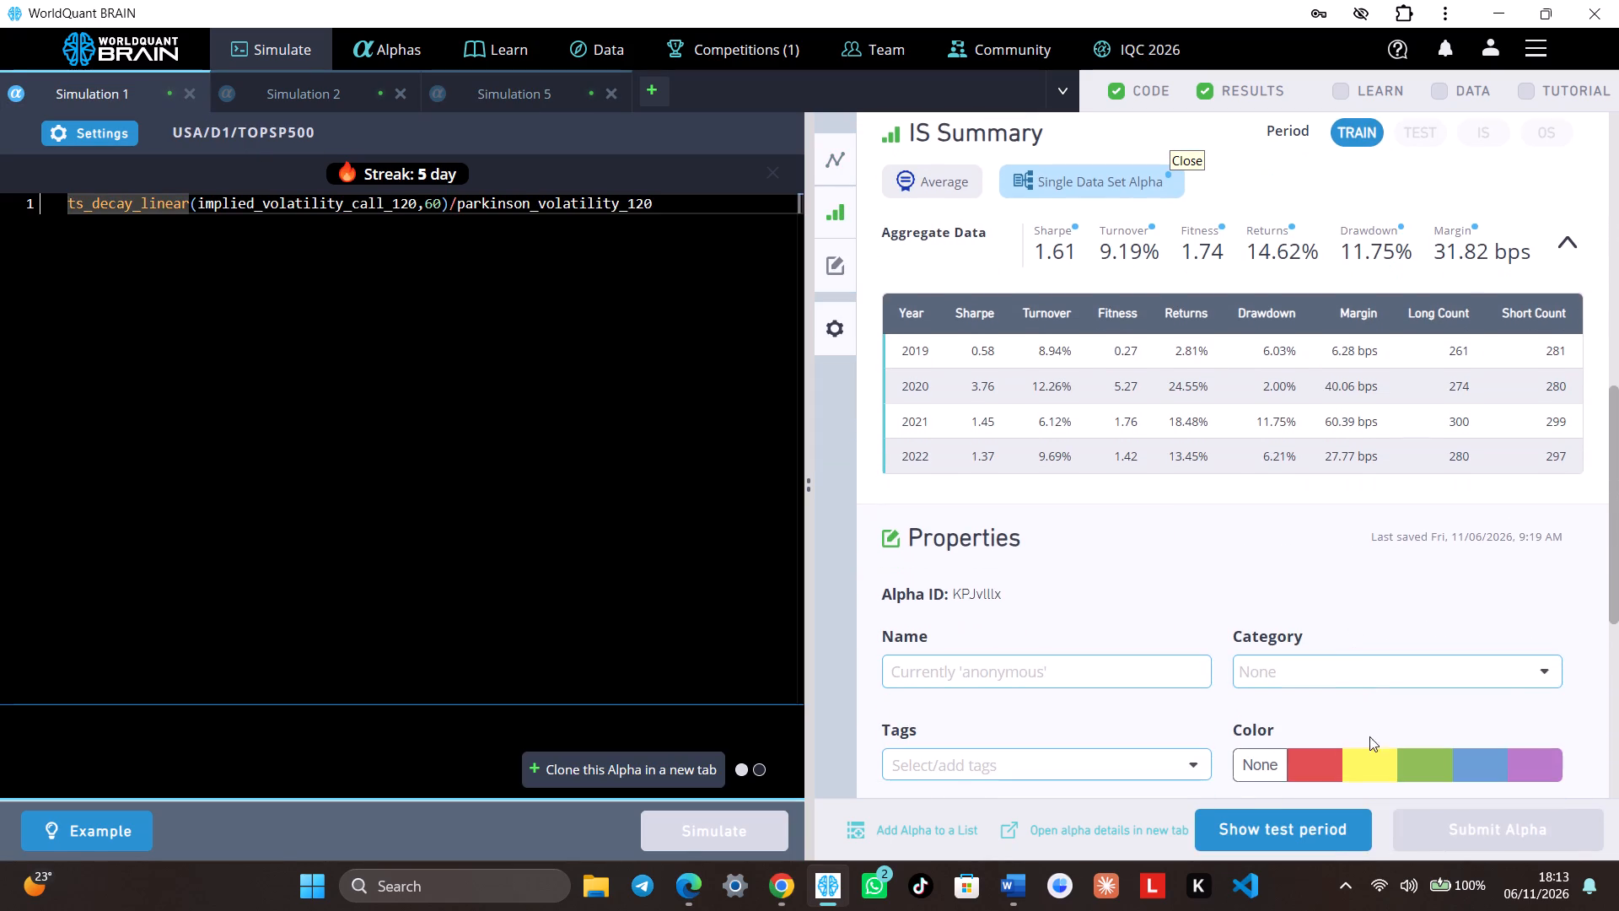
left_click(1358, 823)
scroll(1388, 458, "up", 2)
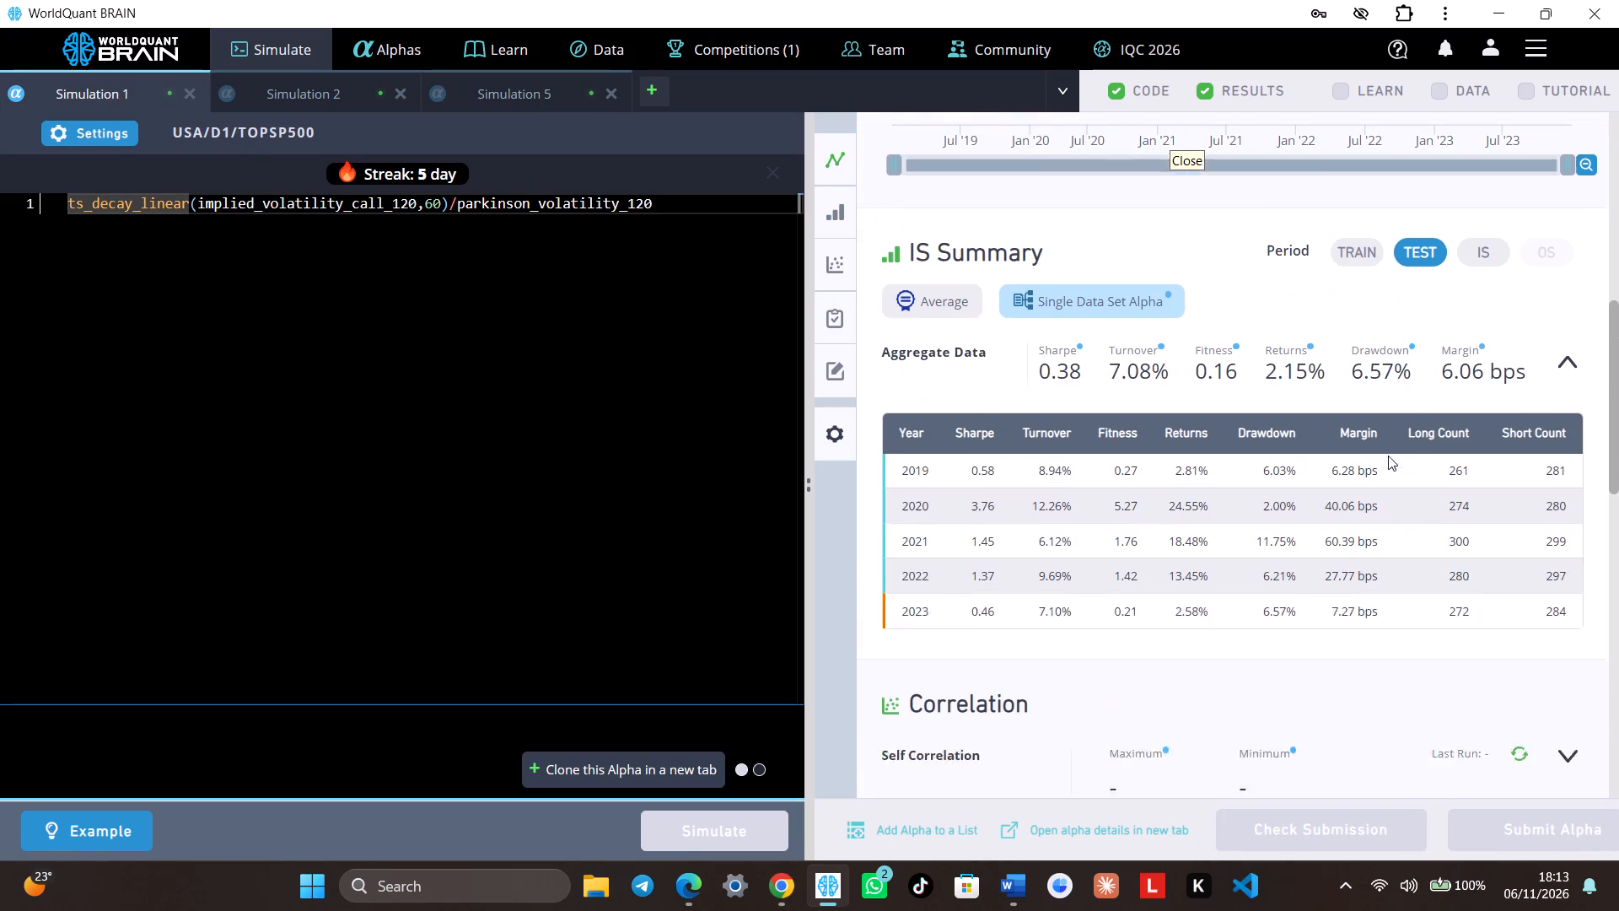
left_click(1486, 339)
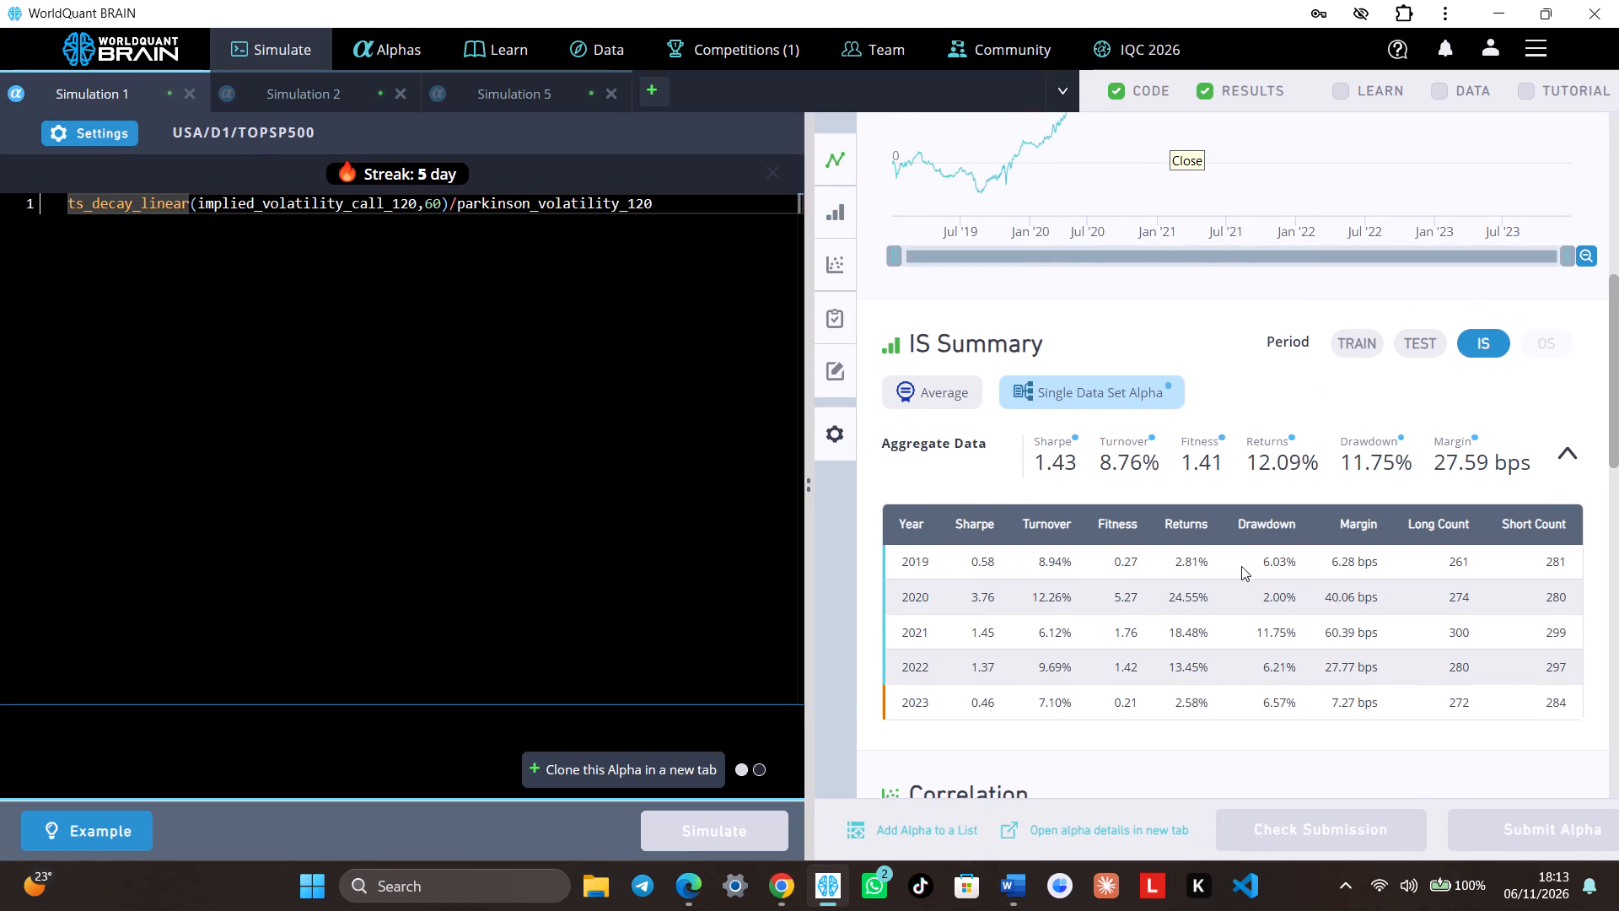
scroll(1241, 566, "down", 4)
left_click(1199, 650)
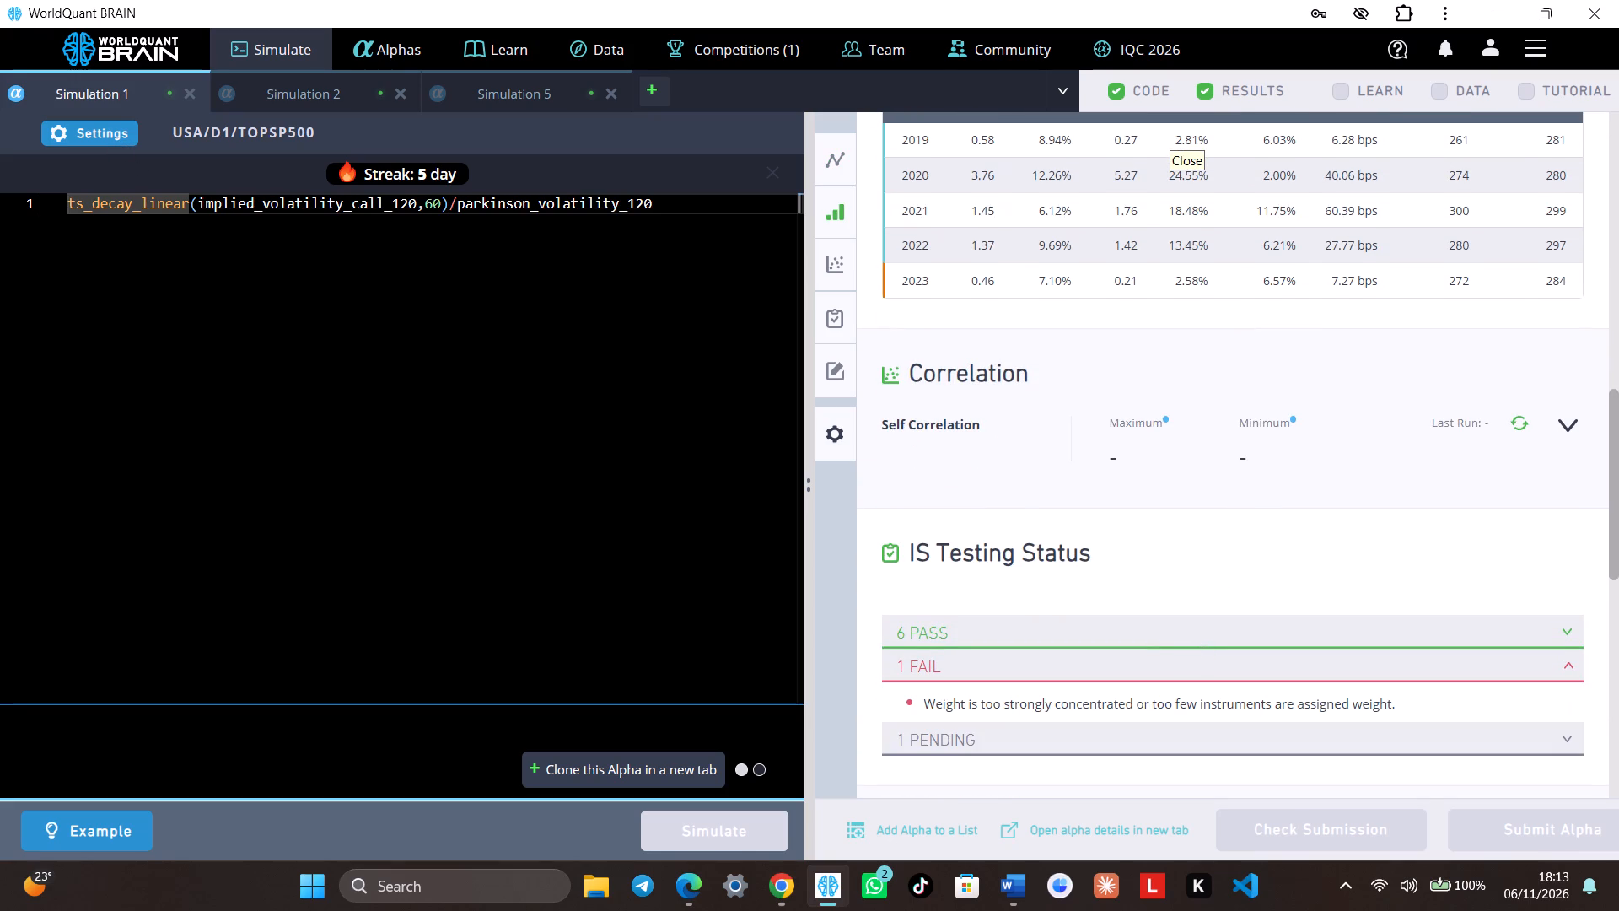
Enclose parkinson_volatility_120 in parentheses in Simulation 1's expression.
left_click(455, 206)
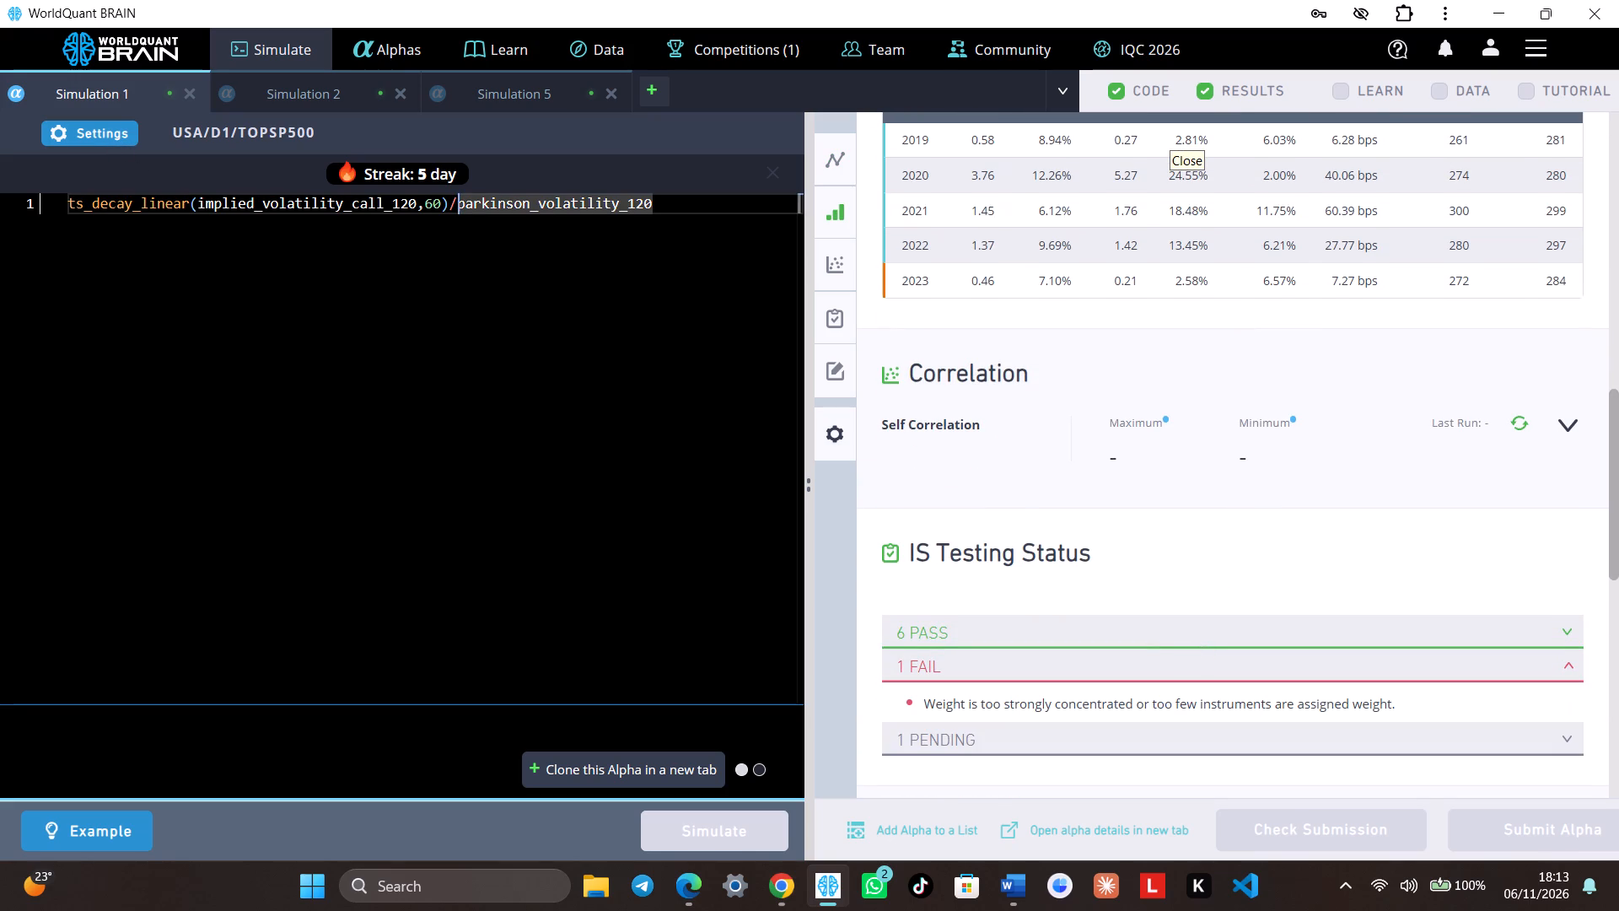
key("shift+parenleft")
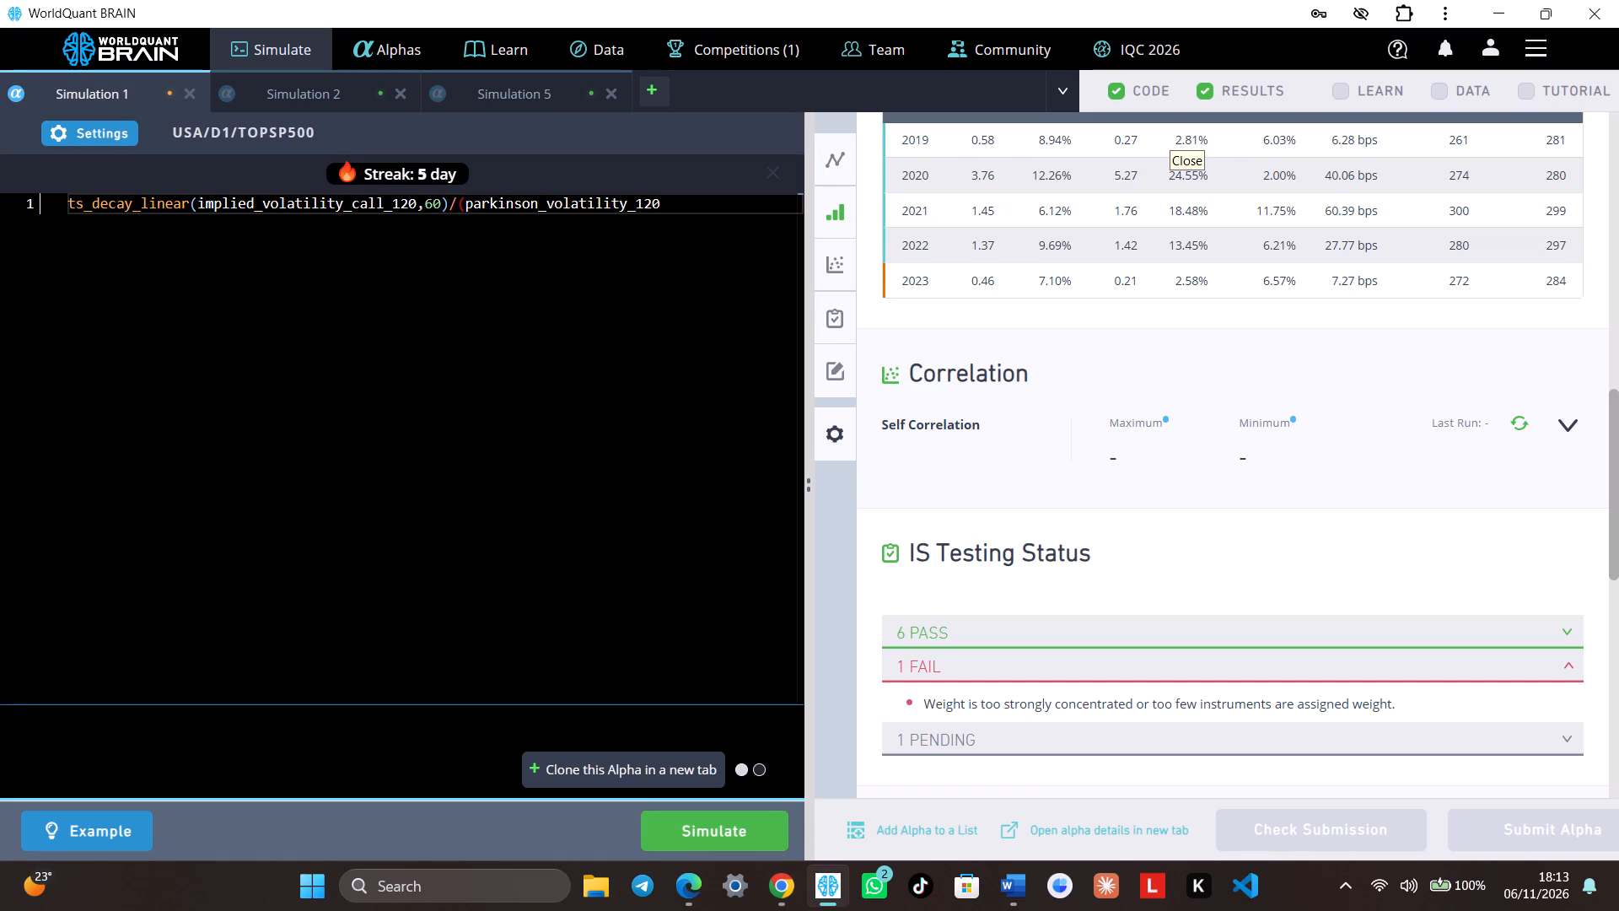
key("Right")
key("Right")
key("Right")
key("Right")
key("Right")
key("Right")
key("Right")
key("Right")
key("Right")
key("Right")
key("Right")
key("Right")
key("Right")
key("Right")
key("Right")
key("Right")
key("Right")
key("Right")
key("Right")
key("Right")
key("Right")
key("Right")
key("Right")
key("Right")
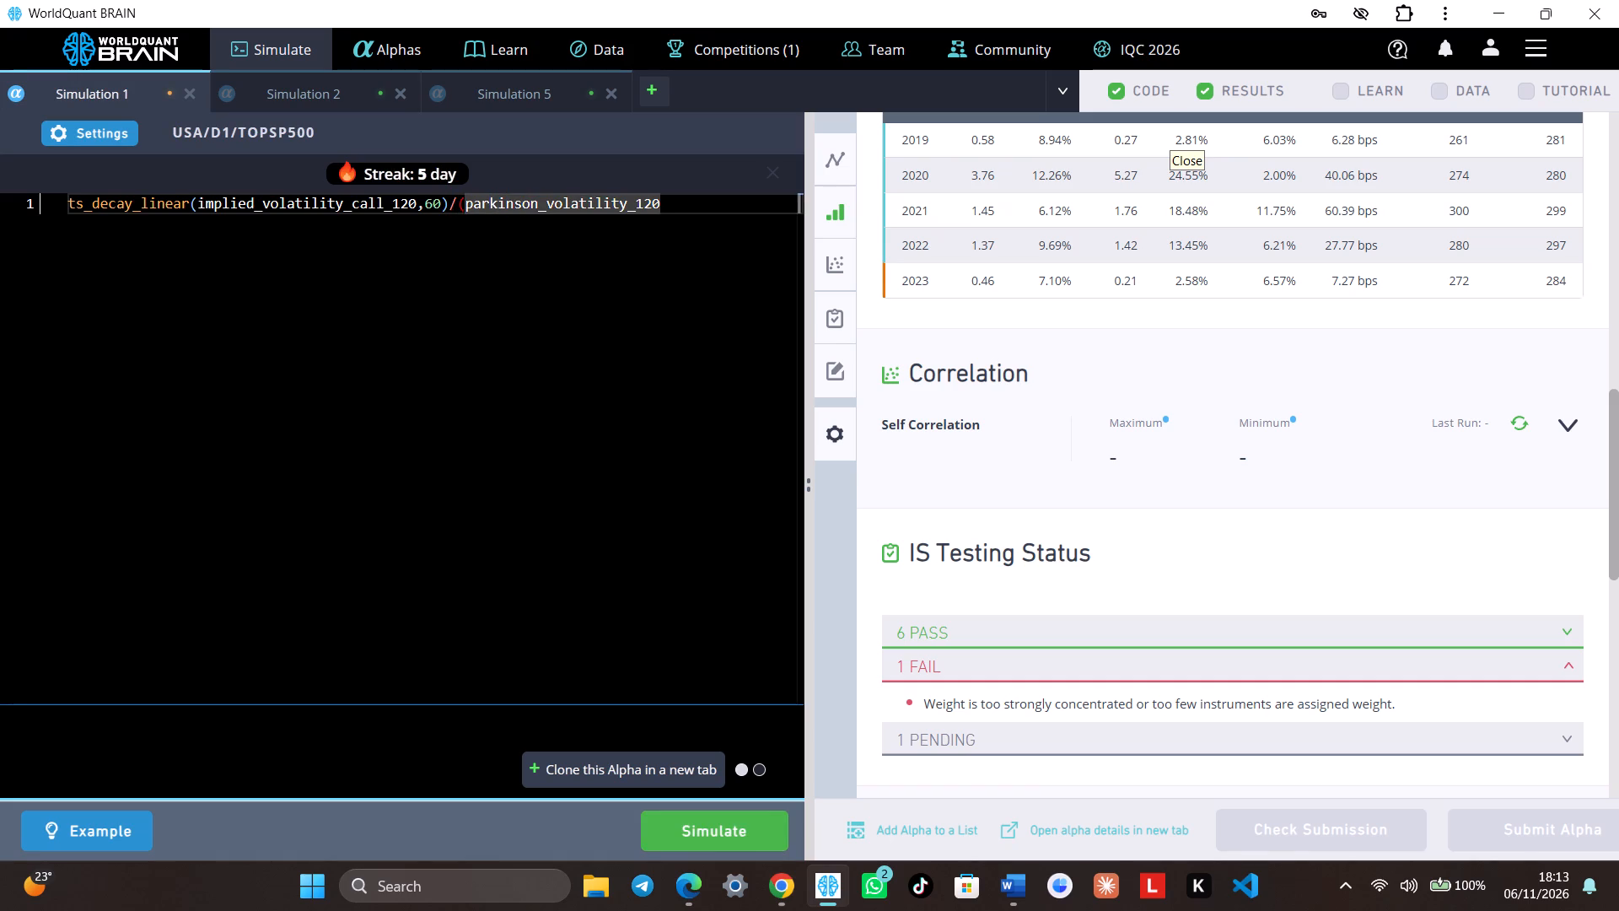
key("shift+parenright")
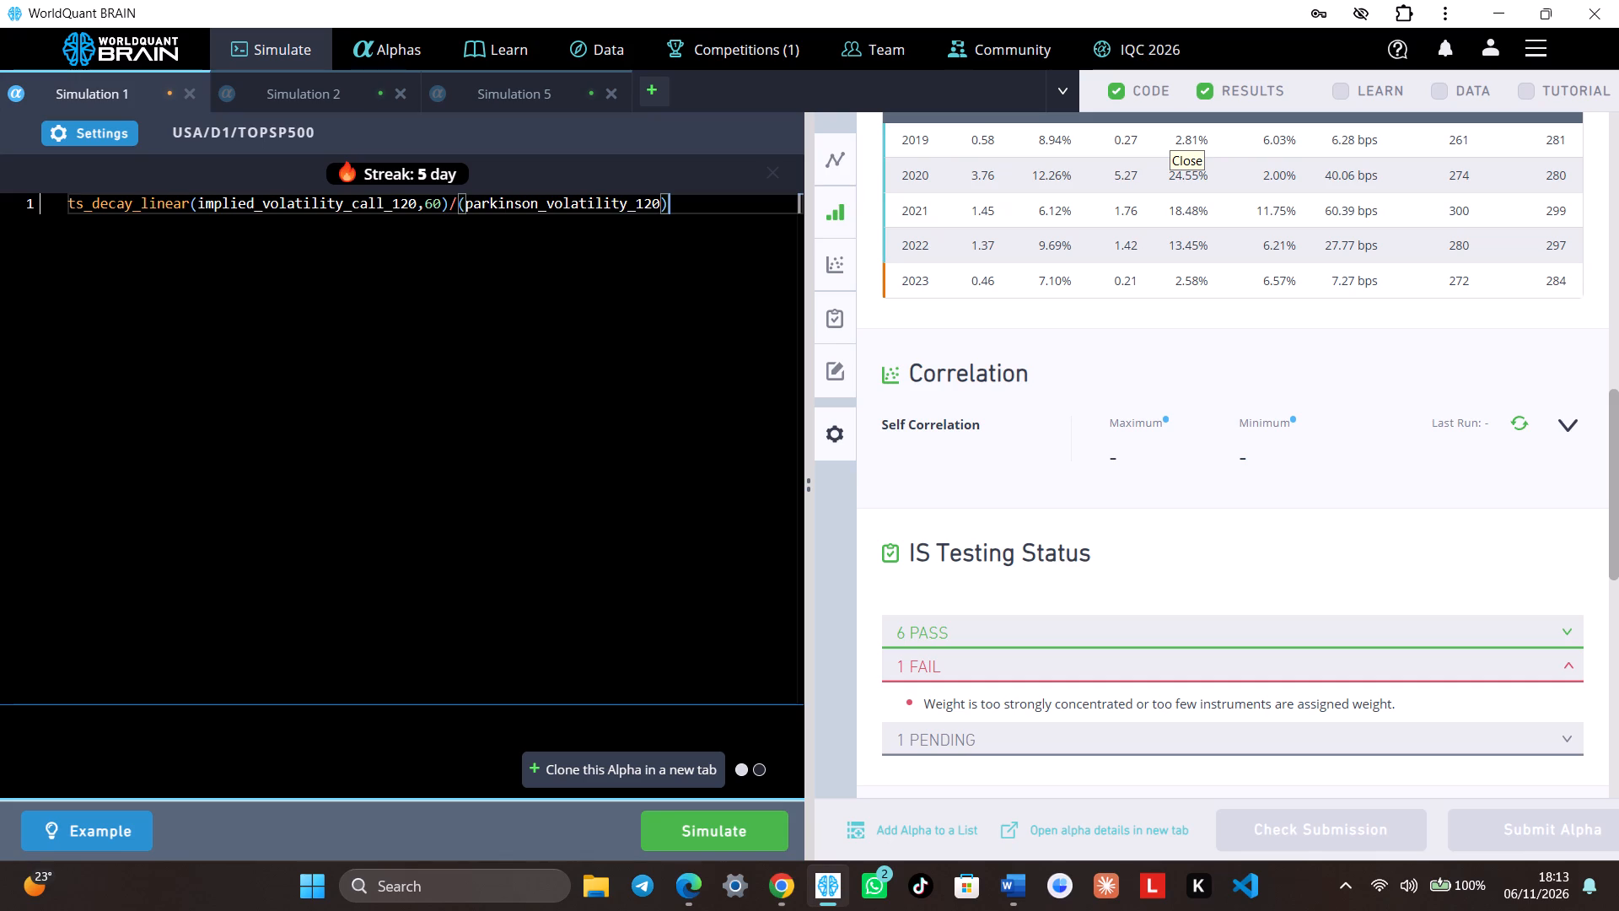
Clone the edited Simulation 1 alpha into a new simulation.
left_click(674, 774)
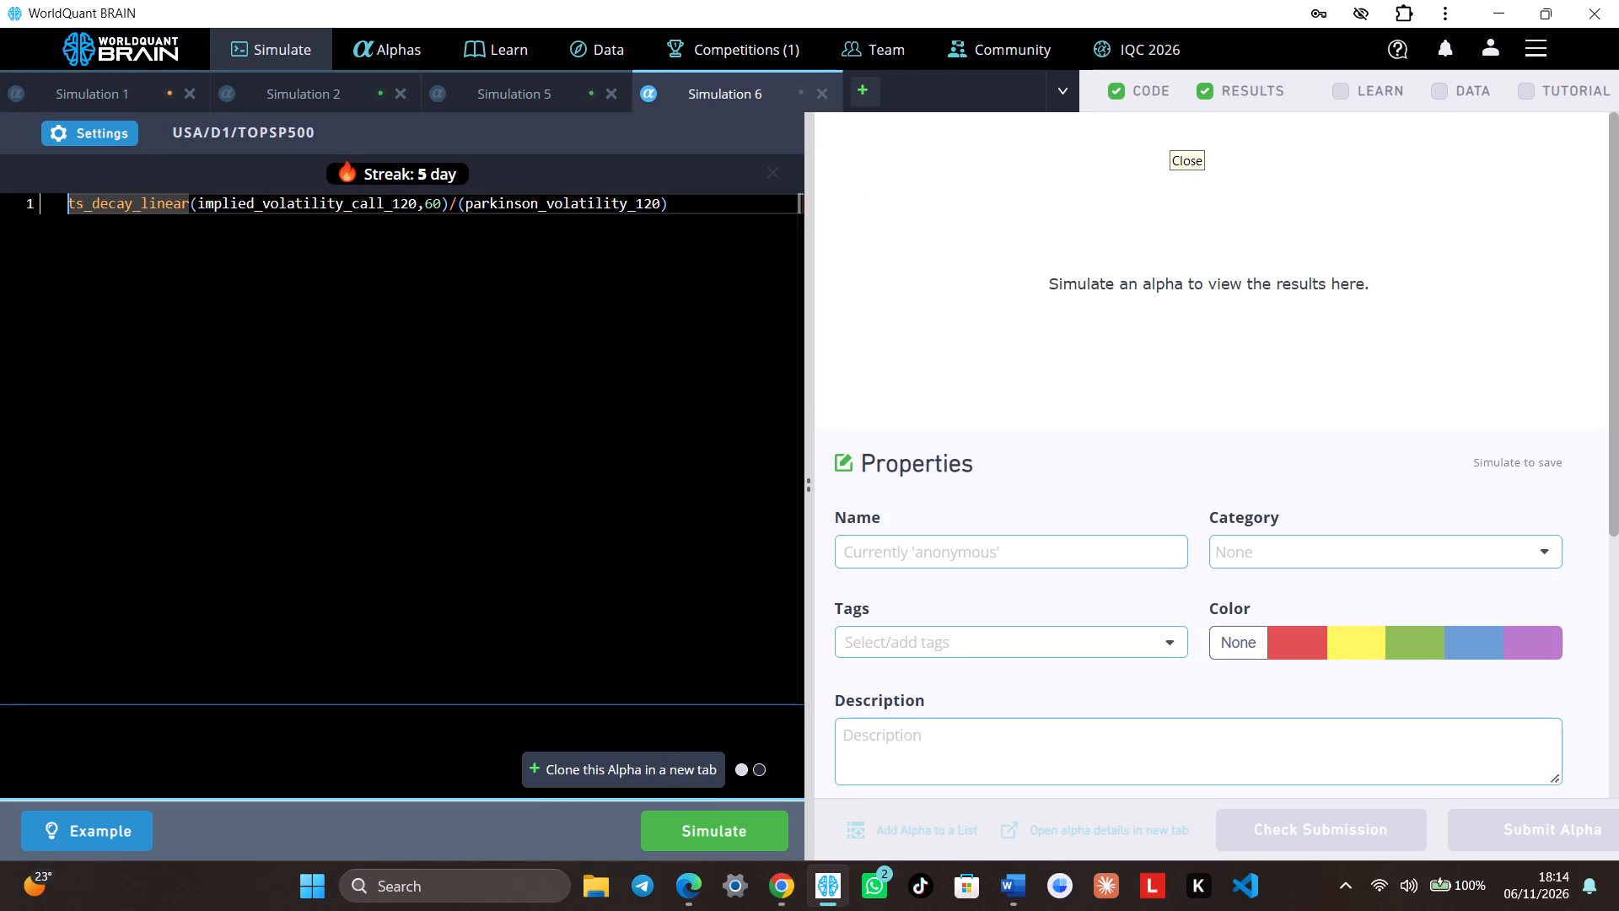
In the cloned alpha, wrap the denominator as ts_backfill(parkinson_volatility_120,60) and run the simulation.
left_click(460, 206)
key("t")
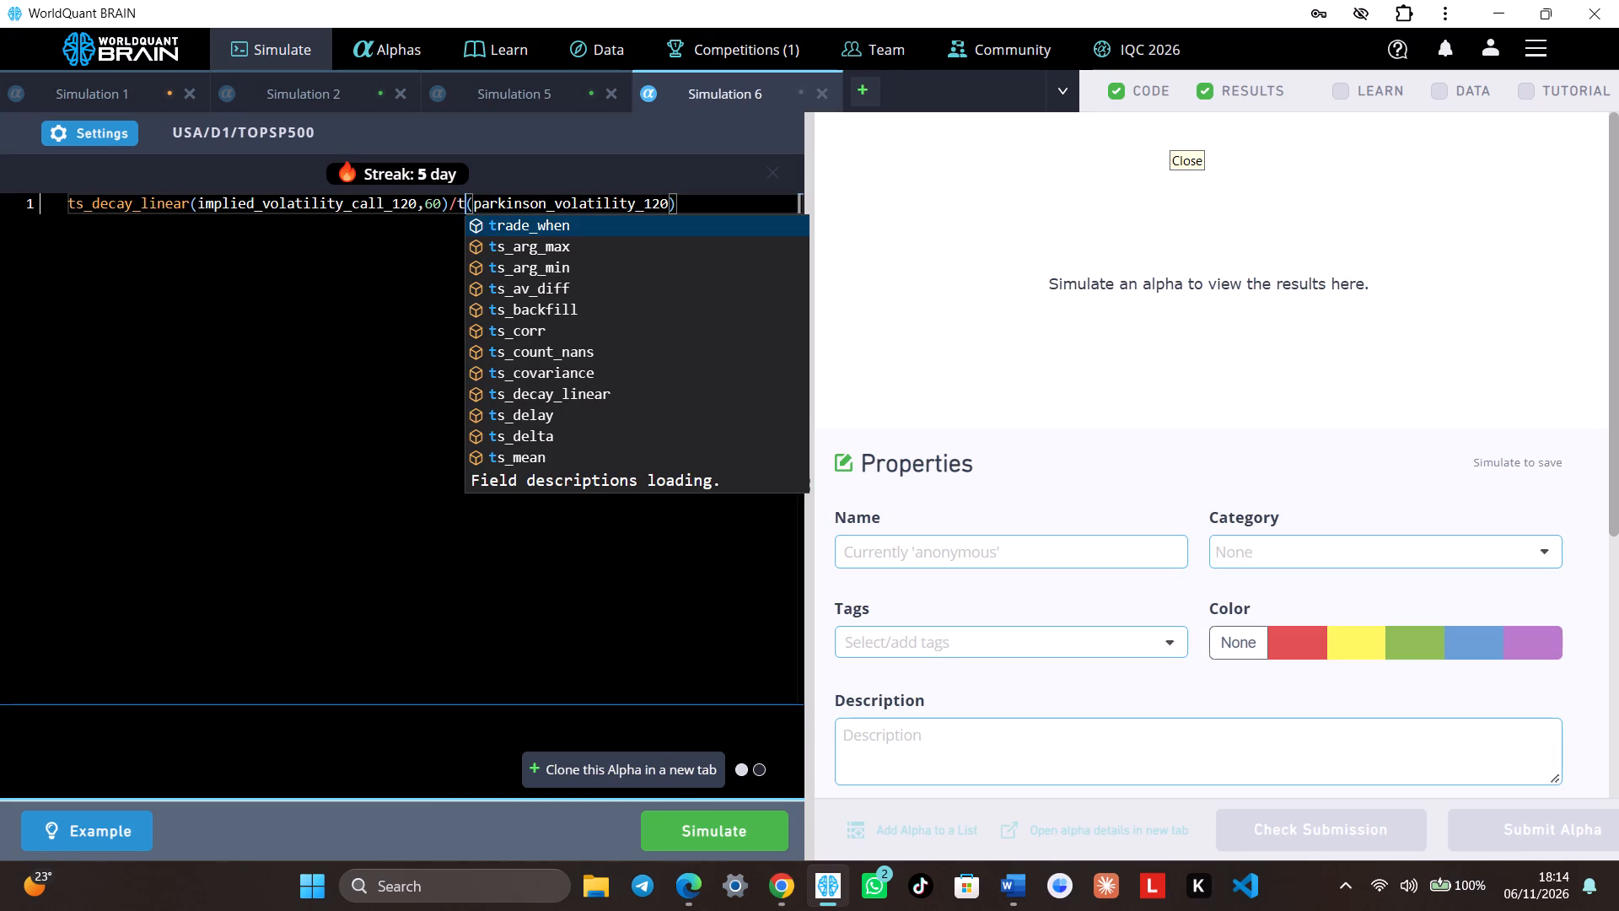
key("s")
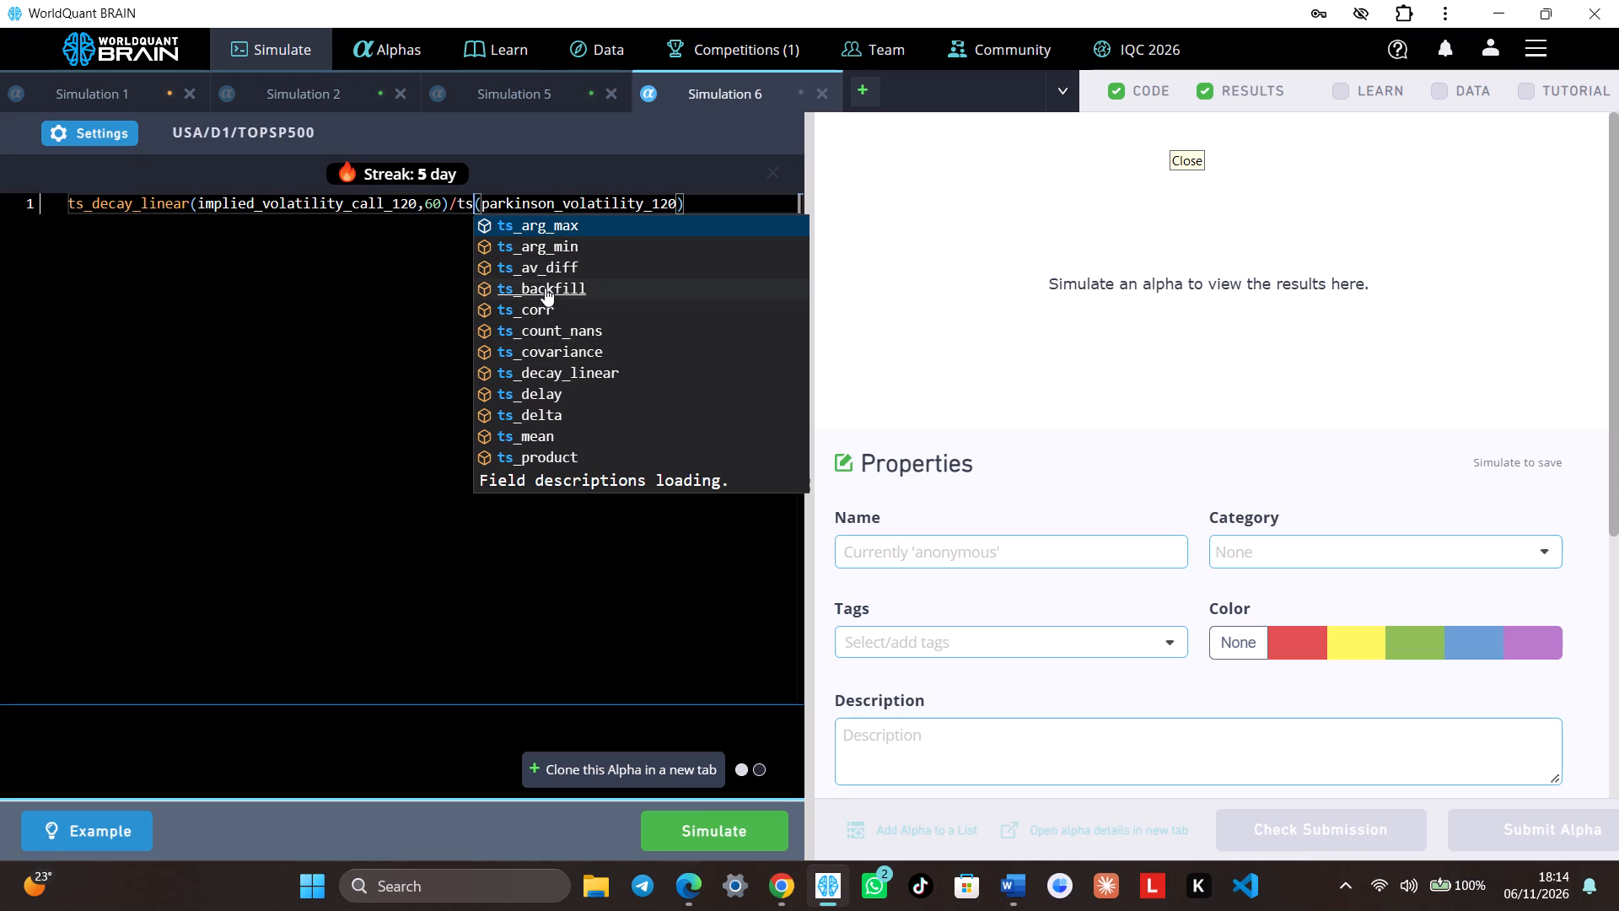
left_click(542, 288)
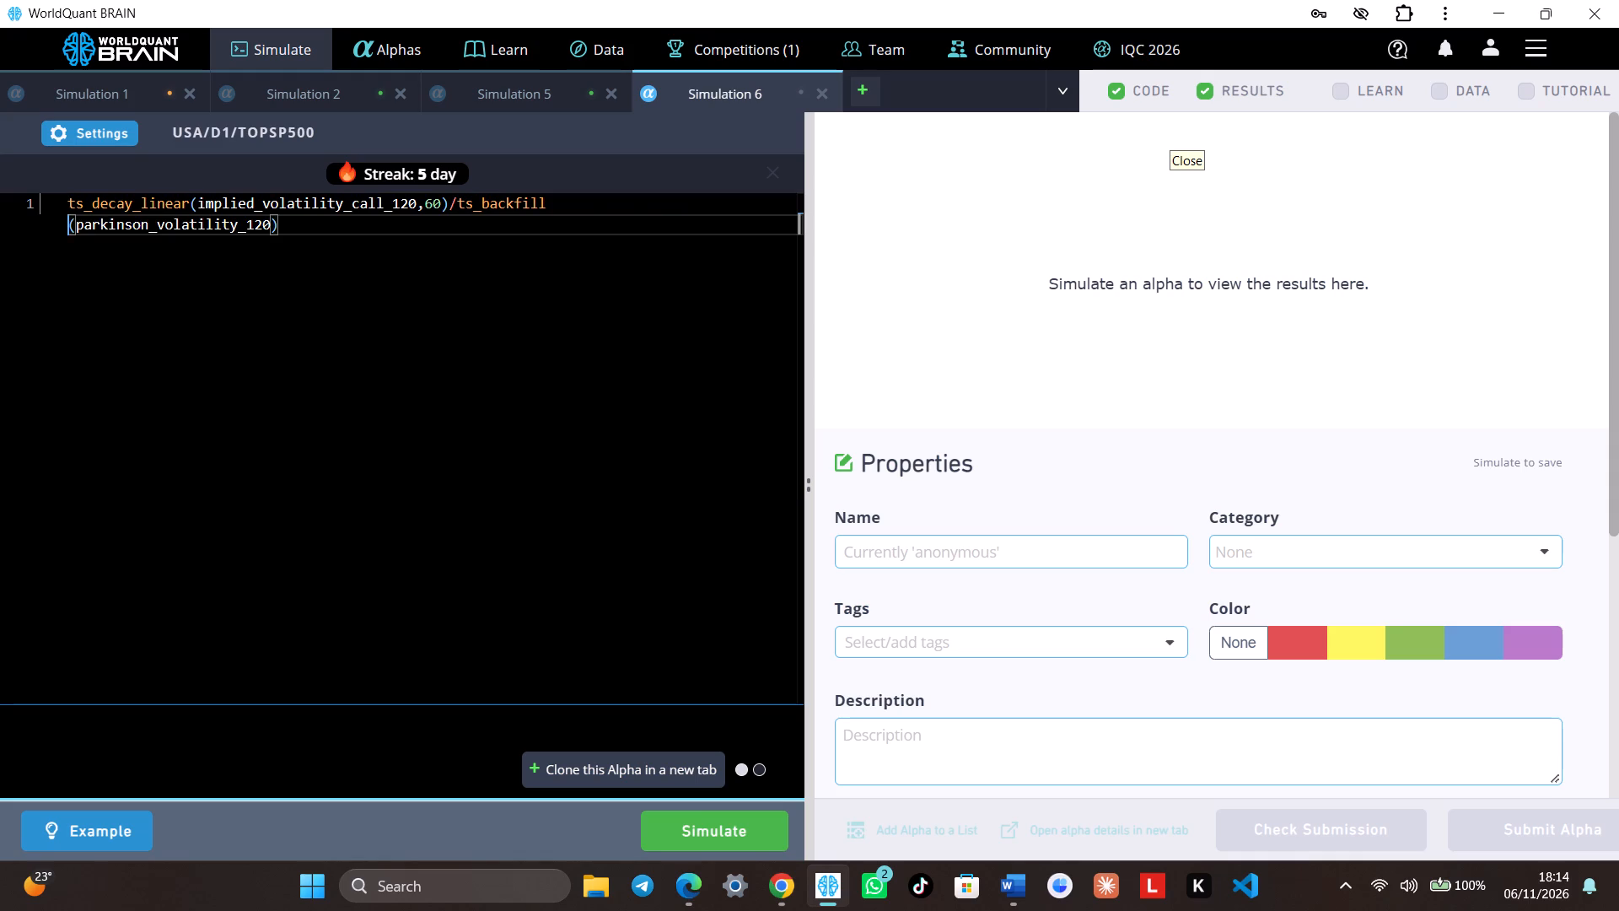
key("BackSpace")
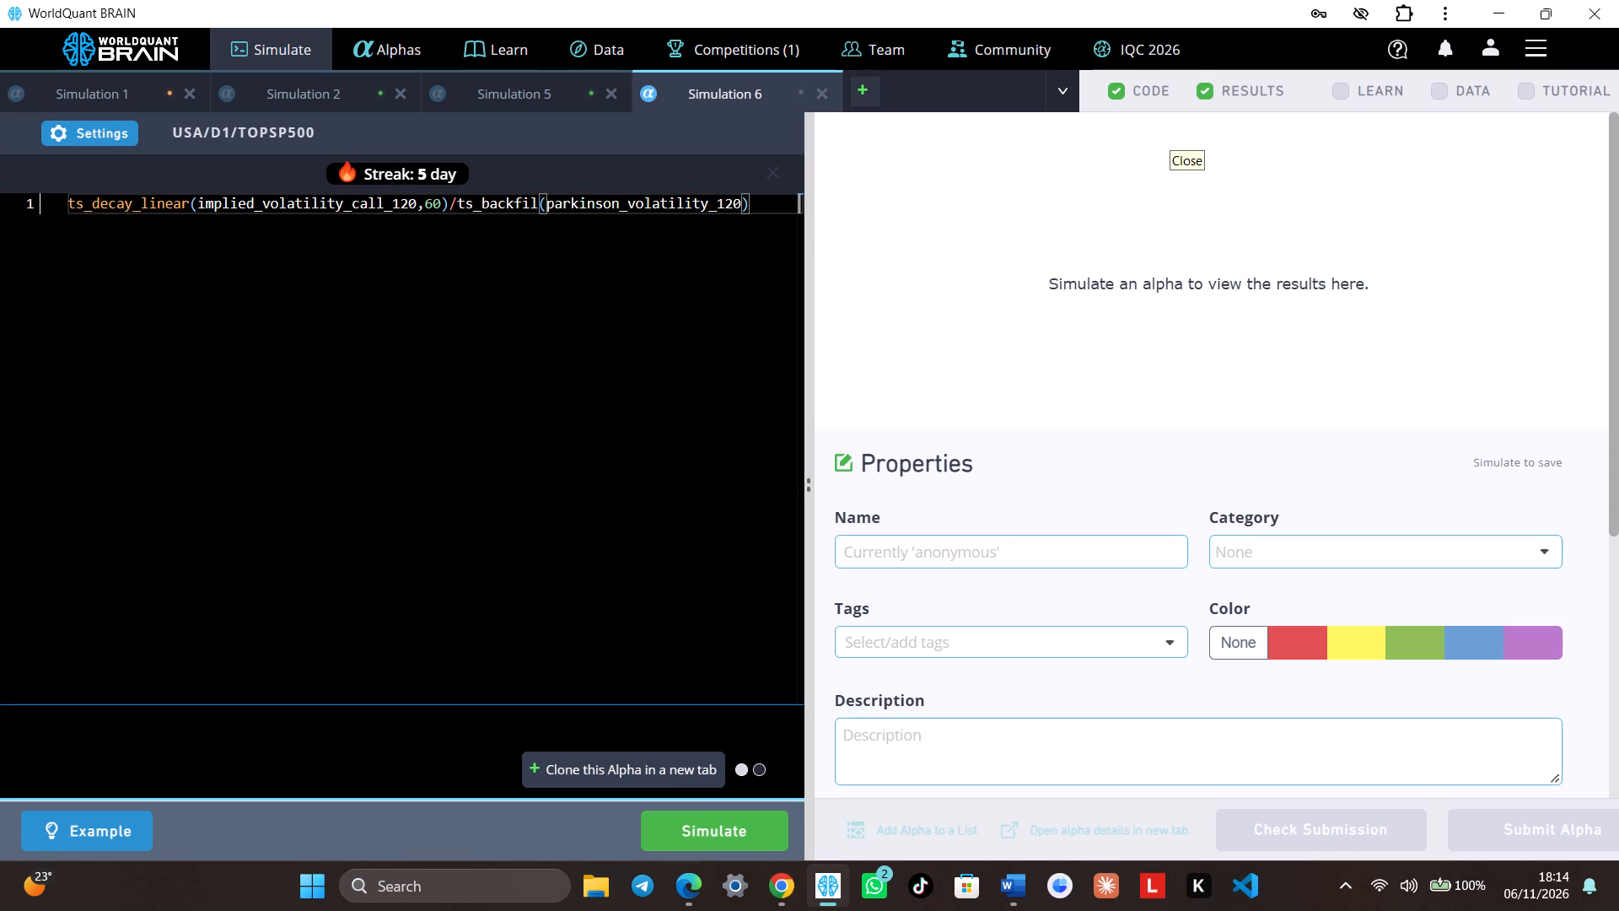
key("l")
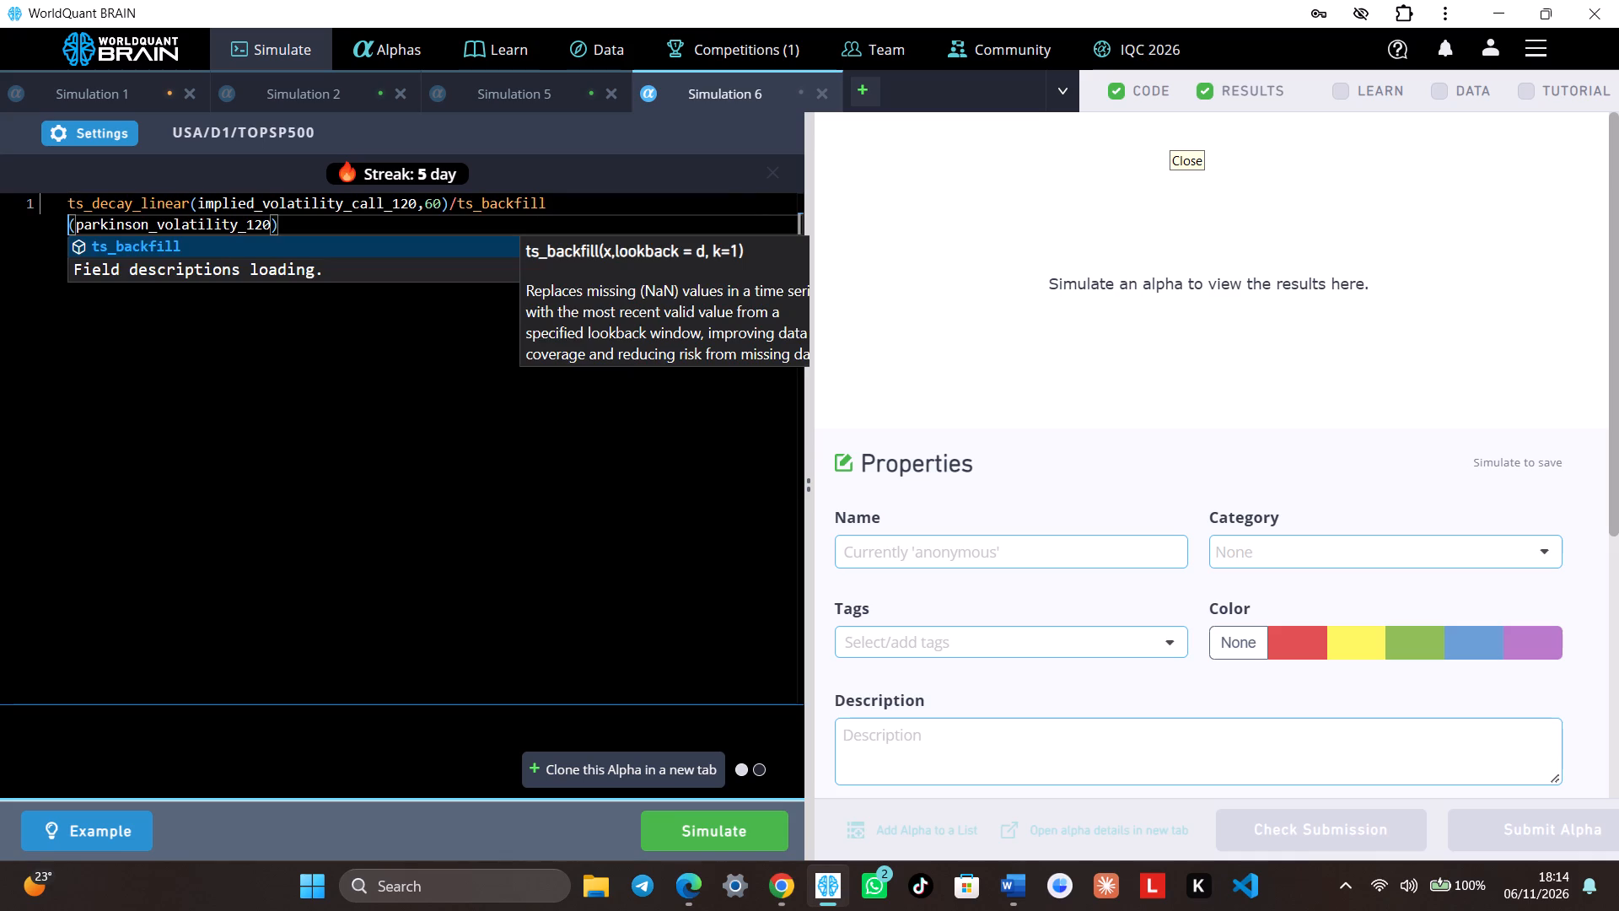
left_click(272, 226)
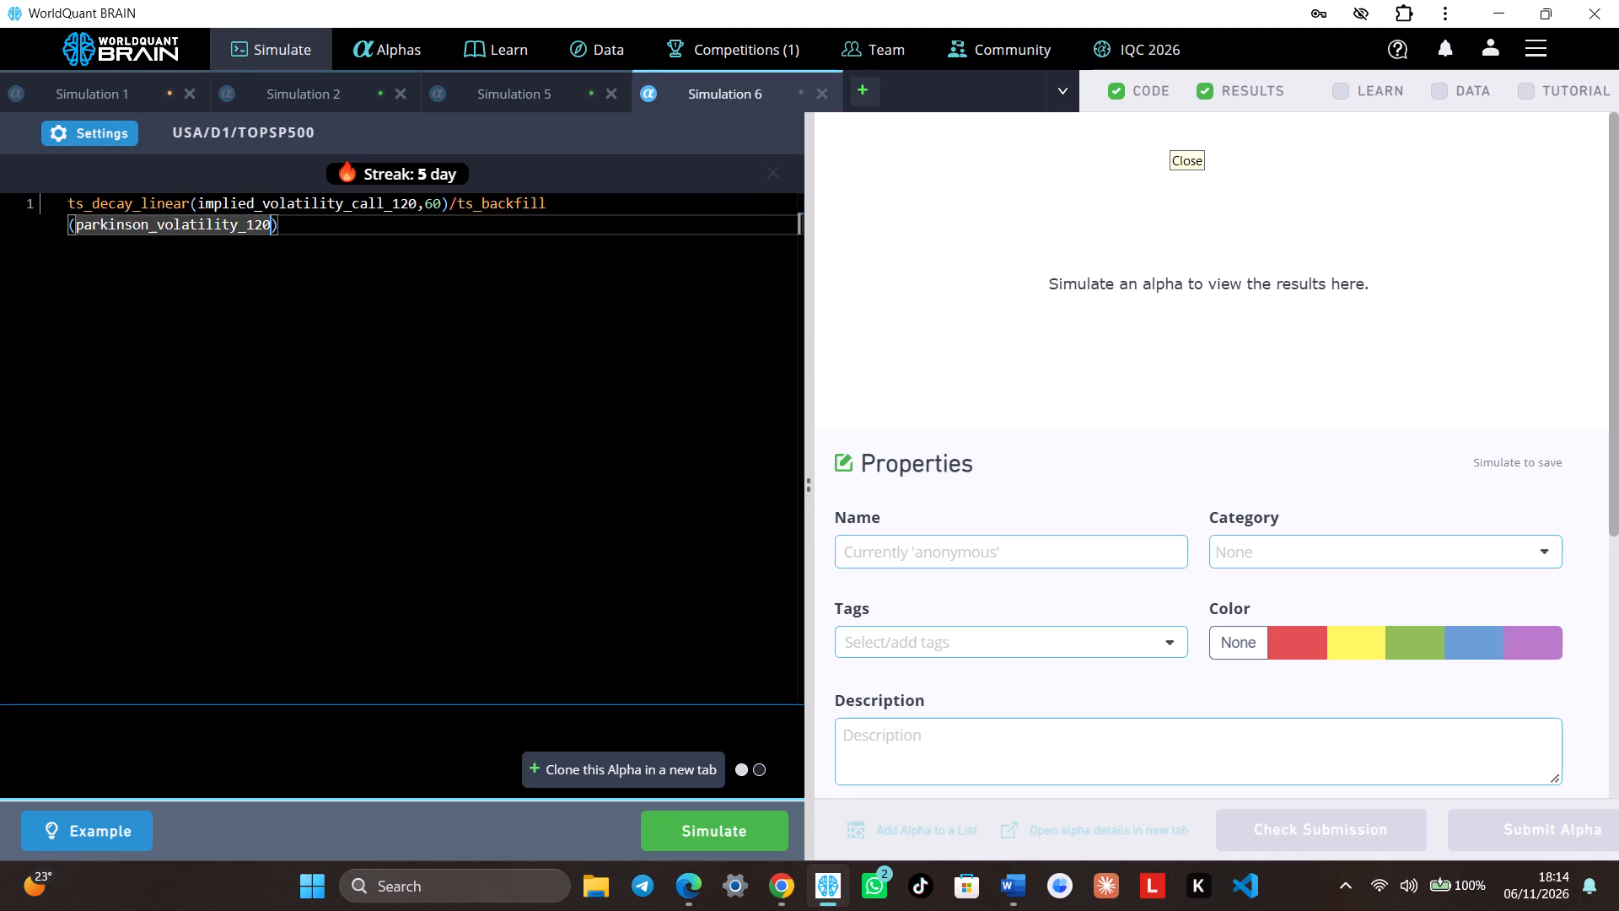
type(",60")
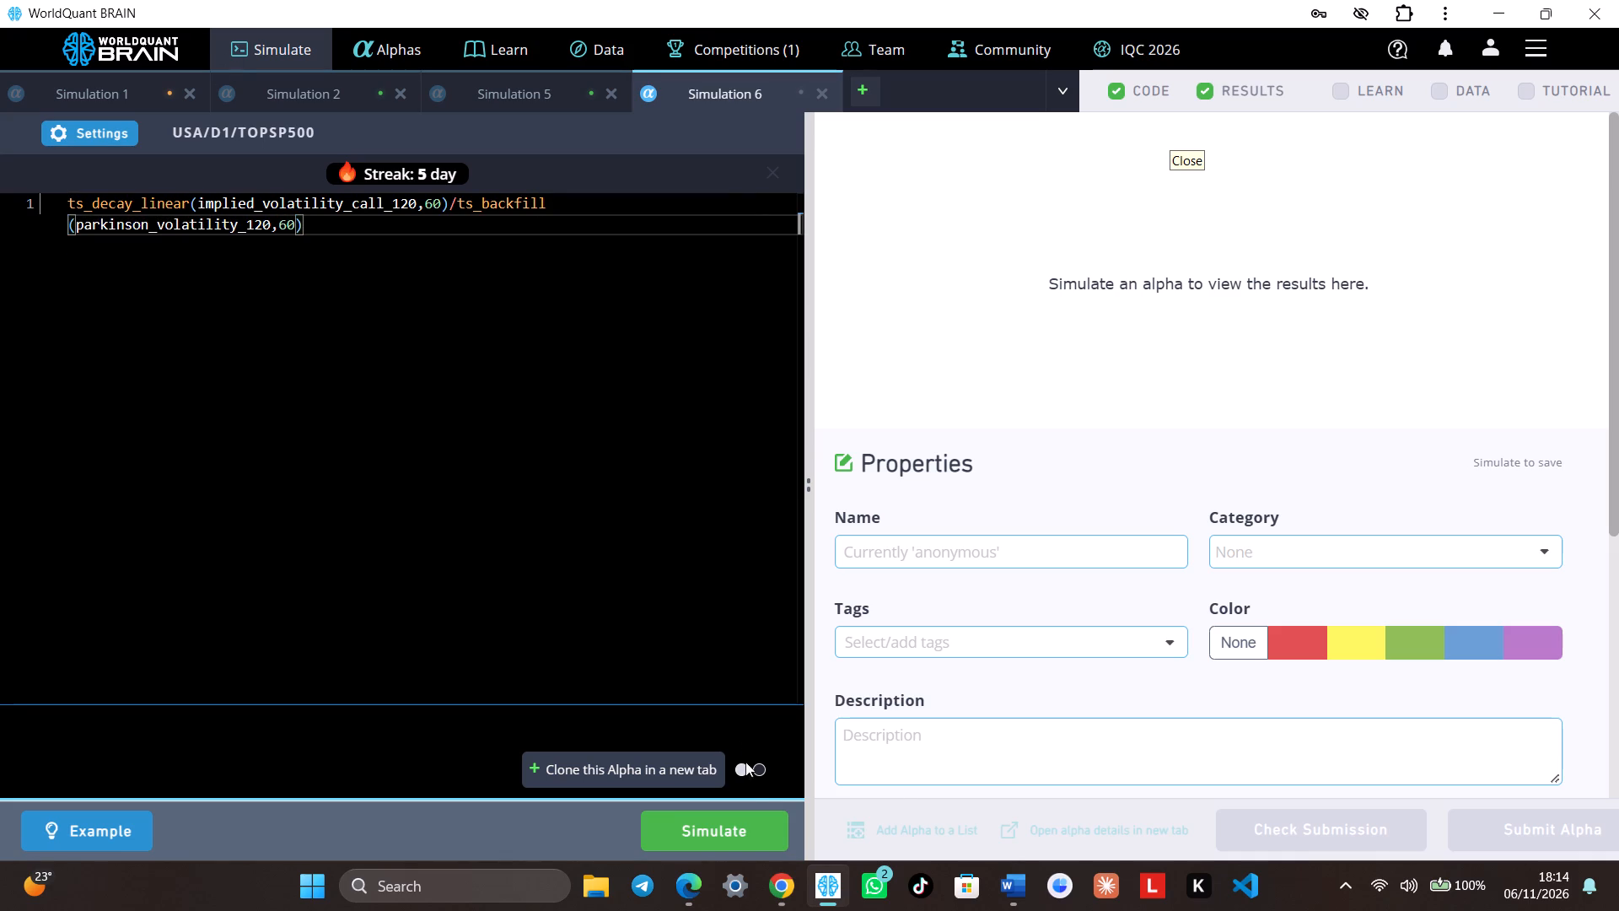
left_click(771, 843)
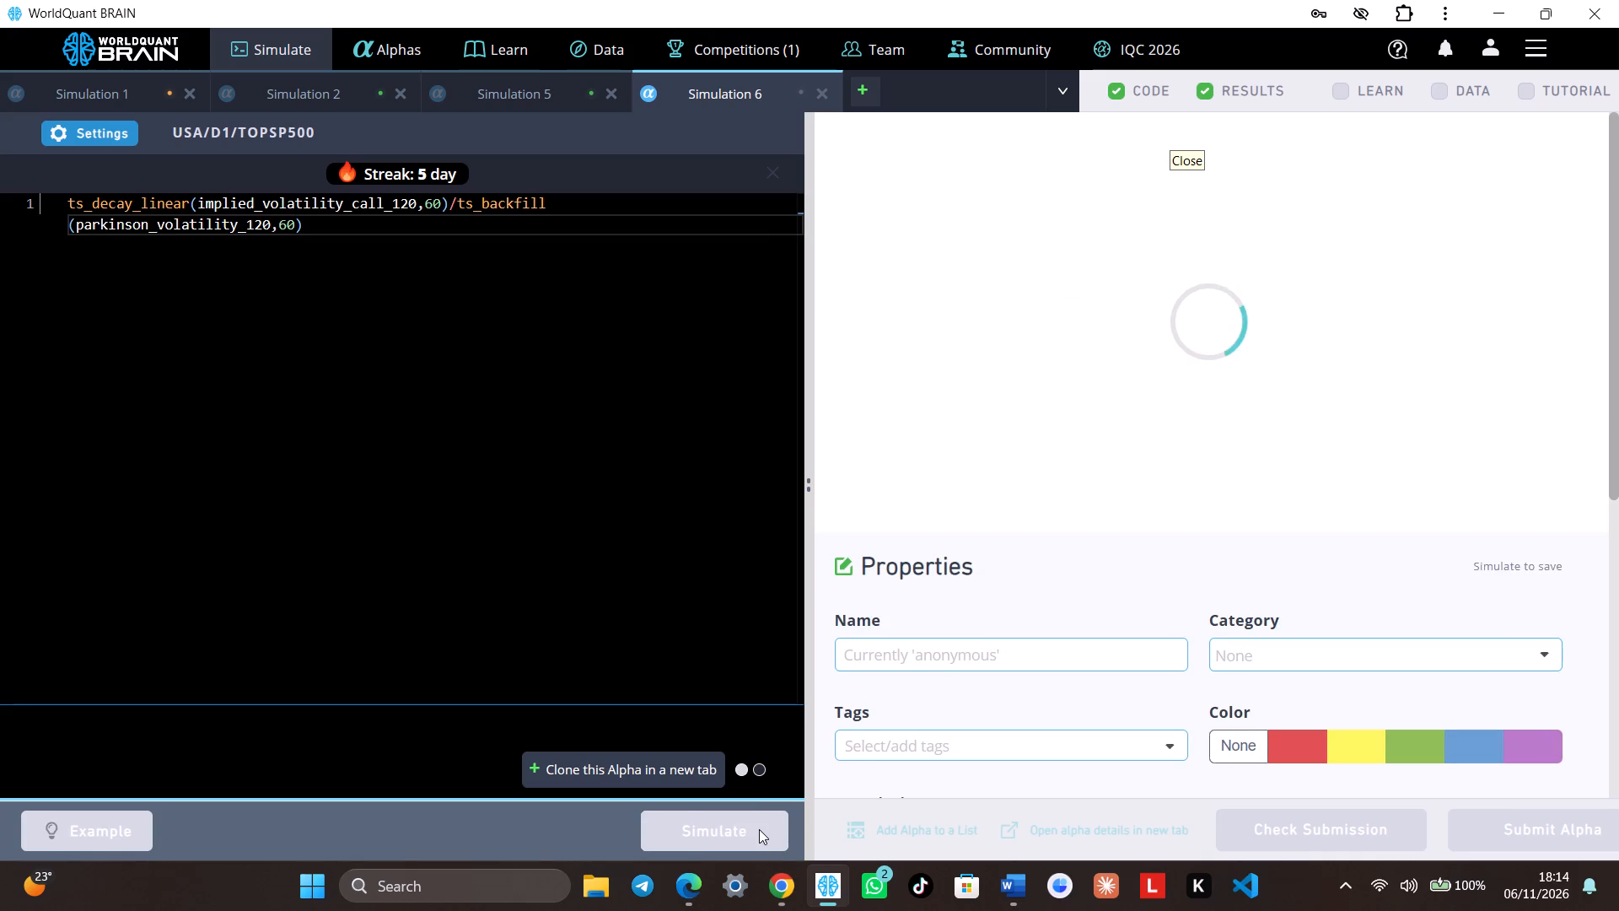
In Simulation 1, wrap the denominator as ts_decay_linear(parkinson_volatility_120,60) and run the simulation.
left_click(147, 97)
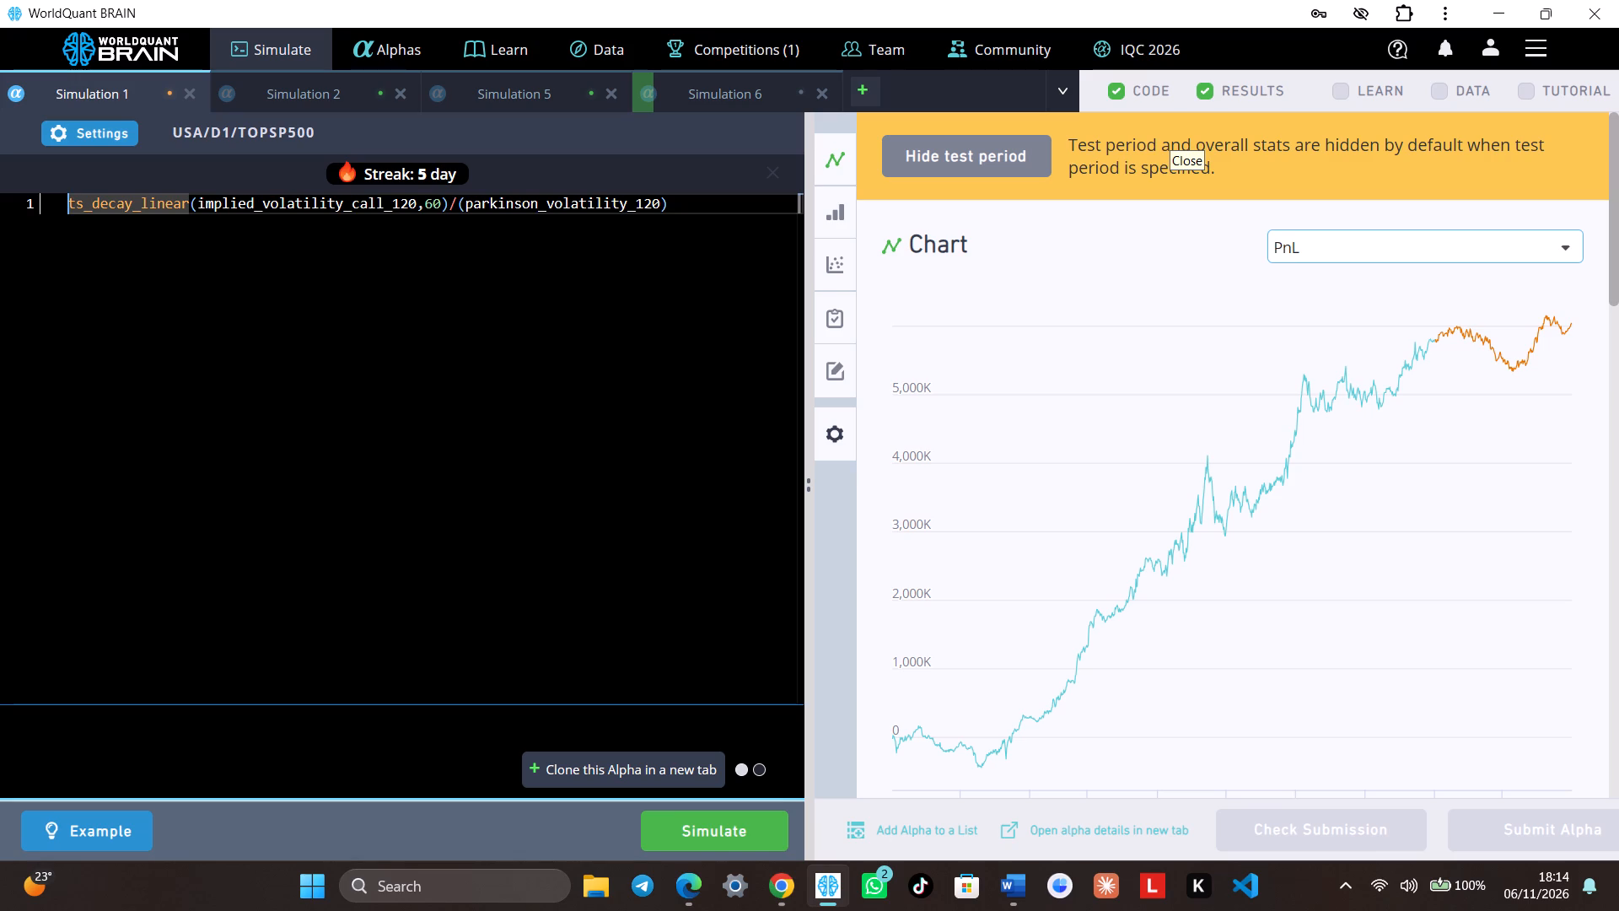
left_click(460, 206)
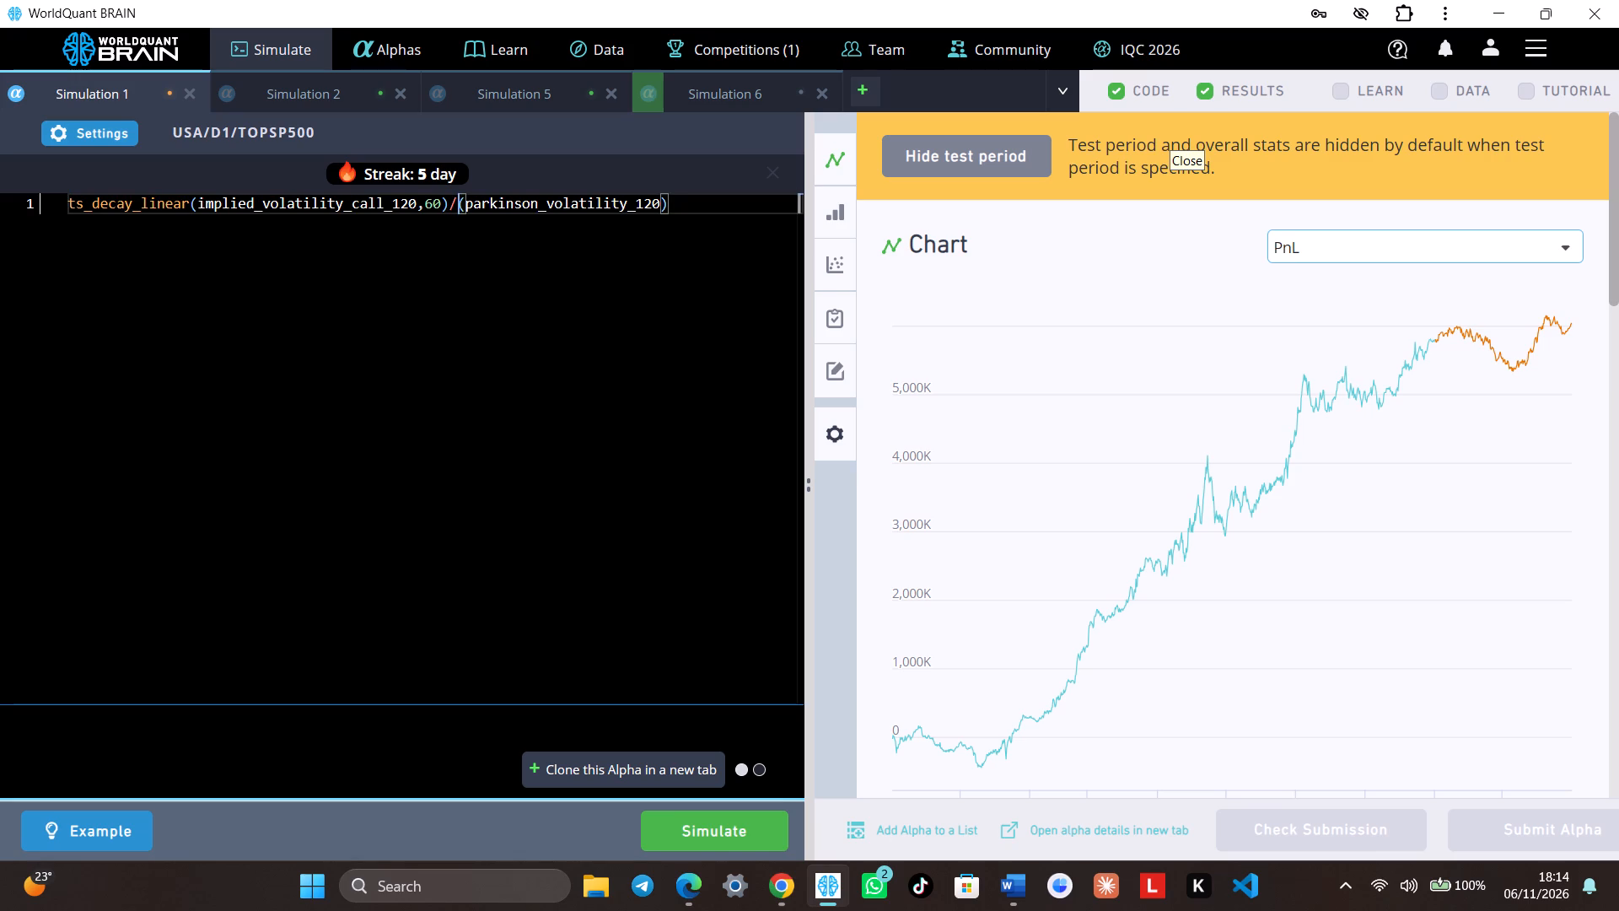
key("t")
key("s")
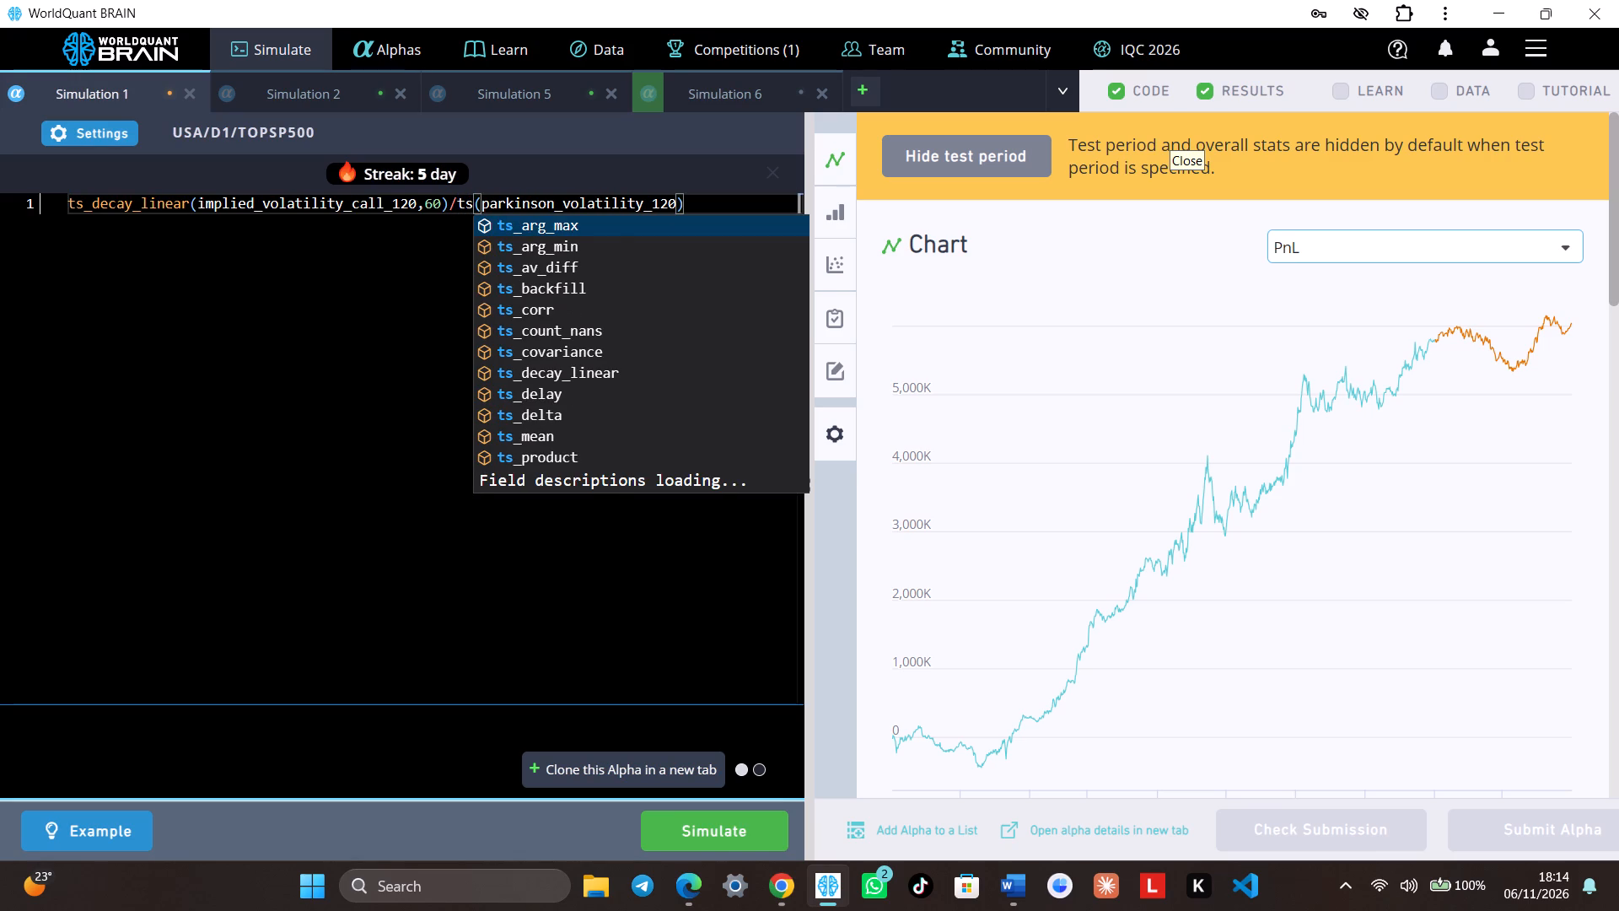
left_click(530, 370)
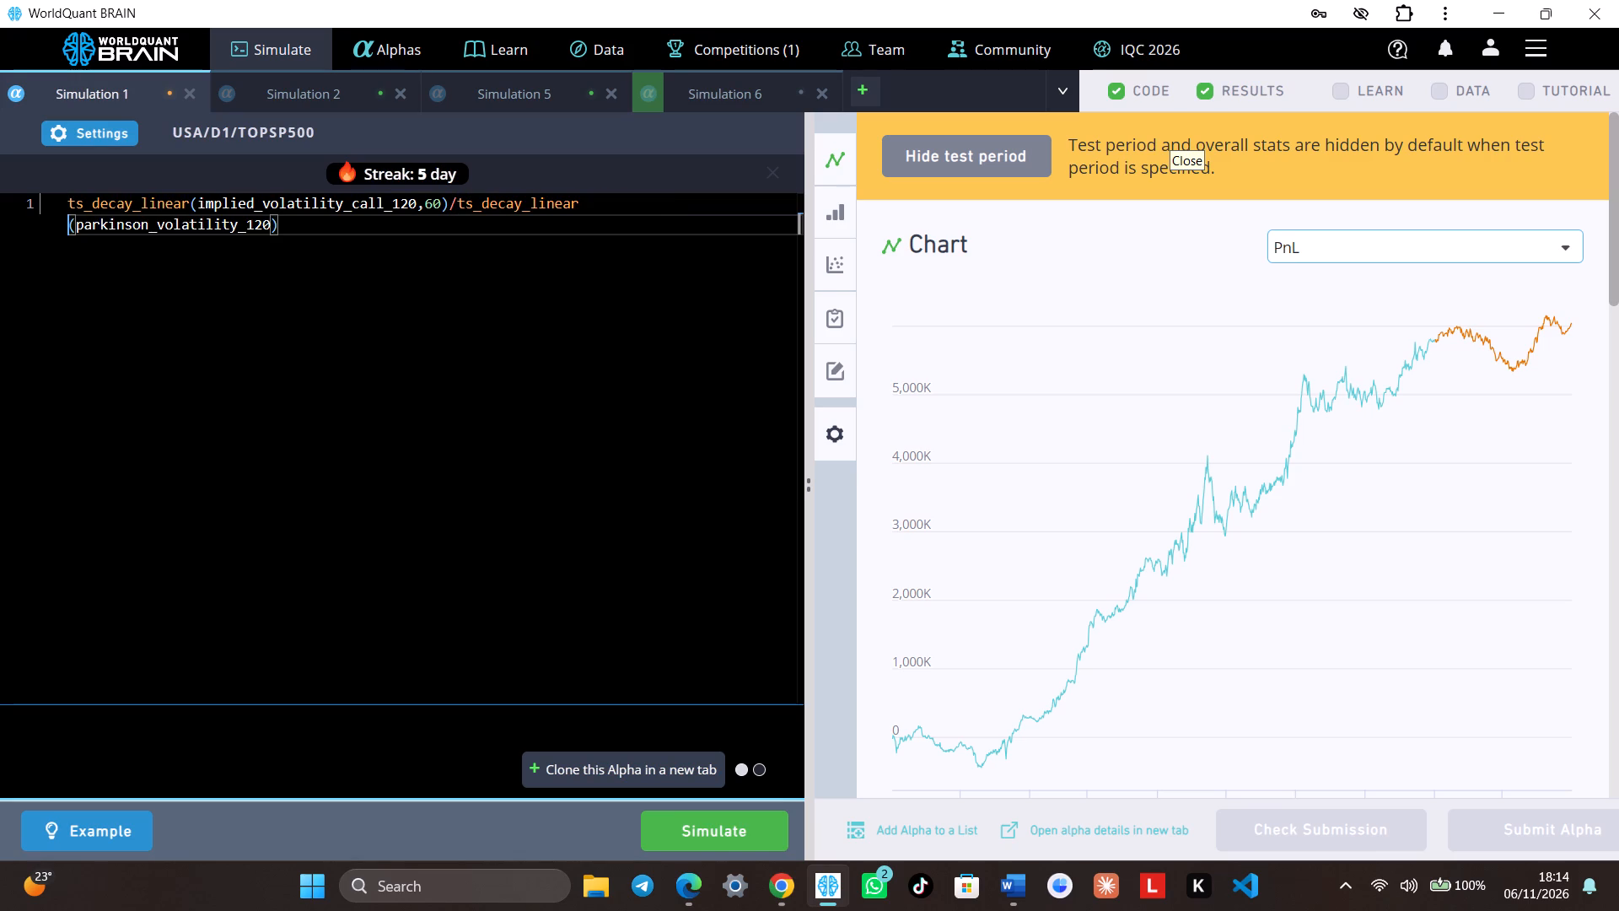
left_click(270, 223)
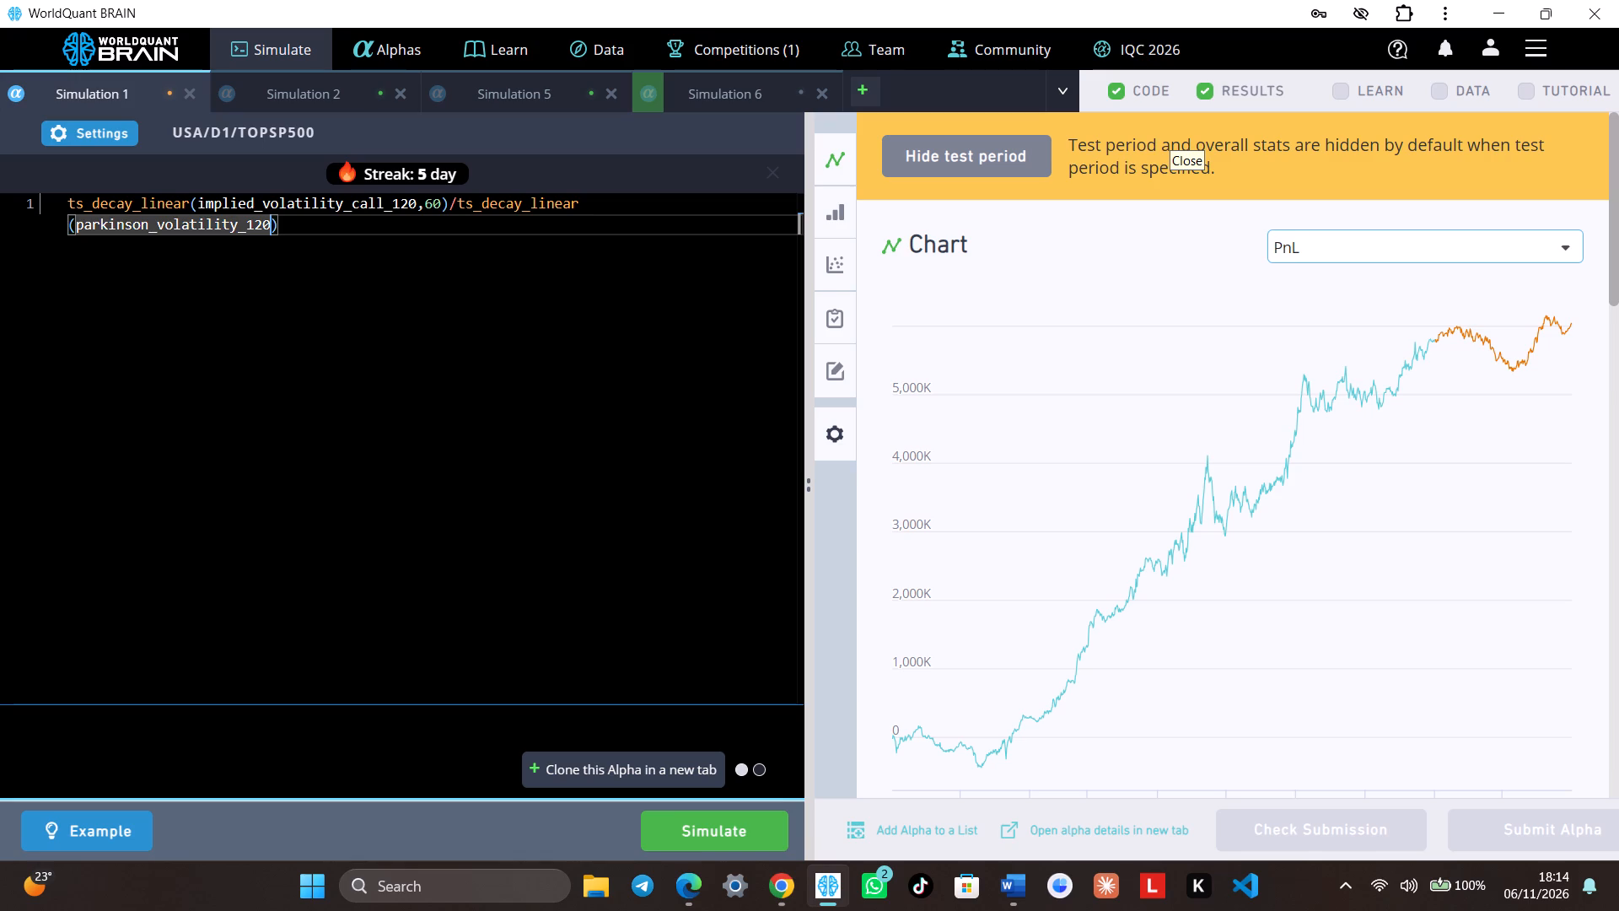
key("comma")
type("60")
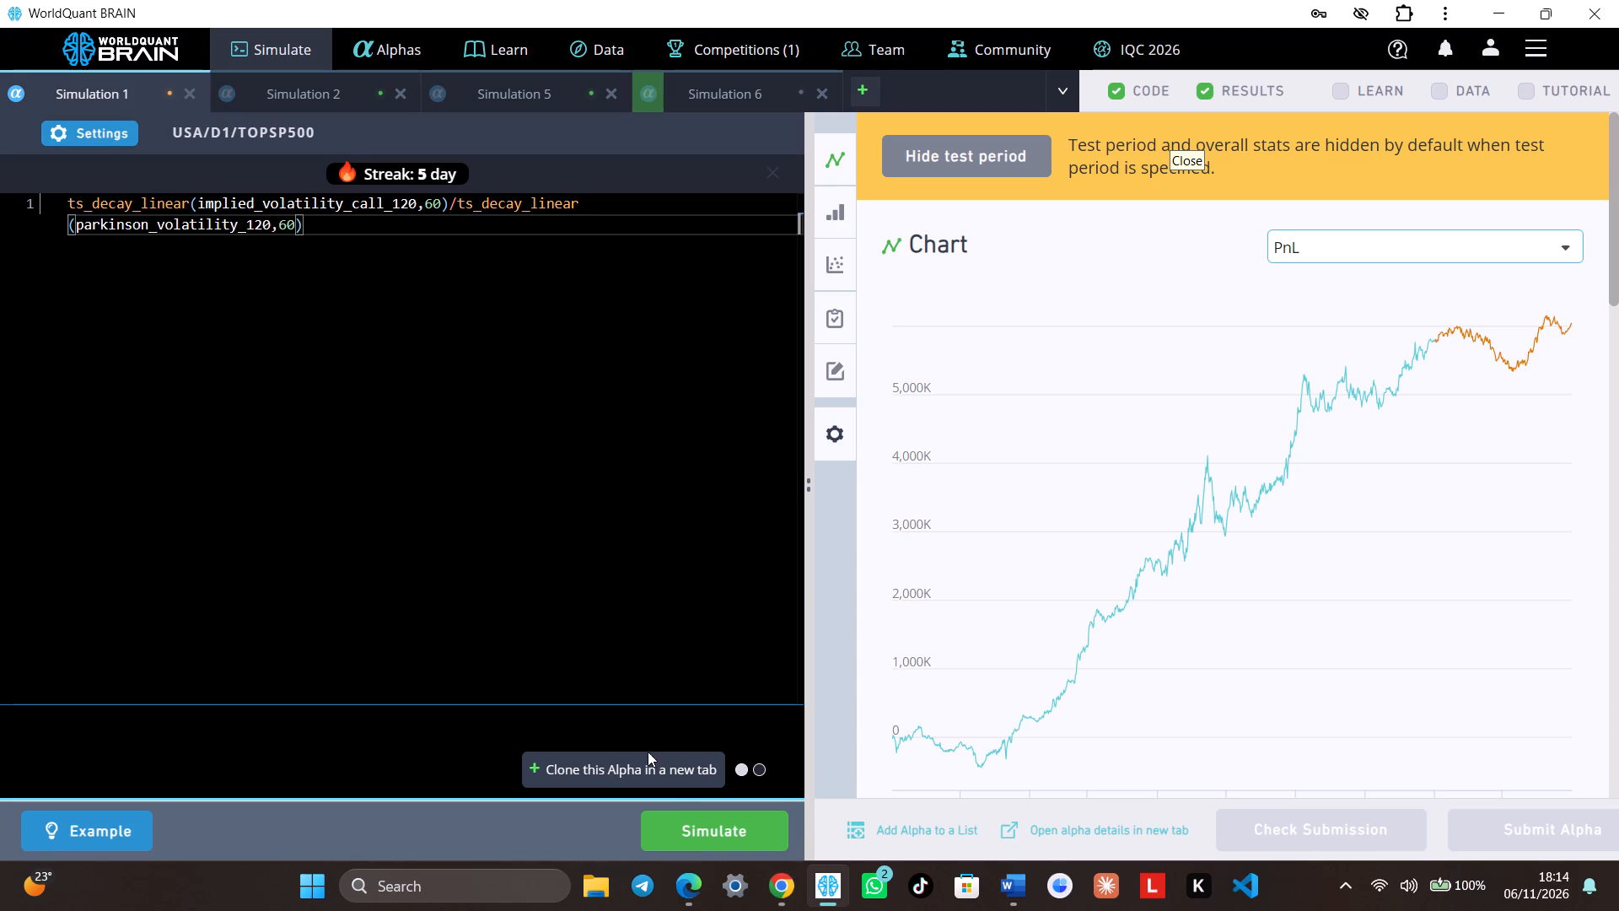
left_click(687, 833)
Open the details of the first TOPSP500 alpha in the unsubmitted alphas list and examine its PnL chart and IS summary.
left_click(422, 40)
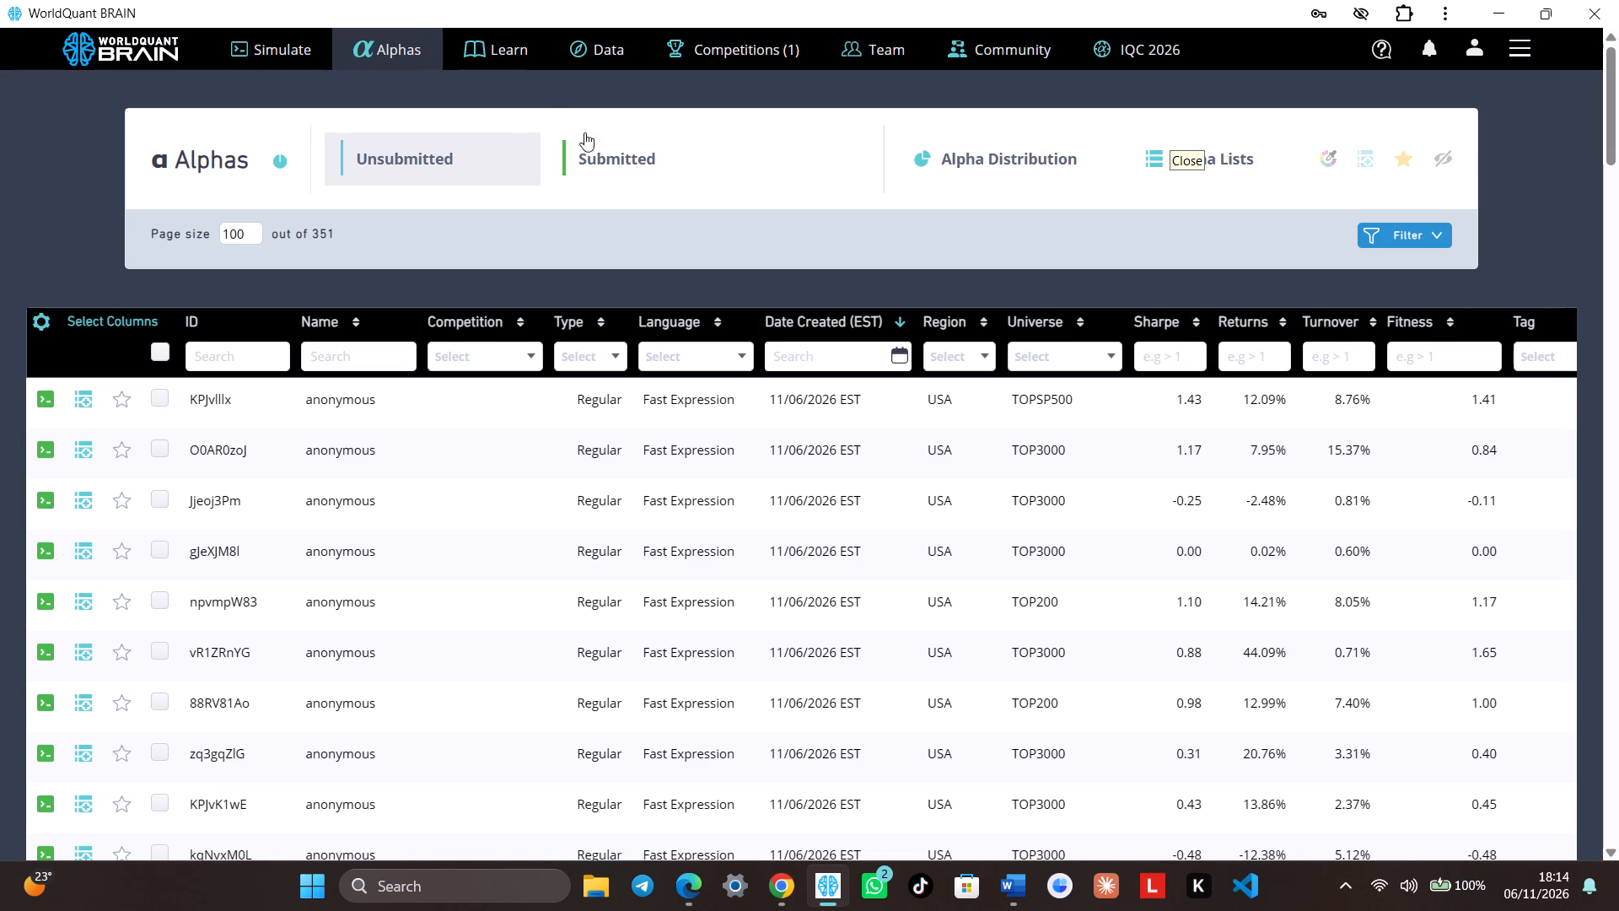
left_click(331, 389)
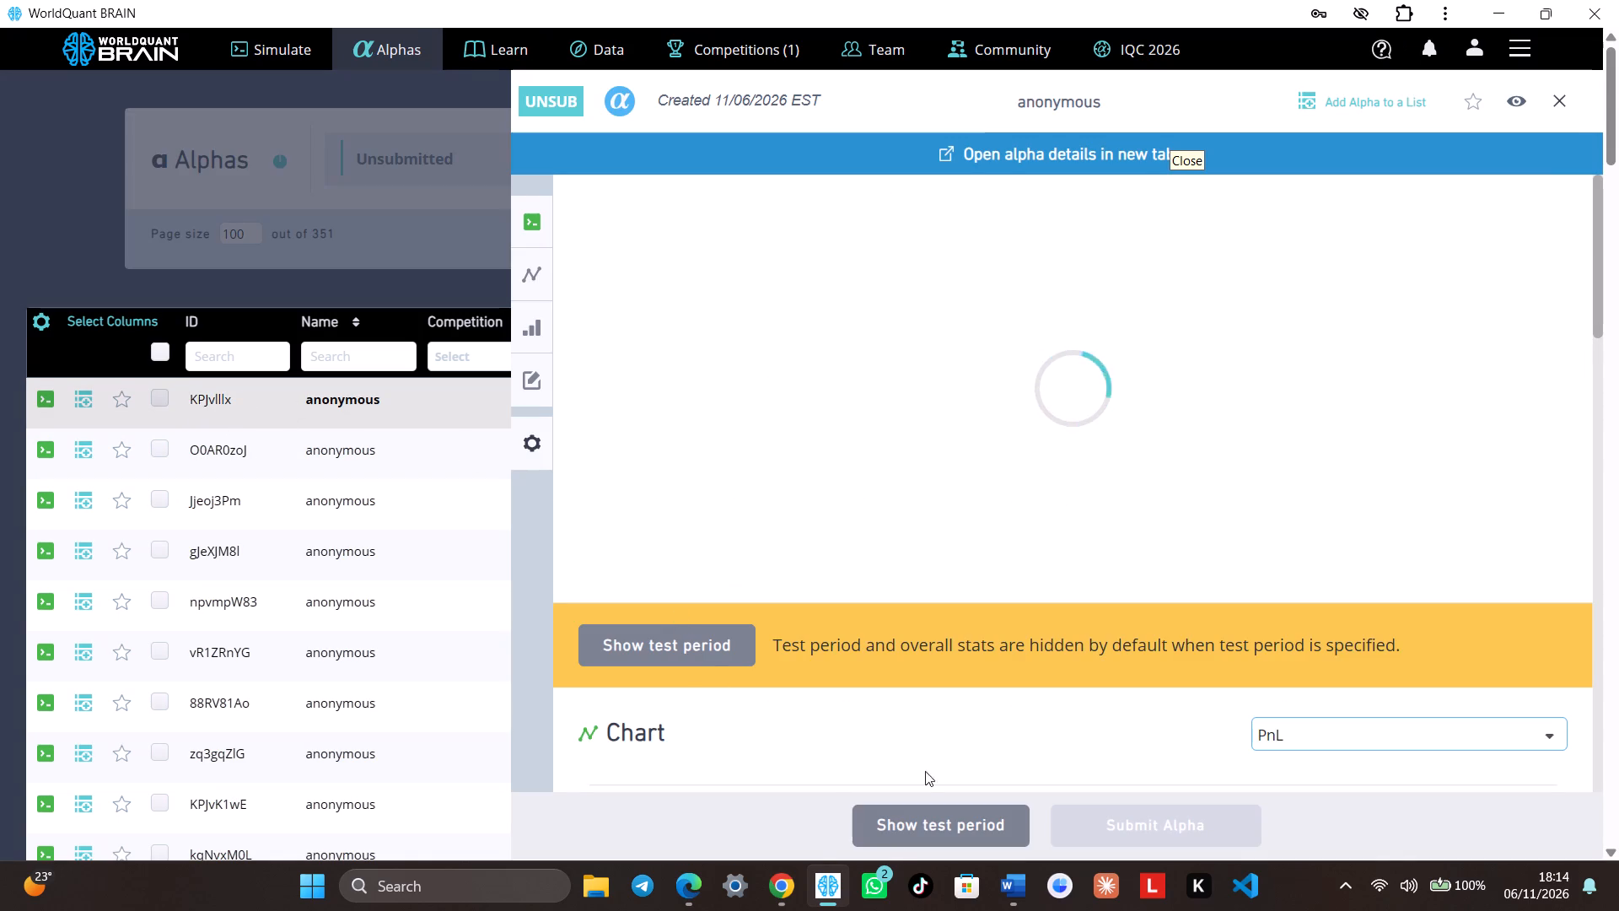
scroll(1202, 371, "down", 6)
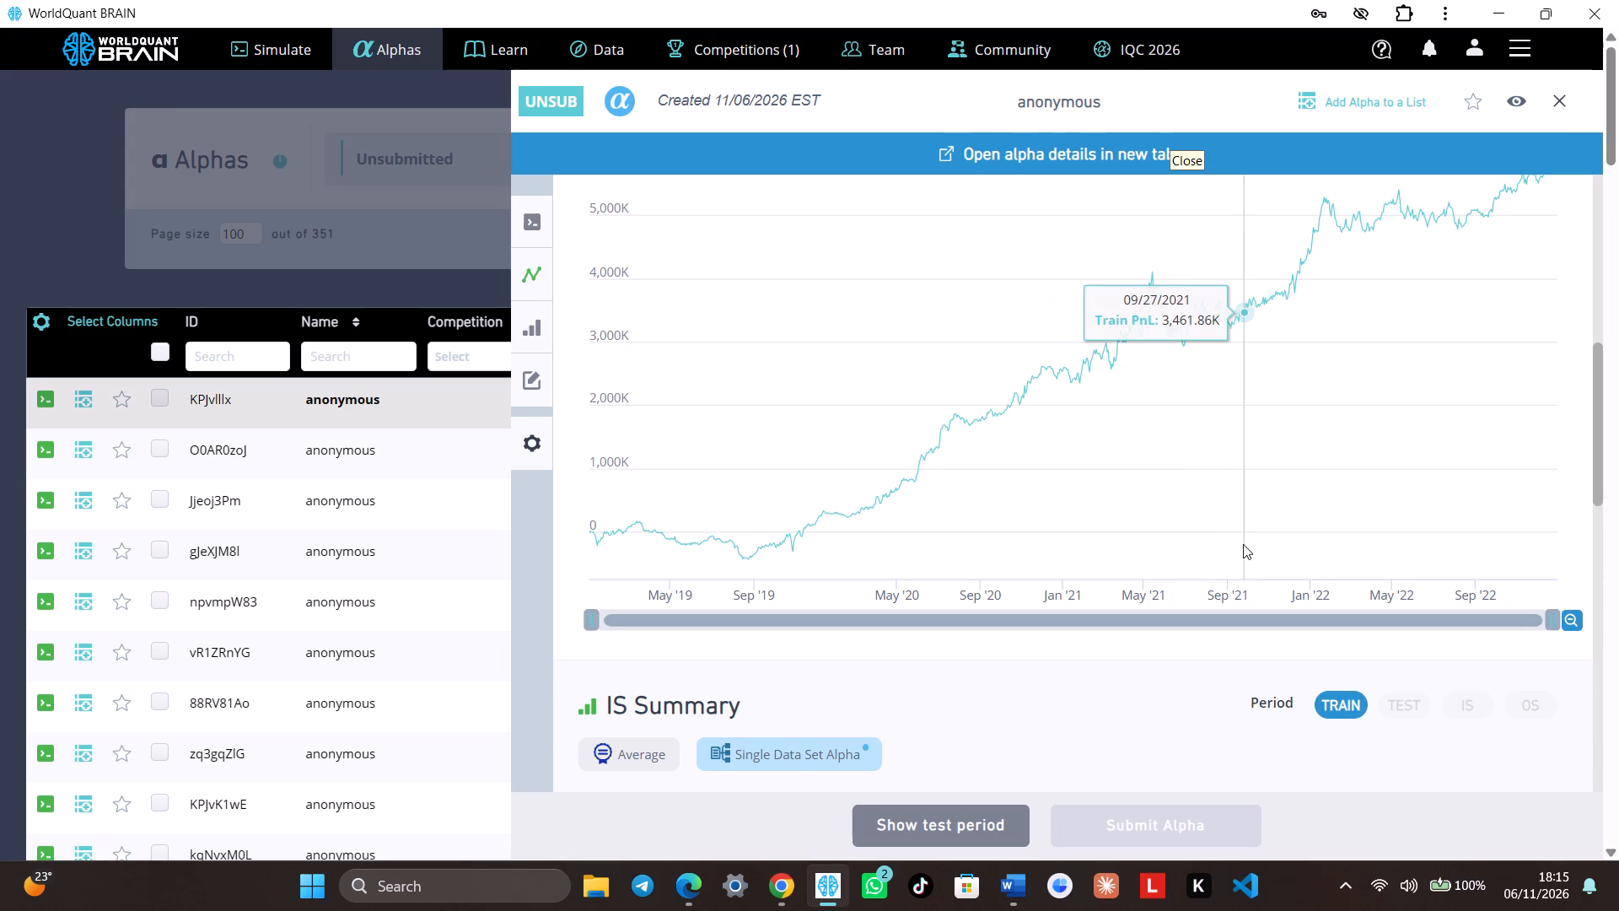
scroll(1243, 542, "up", 16)
scroll(1237, 478, "down", 4)
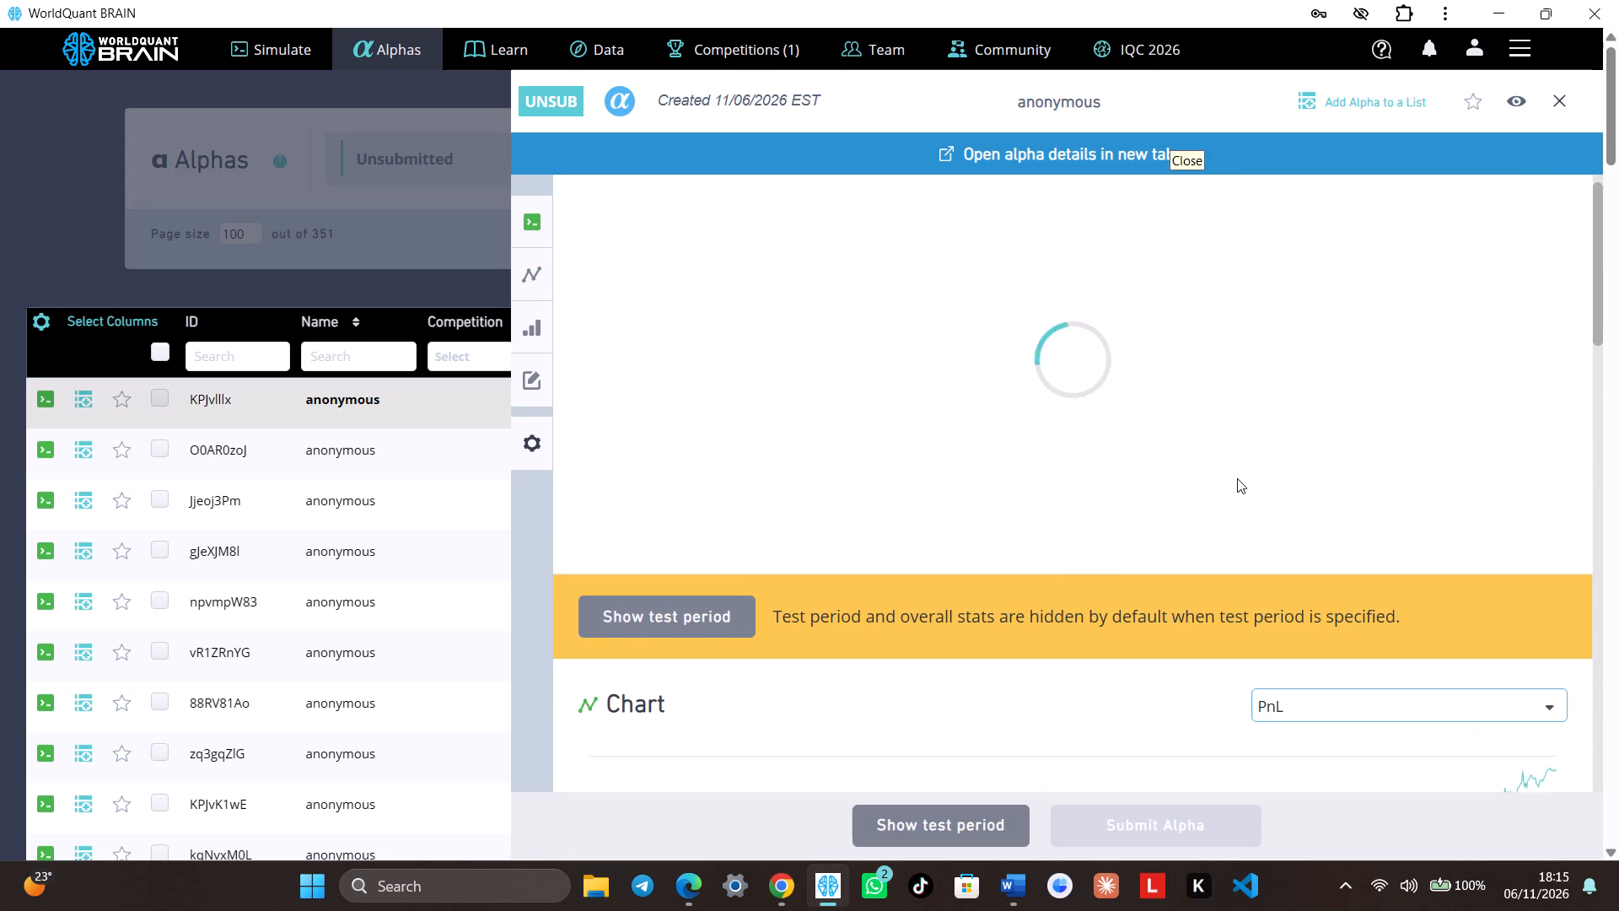
scroll(1237, 478, "down", 7)
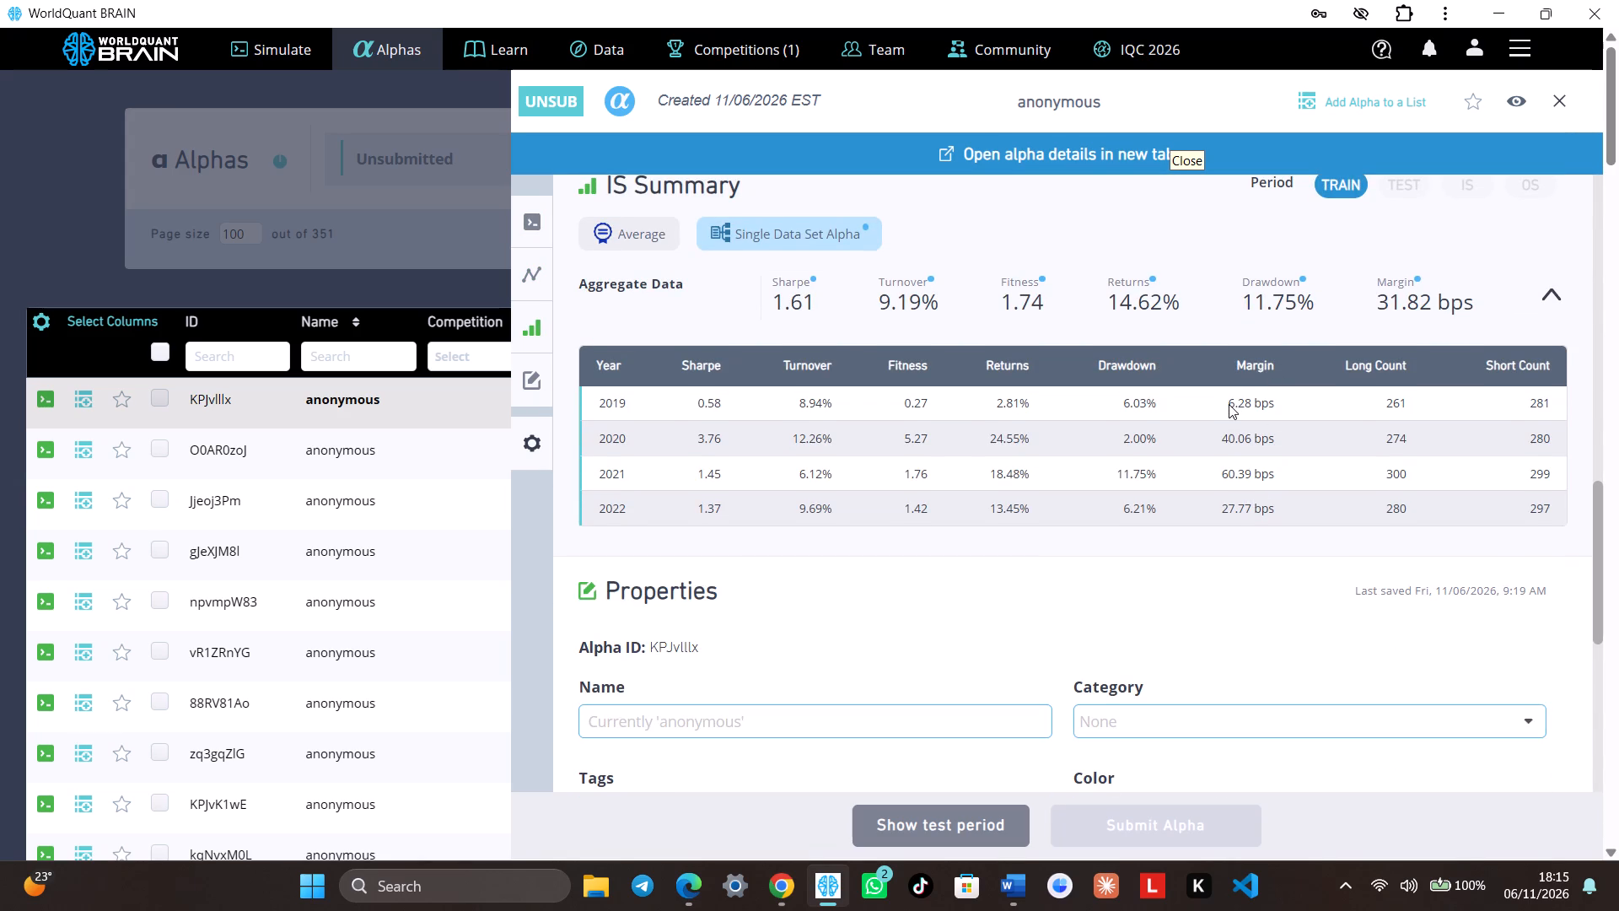
Review the open TOPSP500 alpha's PnL chart, yearly IS summary and properties, and close its details.
scroll(1229, 404, "down", 4)
scroll(1227, 404, "up", 15)
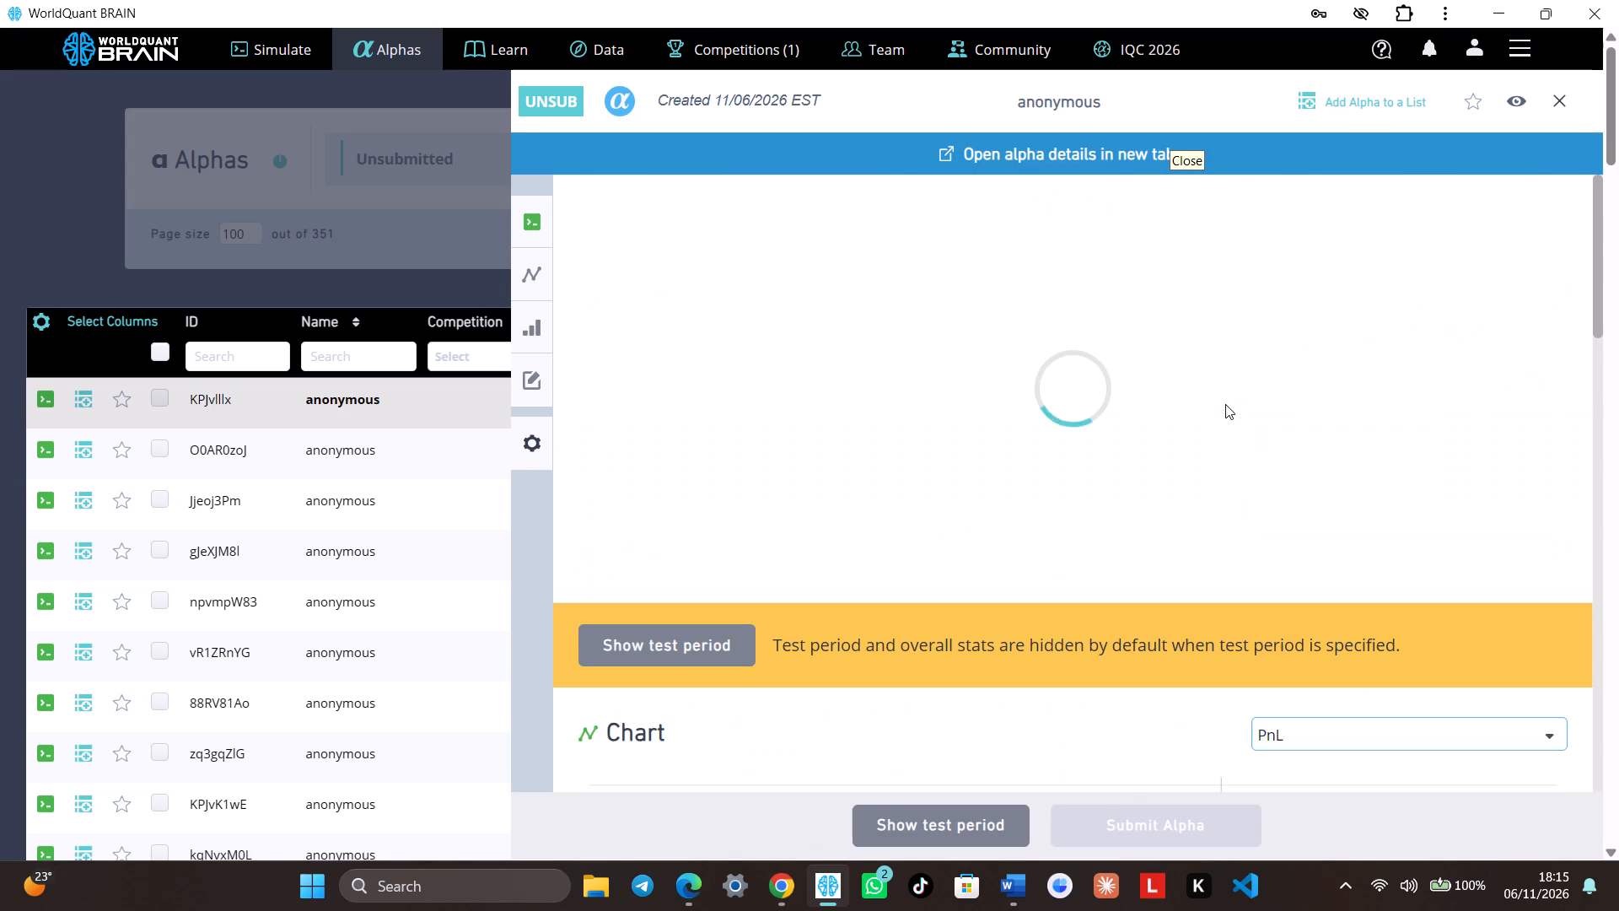
scroll(1225, 402, "up", 6)
scroll(1212, 480, "up", 1)
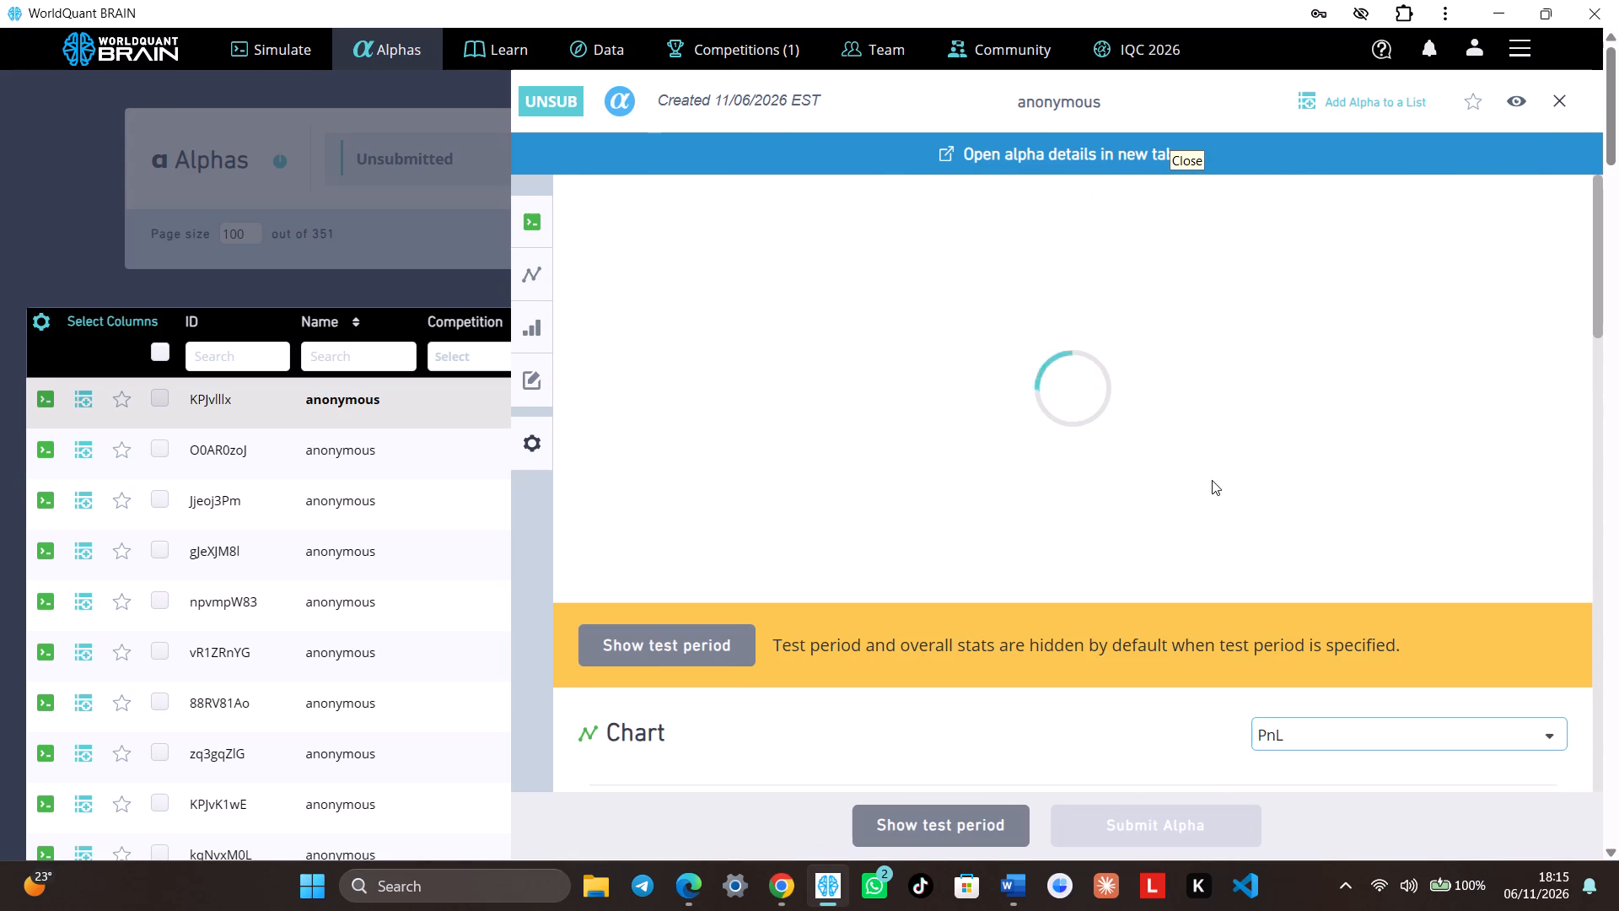
scroll(1212, 480, "down", 4)
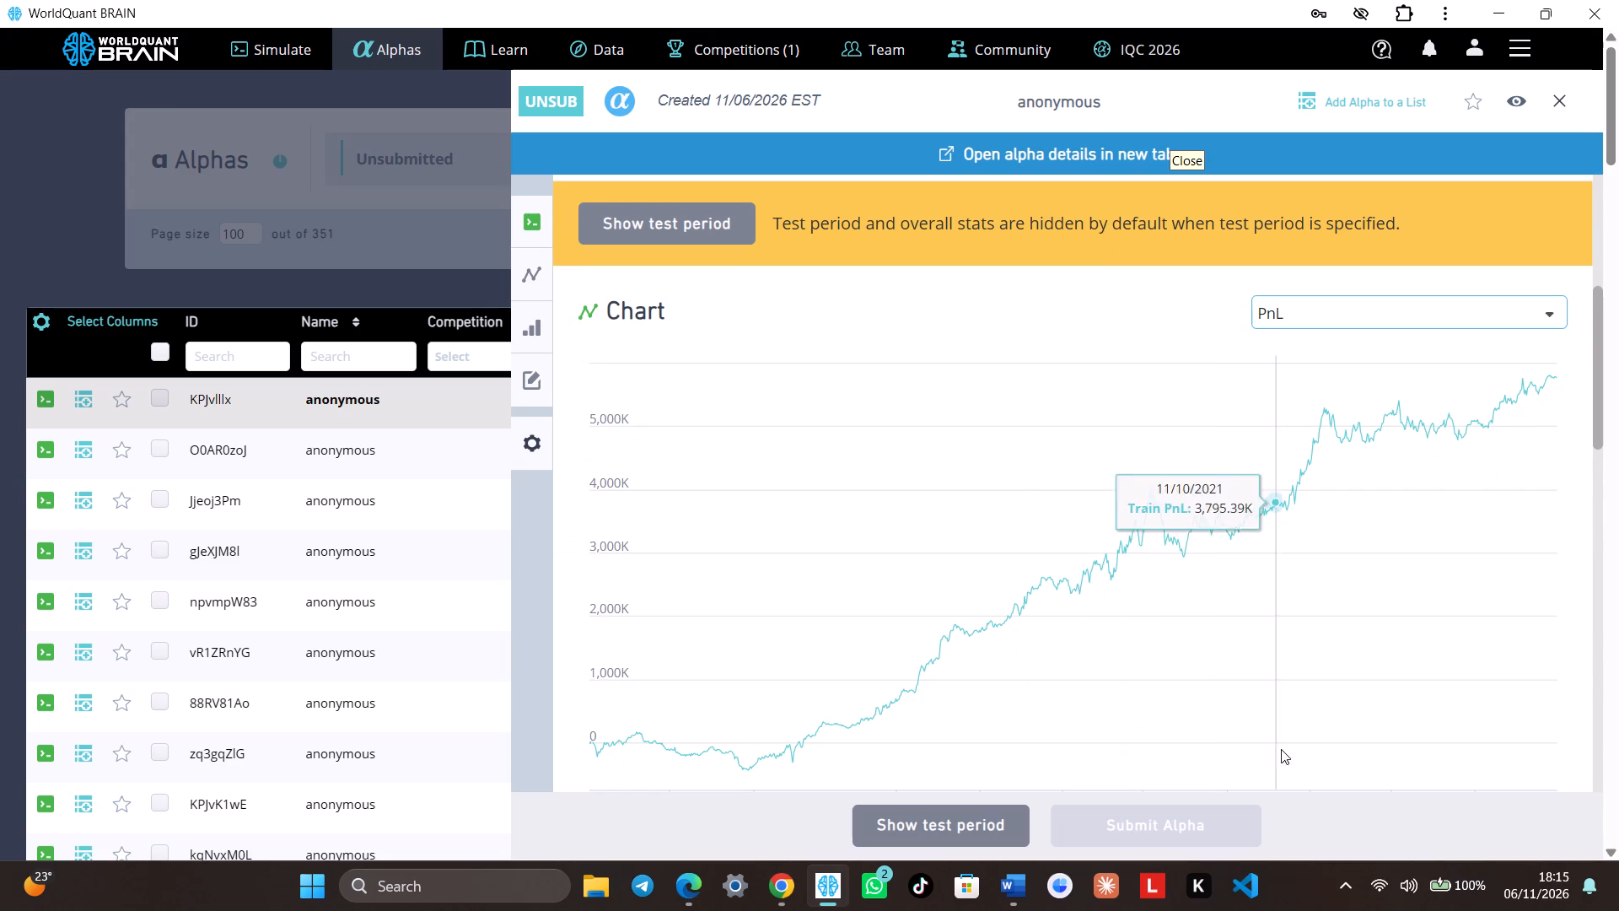
scroll(1390, 647, "down", 8)
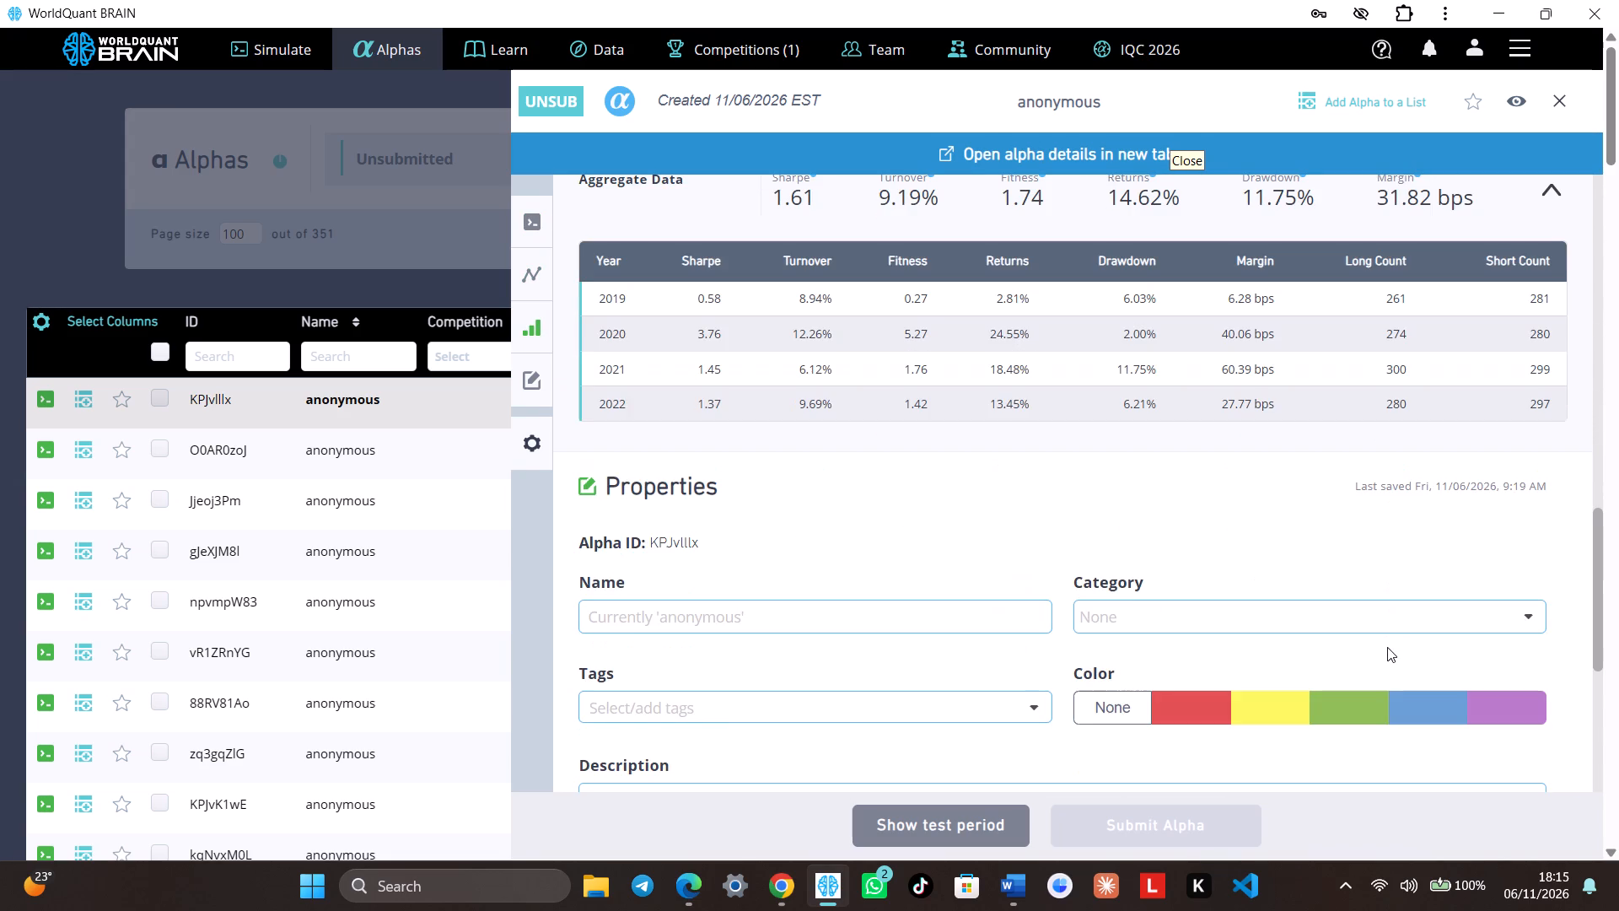
scroll(1387, 645, "up", 19)
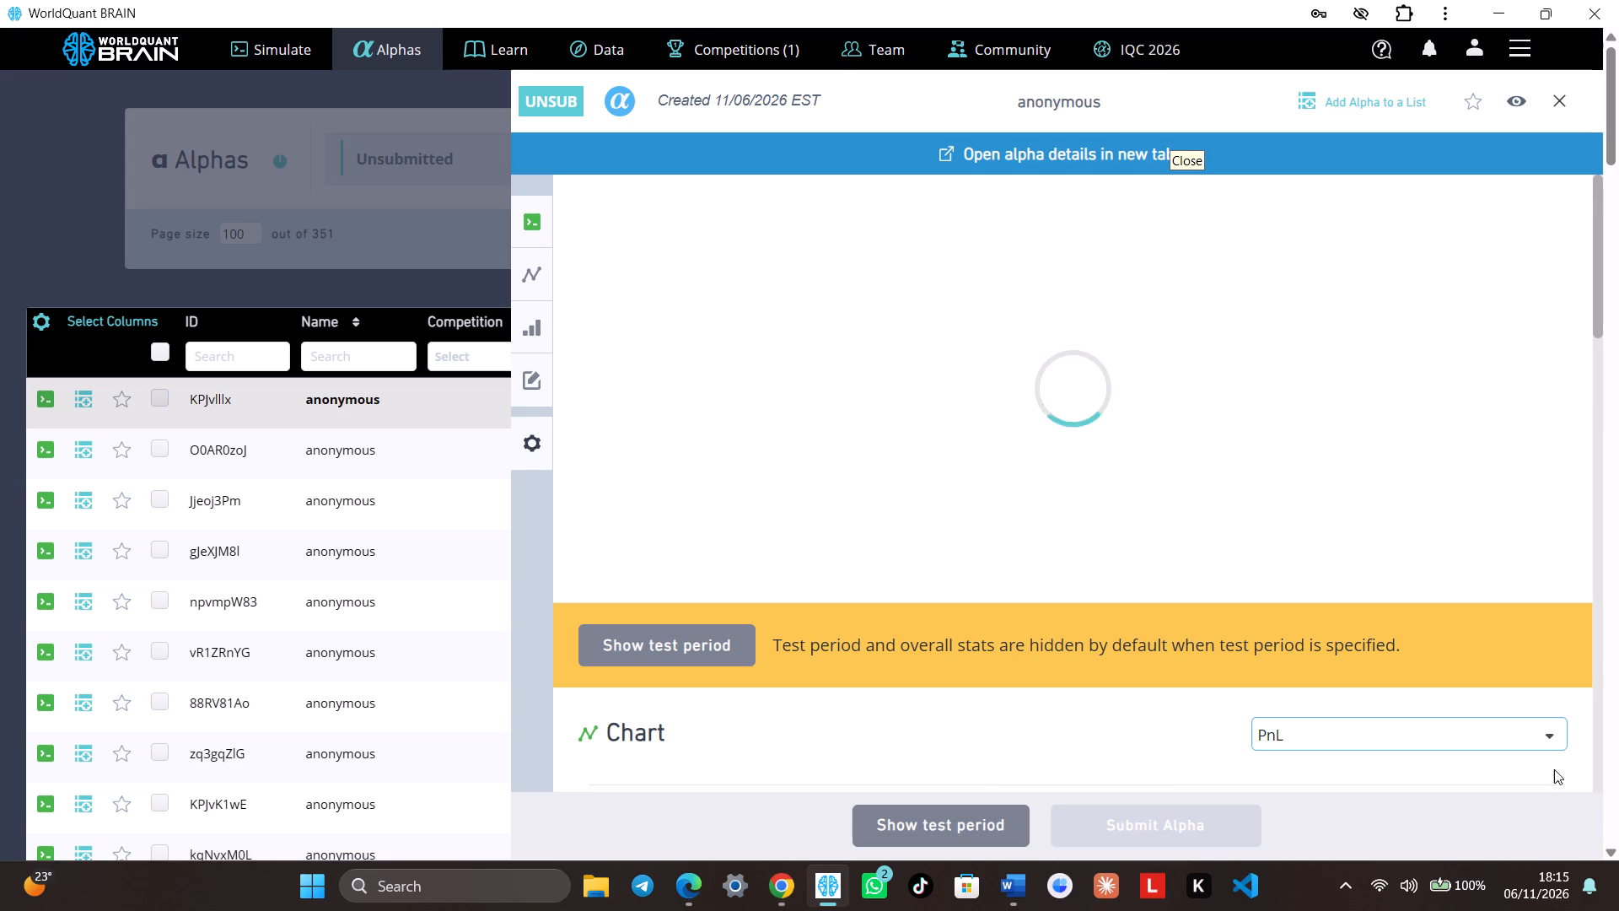
scroll(1407, 867, "up", 5)
scroll(1258, 693, "down", 9)
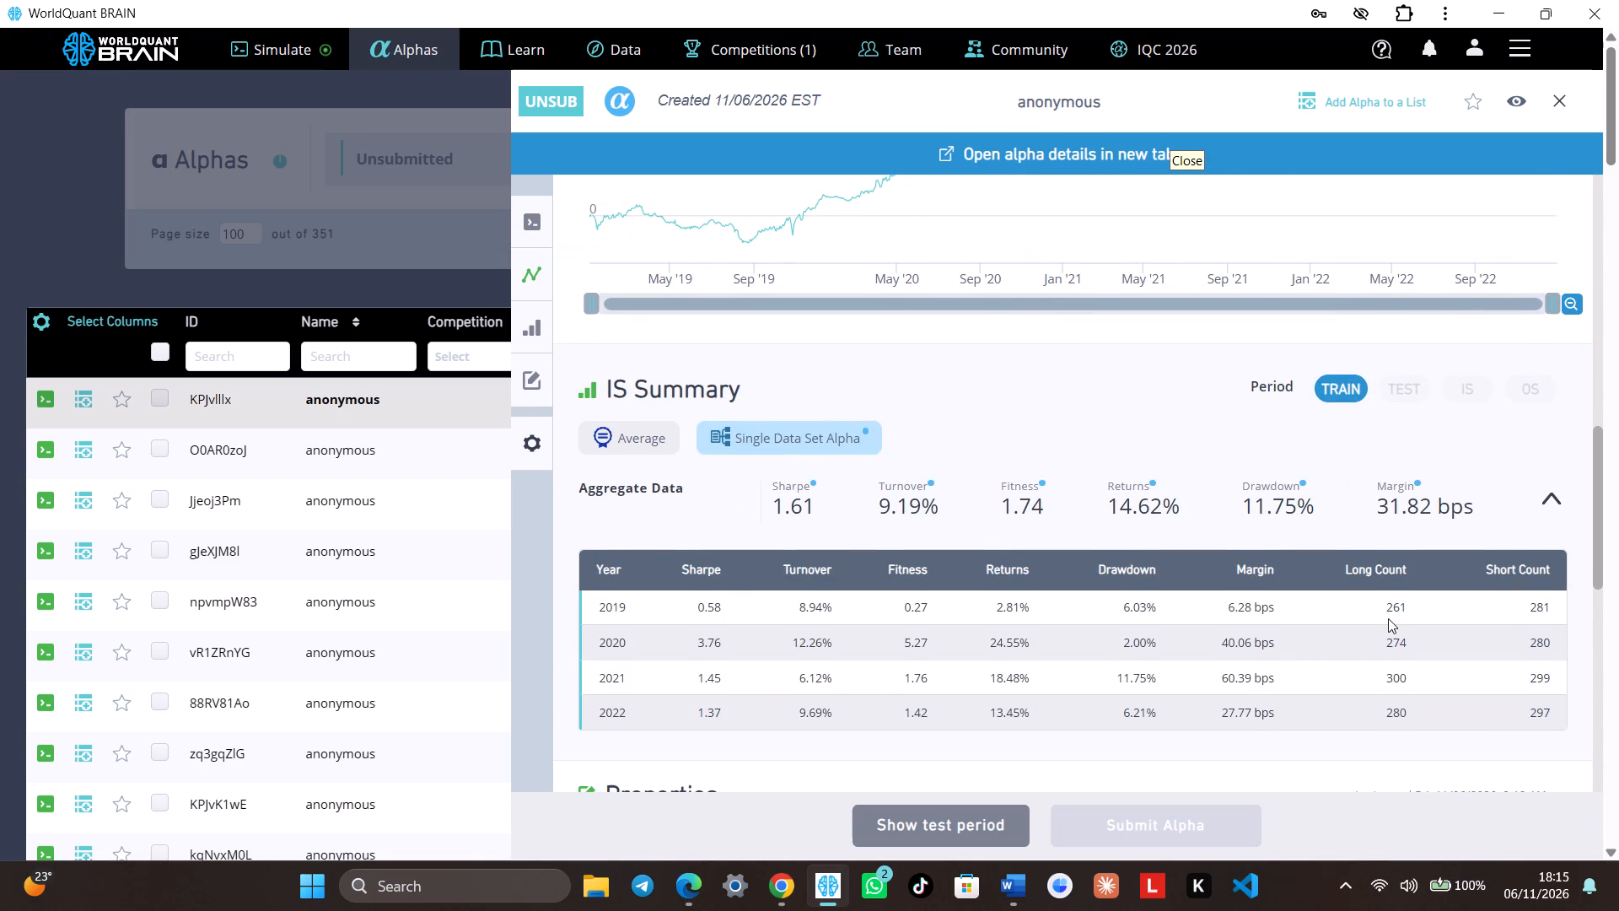
scroll(1388, 618, "down", 1)
scroll(1411, 612, "up", 4)
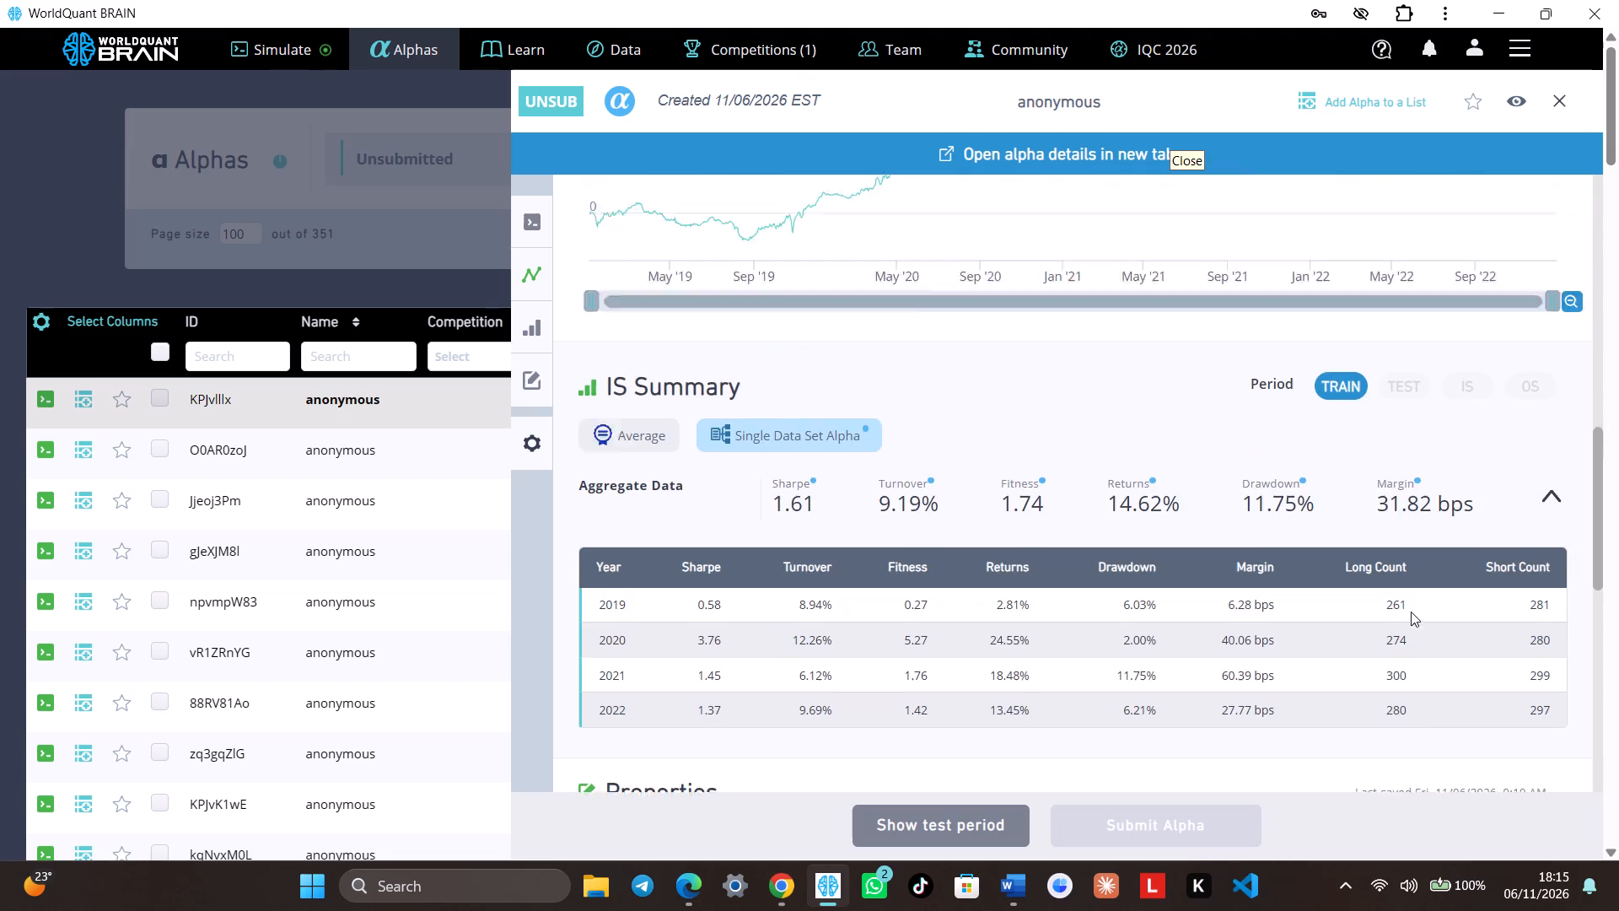
scroll(1411, 612, "up", 8)
scroll(1230, 608, "up", 3)
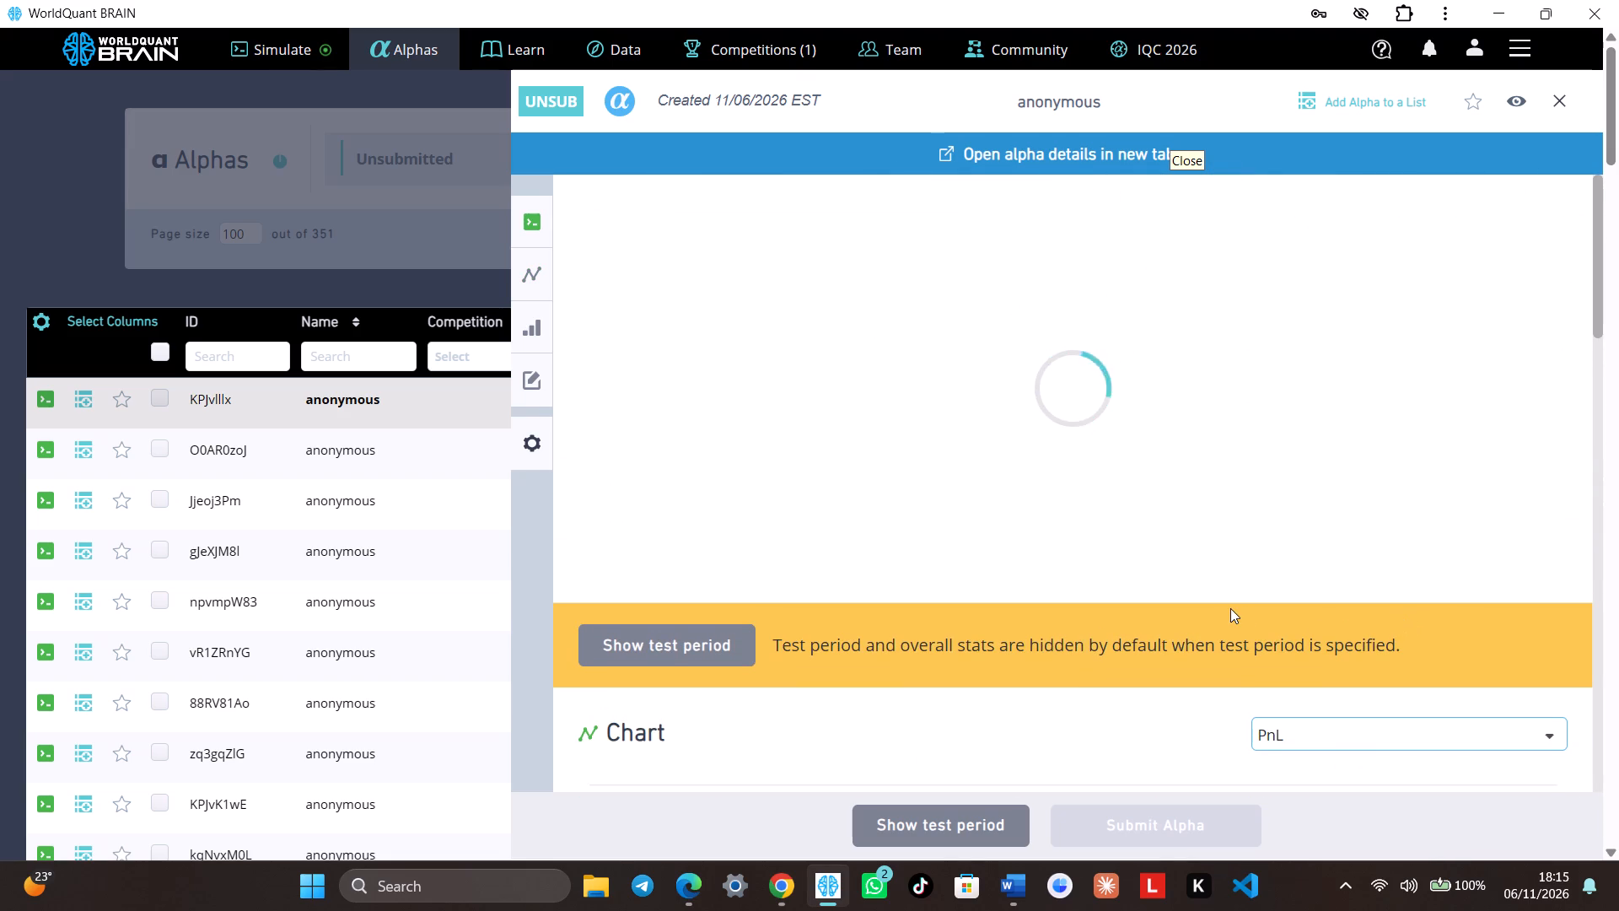
scroll(1230, 608, "up", 2)
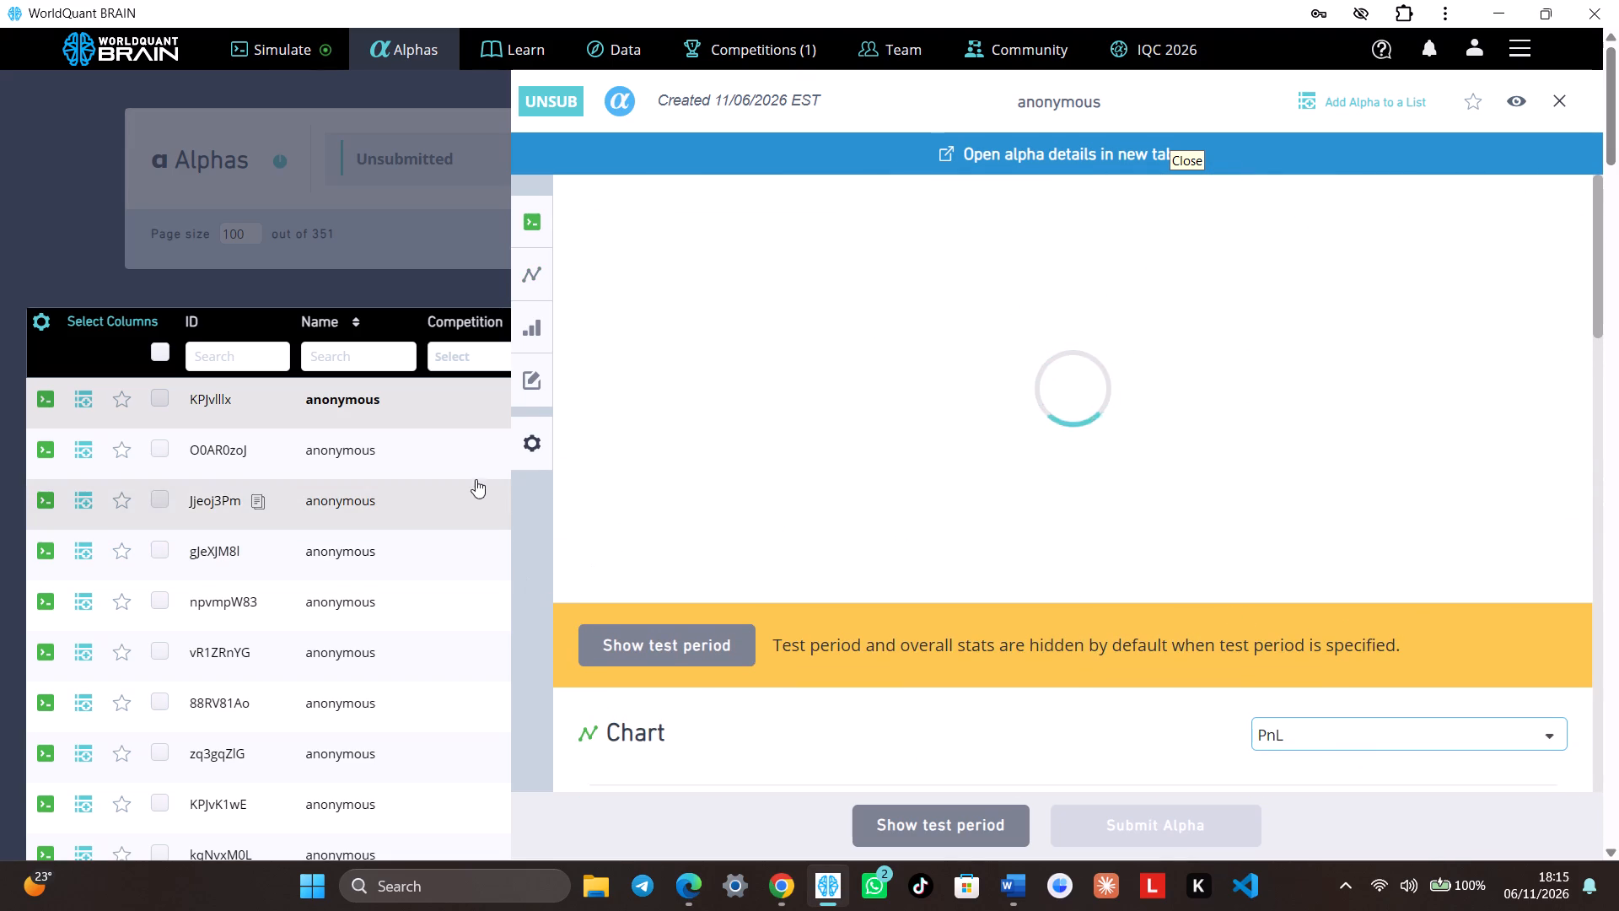
left_click(382, 294)
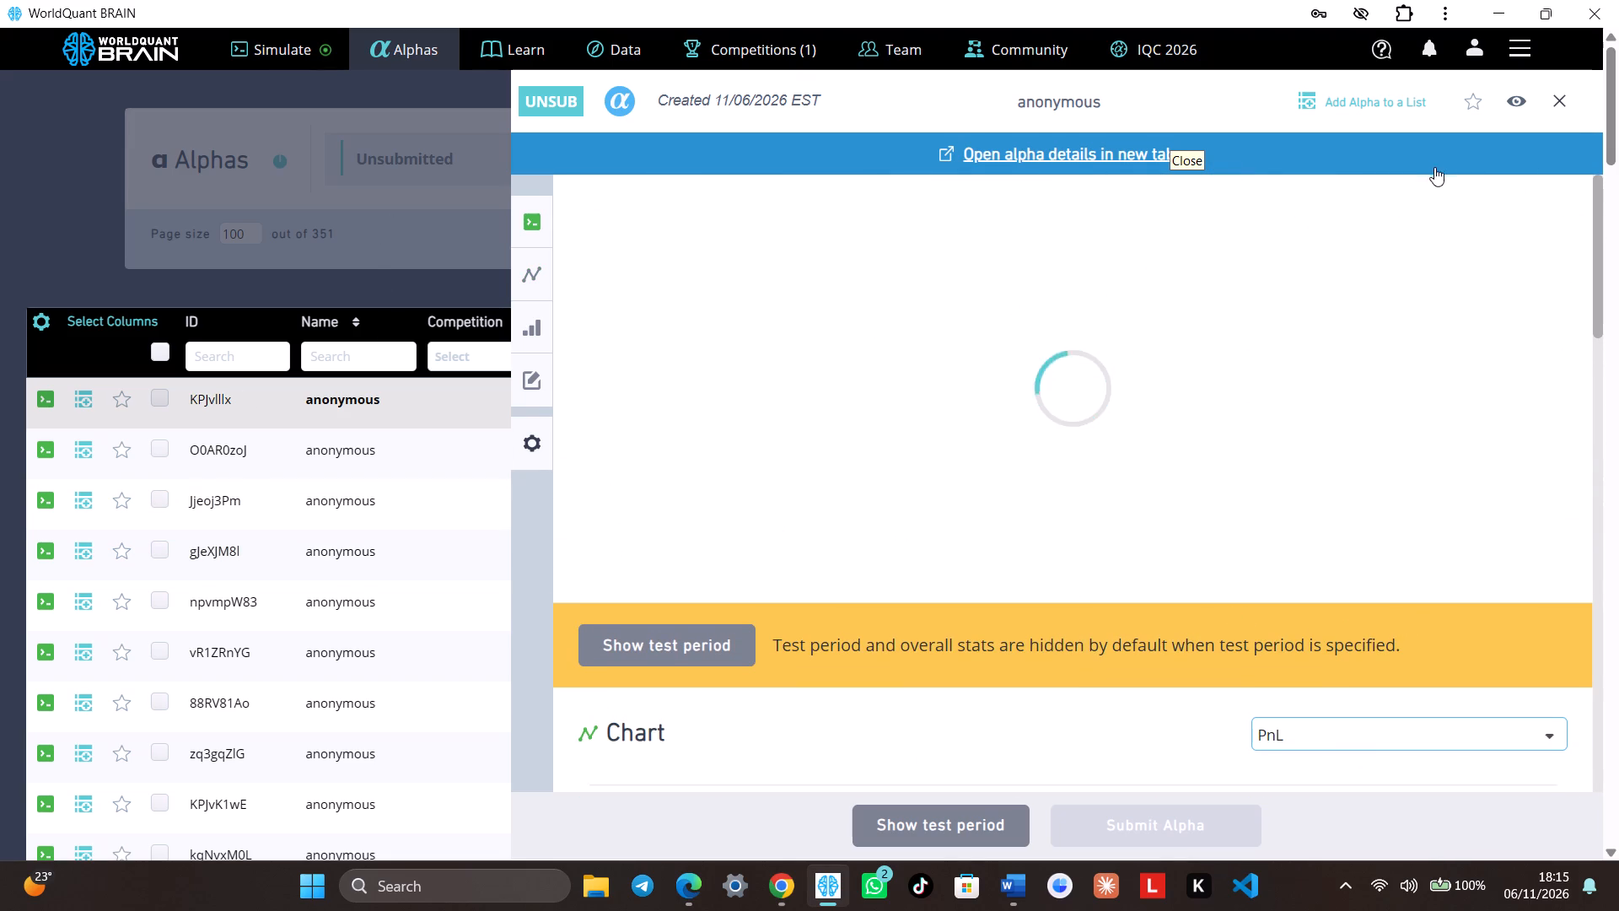
left_click(1560, 101)
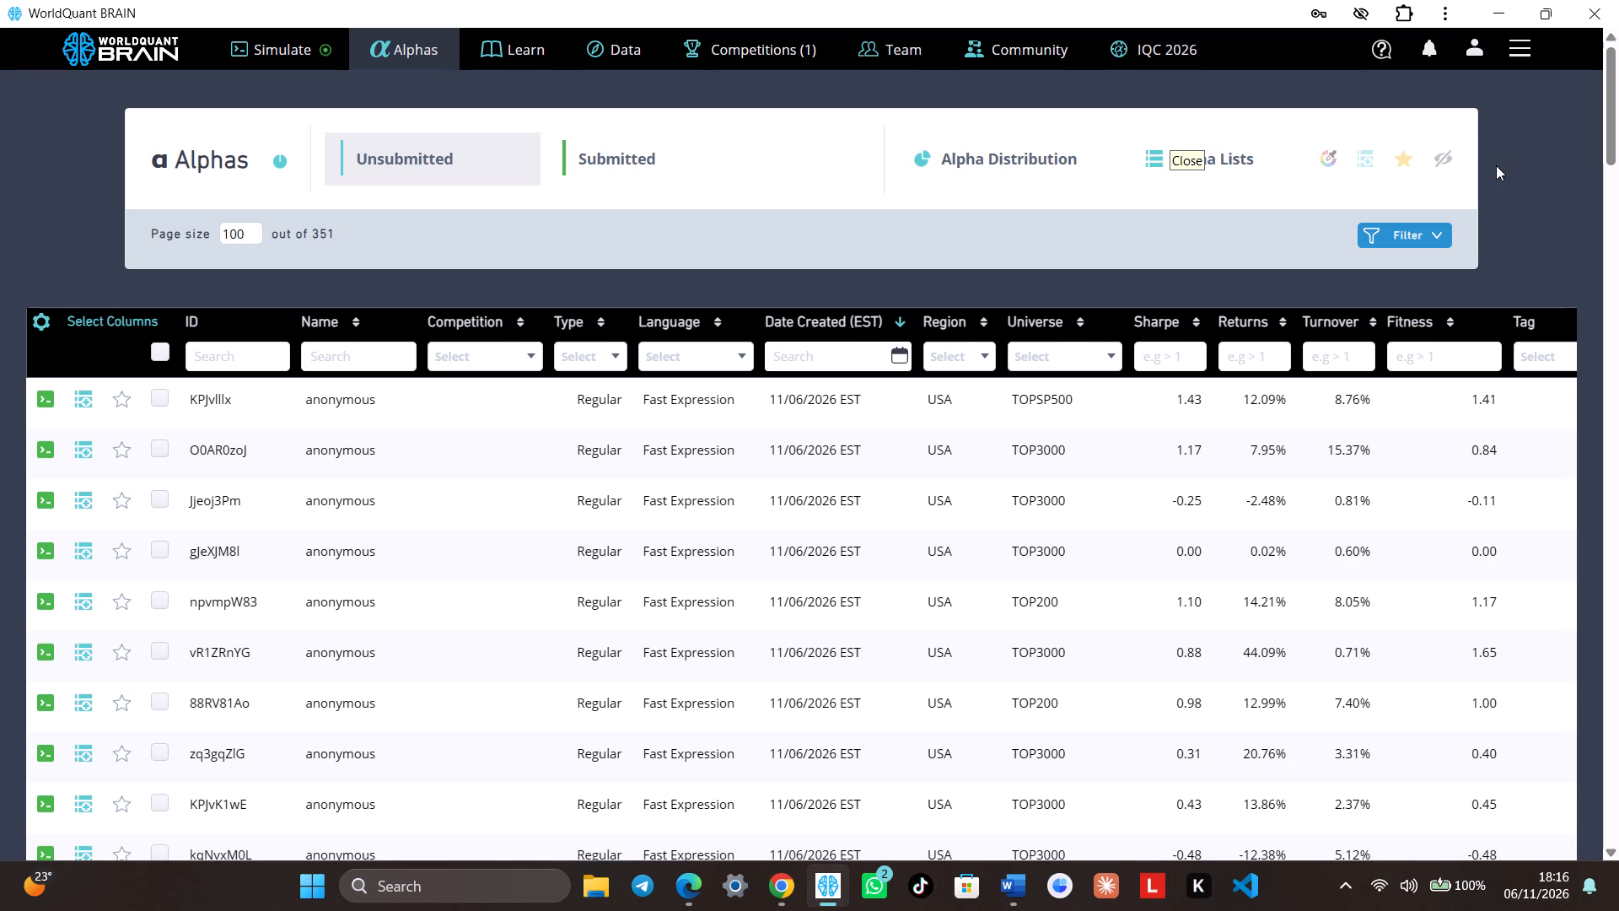
Reopen the details of the first TOPSP500 alpha in the unsubmitted list, re-examine its PnL chart, and close them.
scroll(1493, 168, "down", 2)
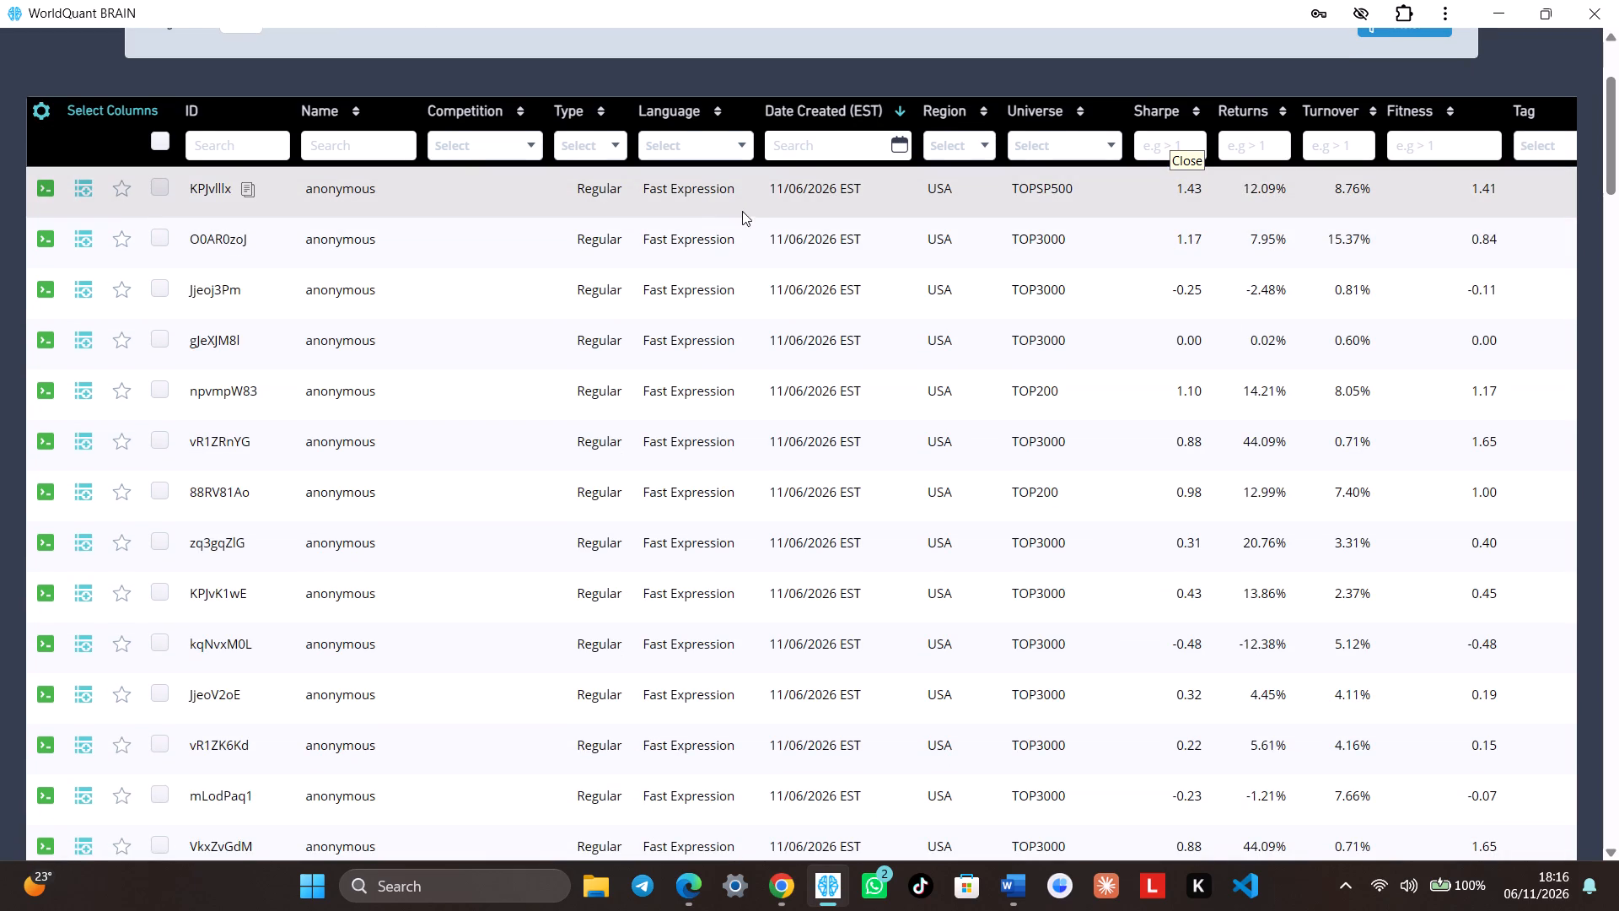
left_click(748, 207)
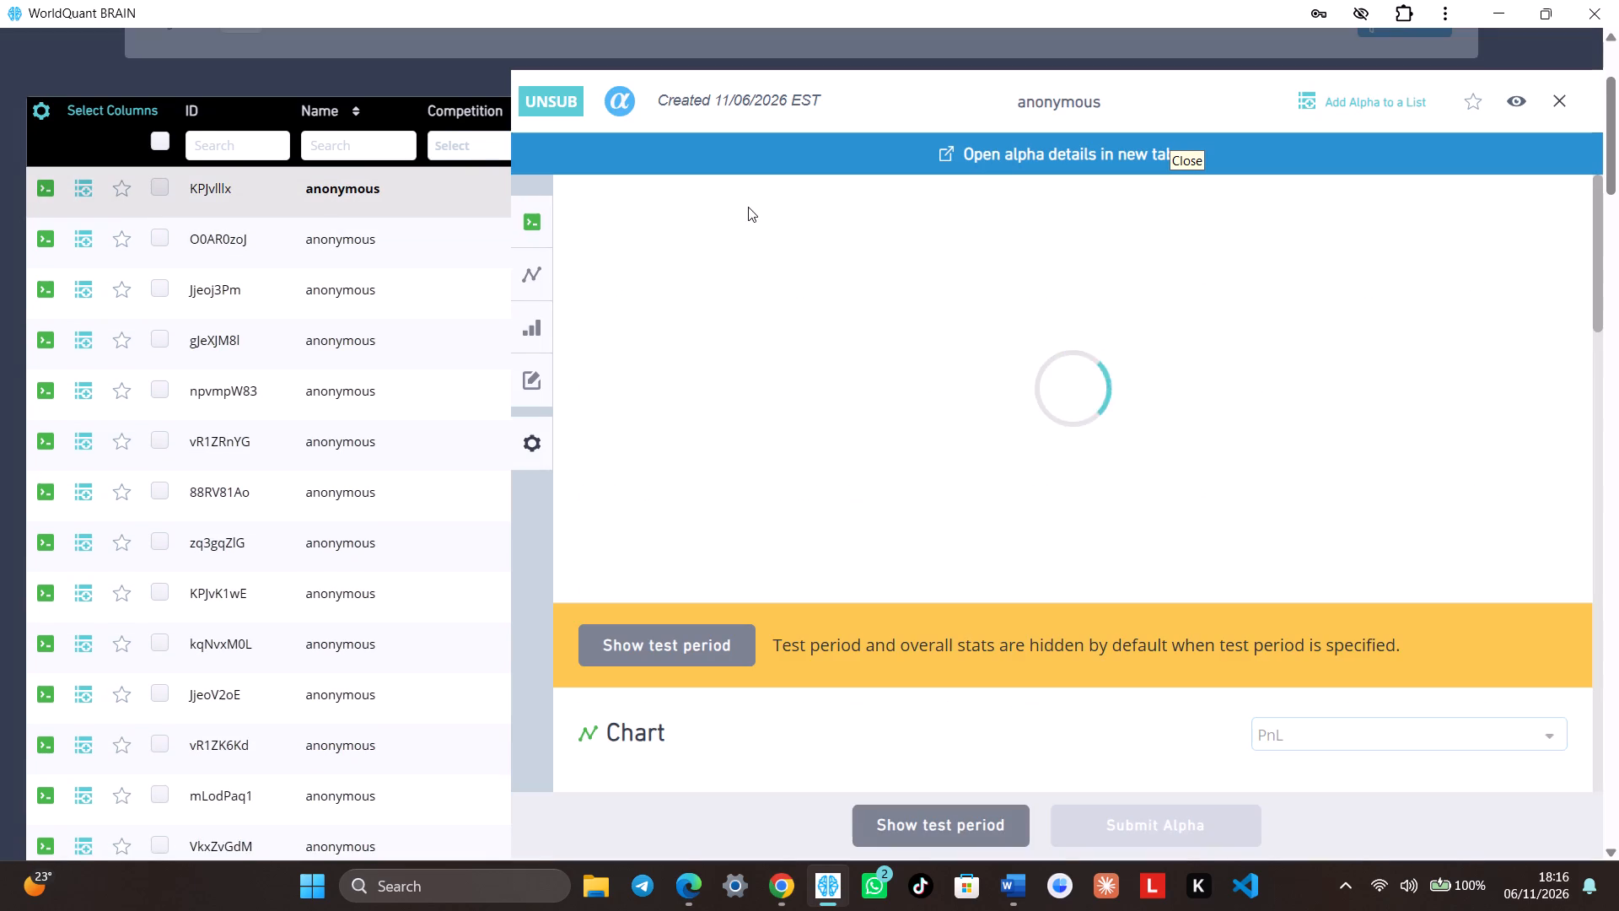
scroll(1277, 375, "down", 5)
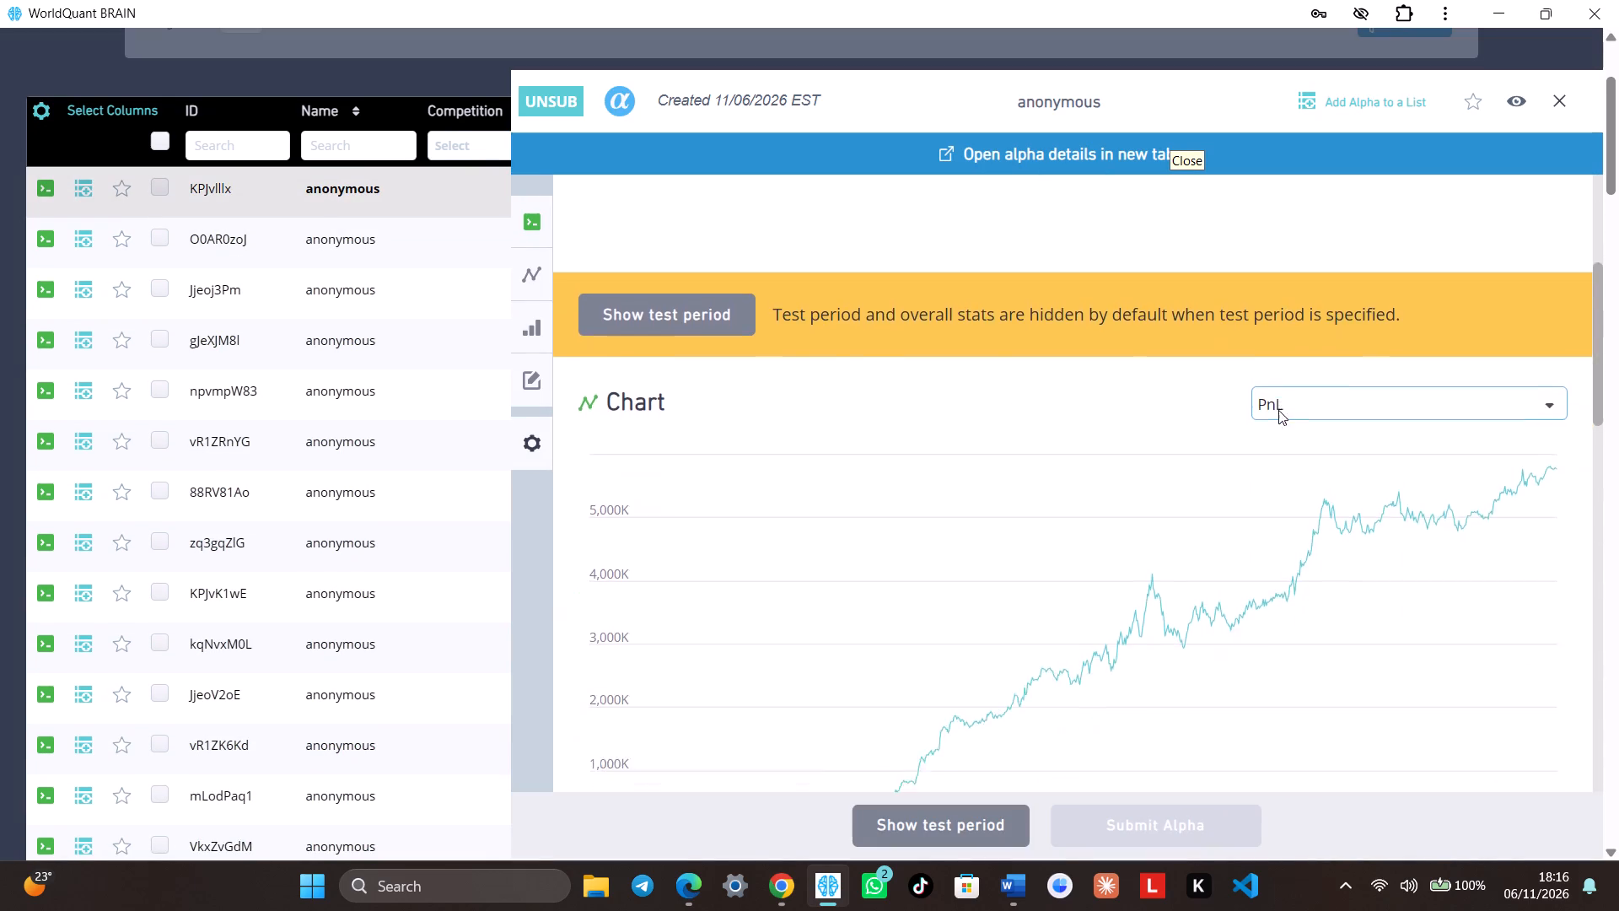
scroll(1282, 412, "down", 4)
scroll(1281, 414, "up", 9)
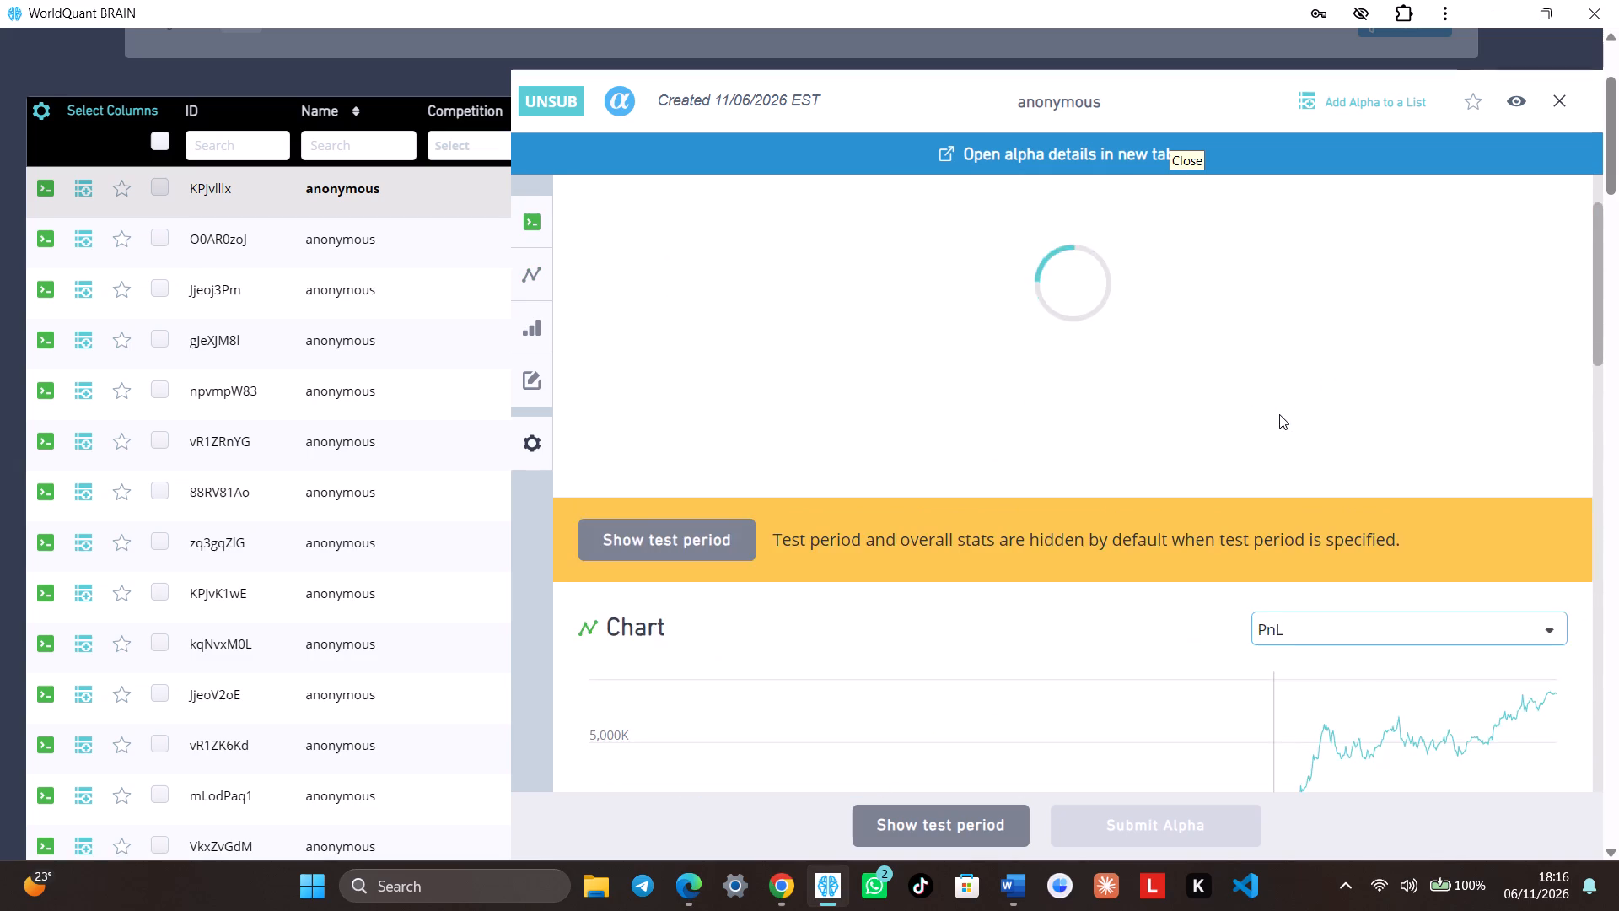
scroll(1279, 414, "up", 5)
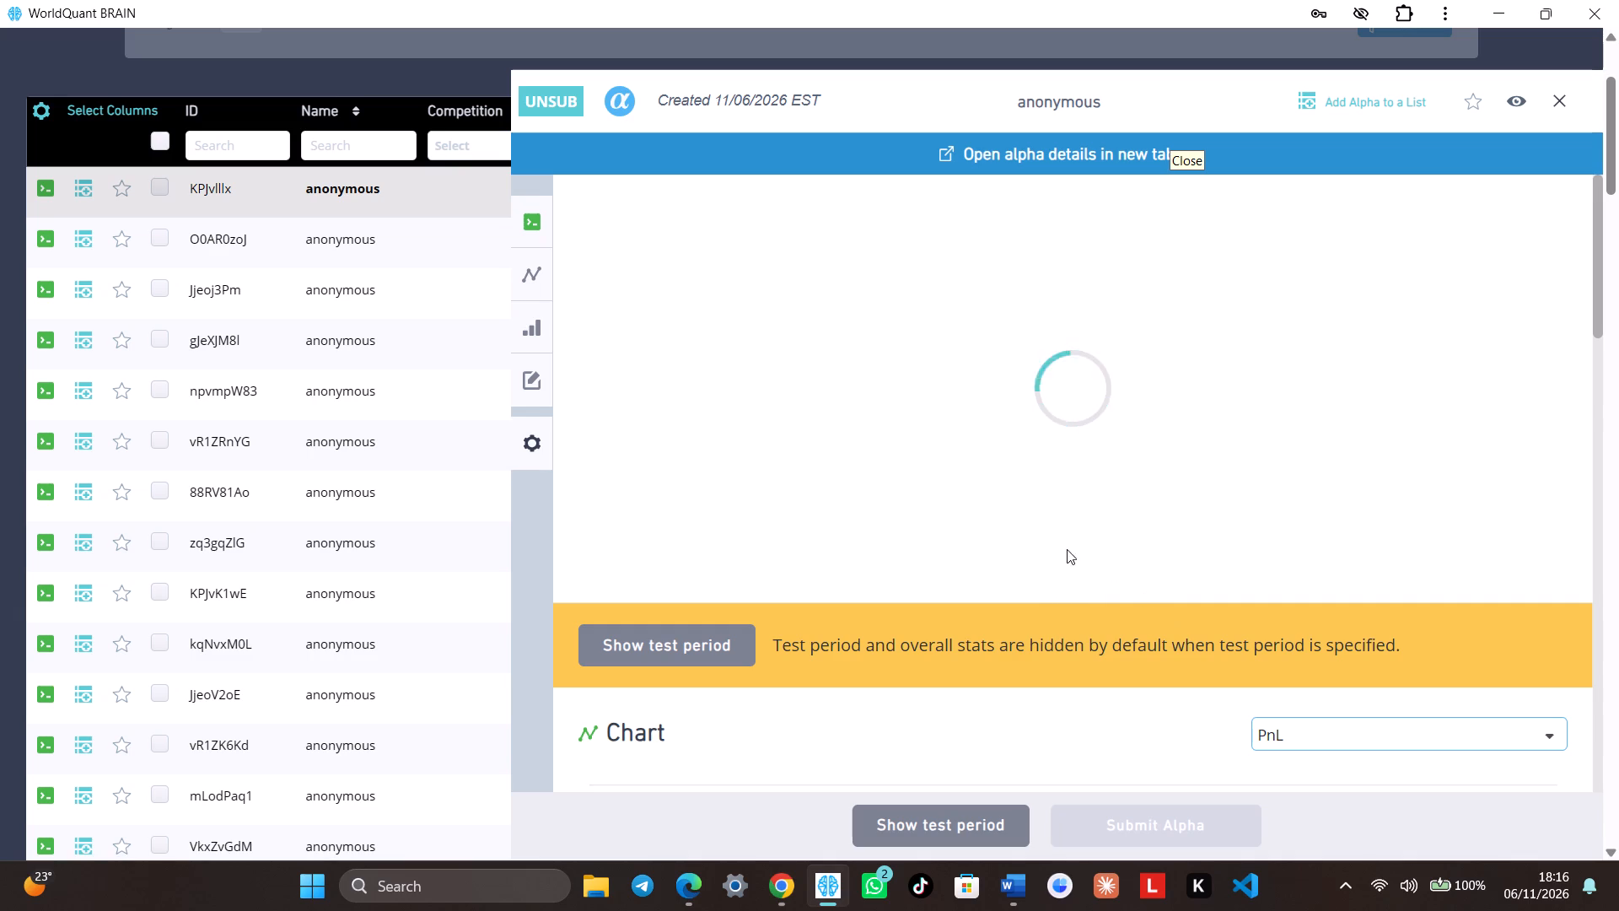
scroll(1003, 578, "down", 1)
scroll(810, 447, "up", 4)
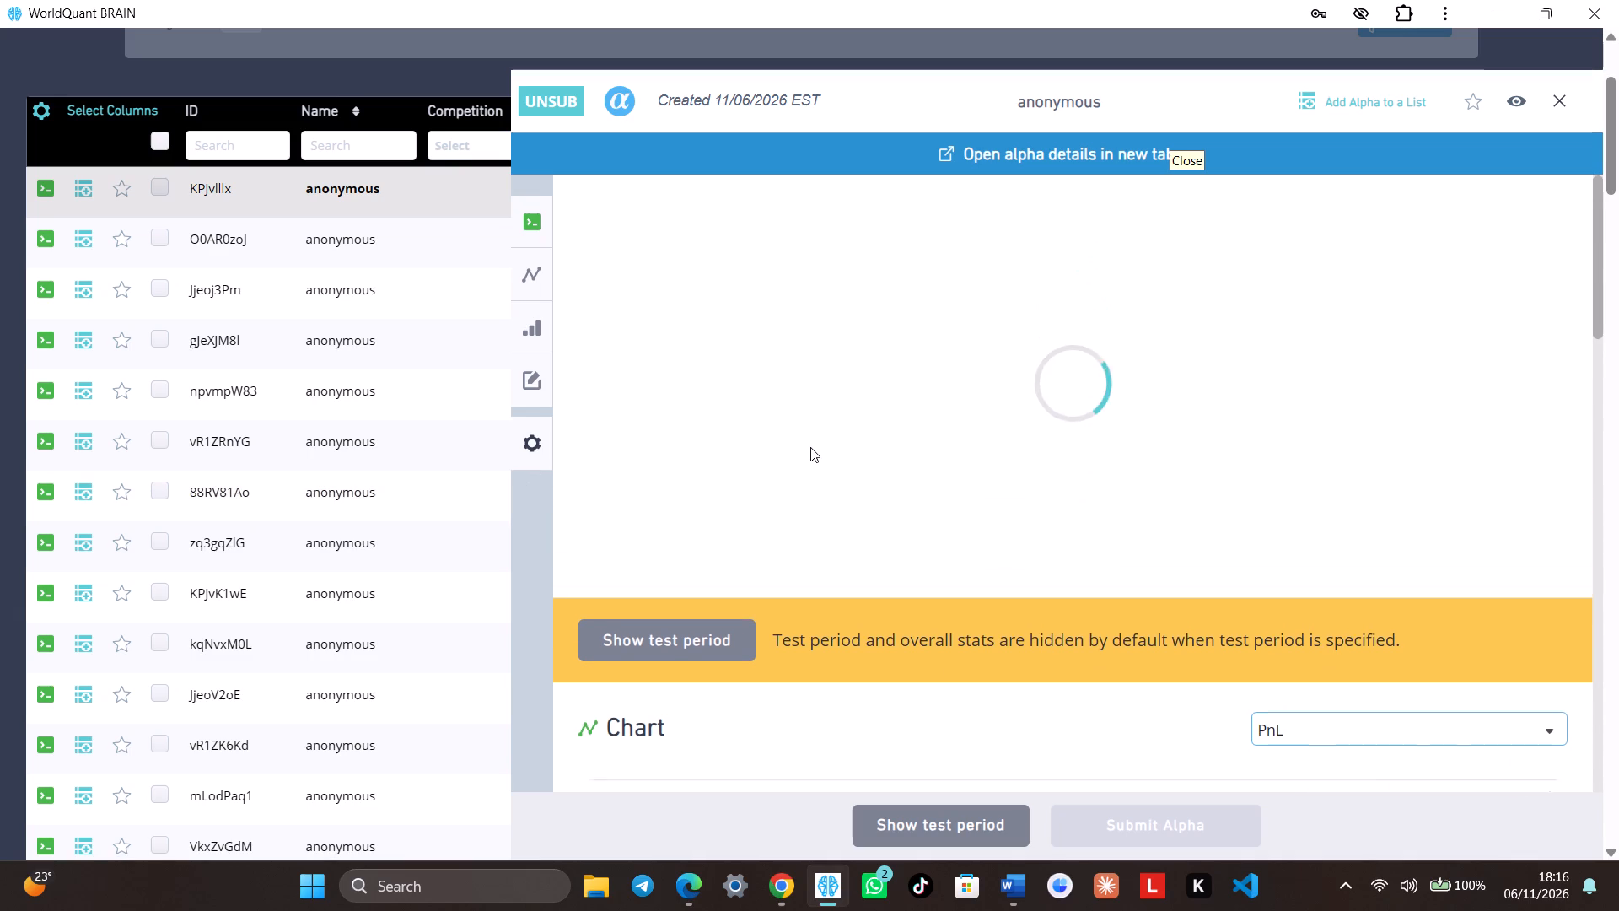
scroll(807, 447, "up", 4)
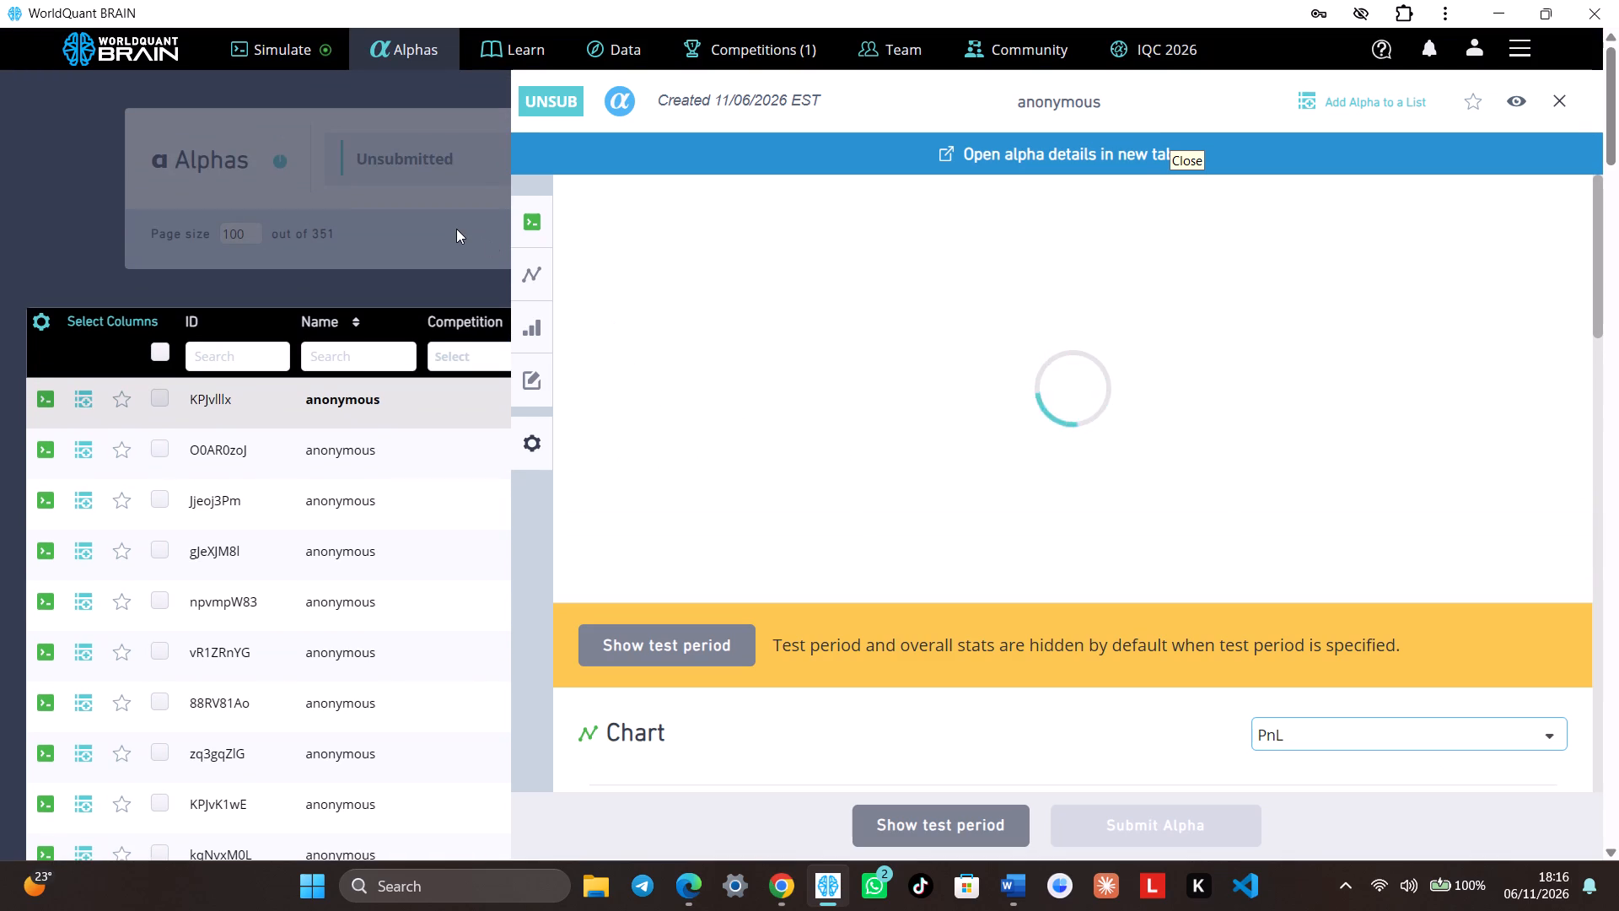
left_click(456, 229)
left_click(1562, 109)
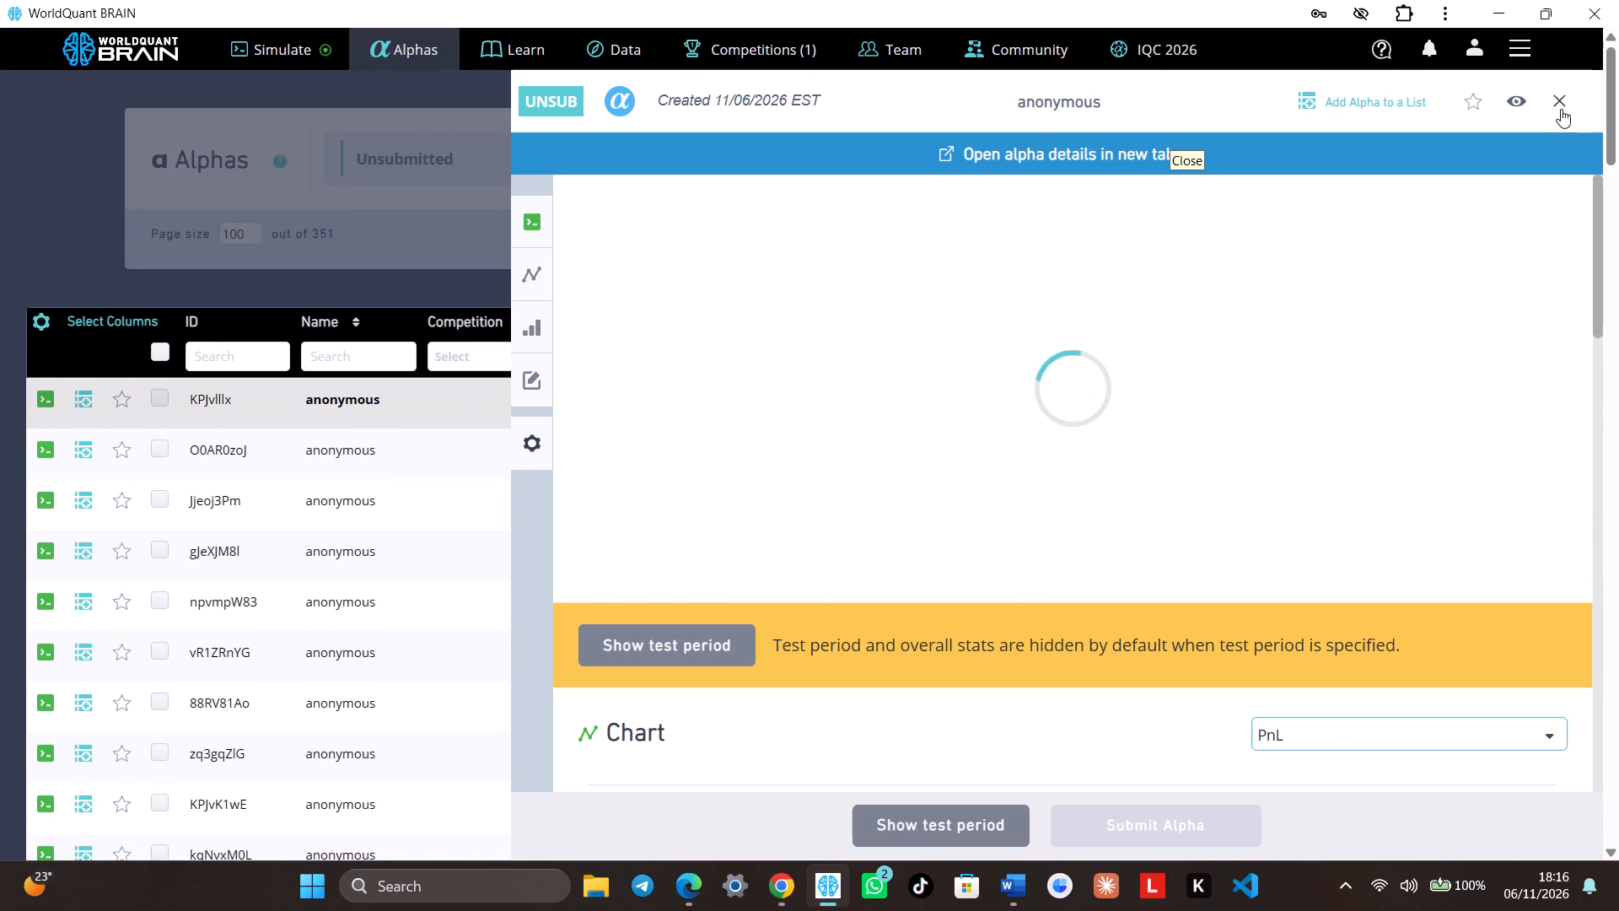
left_click(1557, 98)
Return to Simulation 1, reveal its test period, and view the IS Summary for the IS period.
left_click(295, 52)
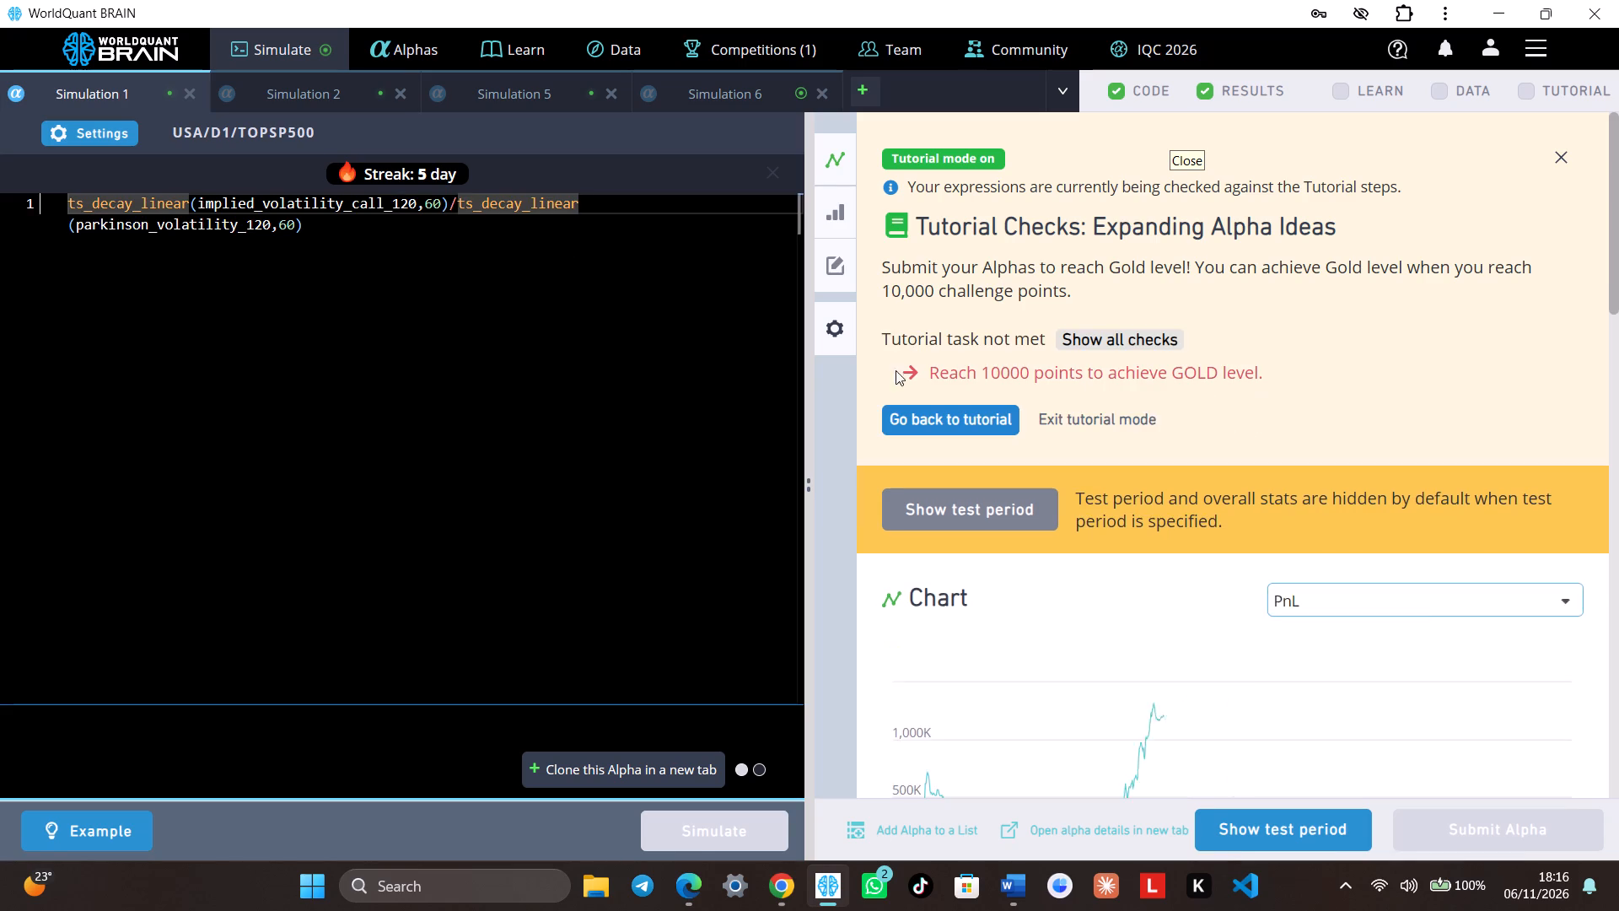
left_click(1259, 827)
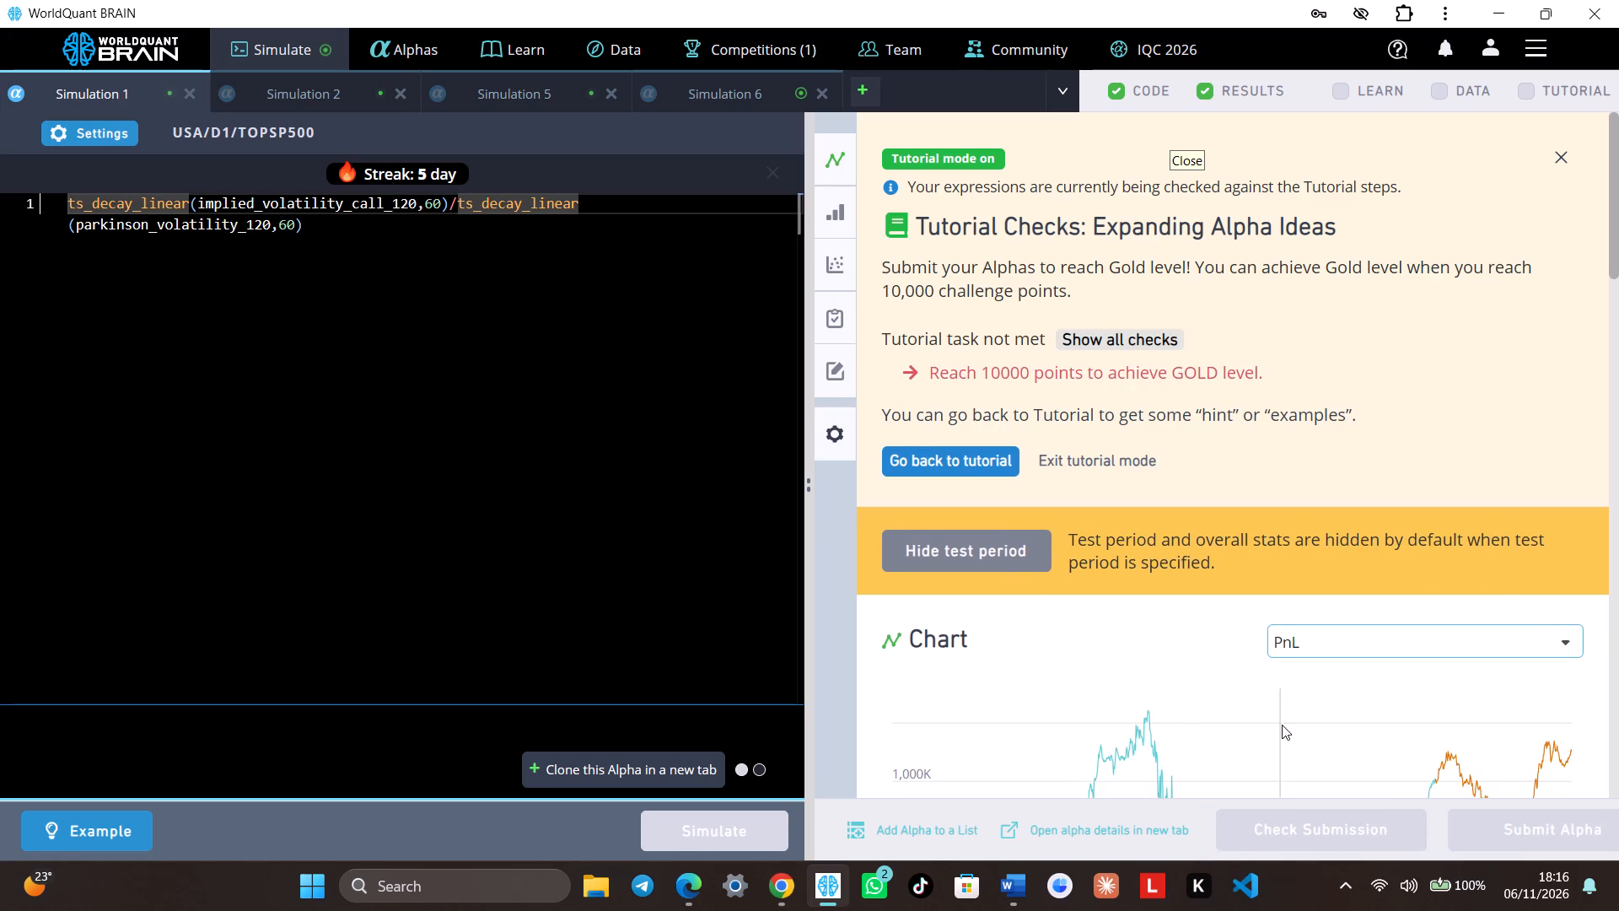
scroll(1282, 725, "down", 4)
scroll(1231, 671, "down", 3)
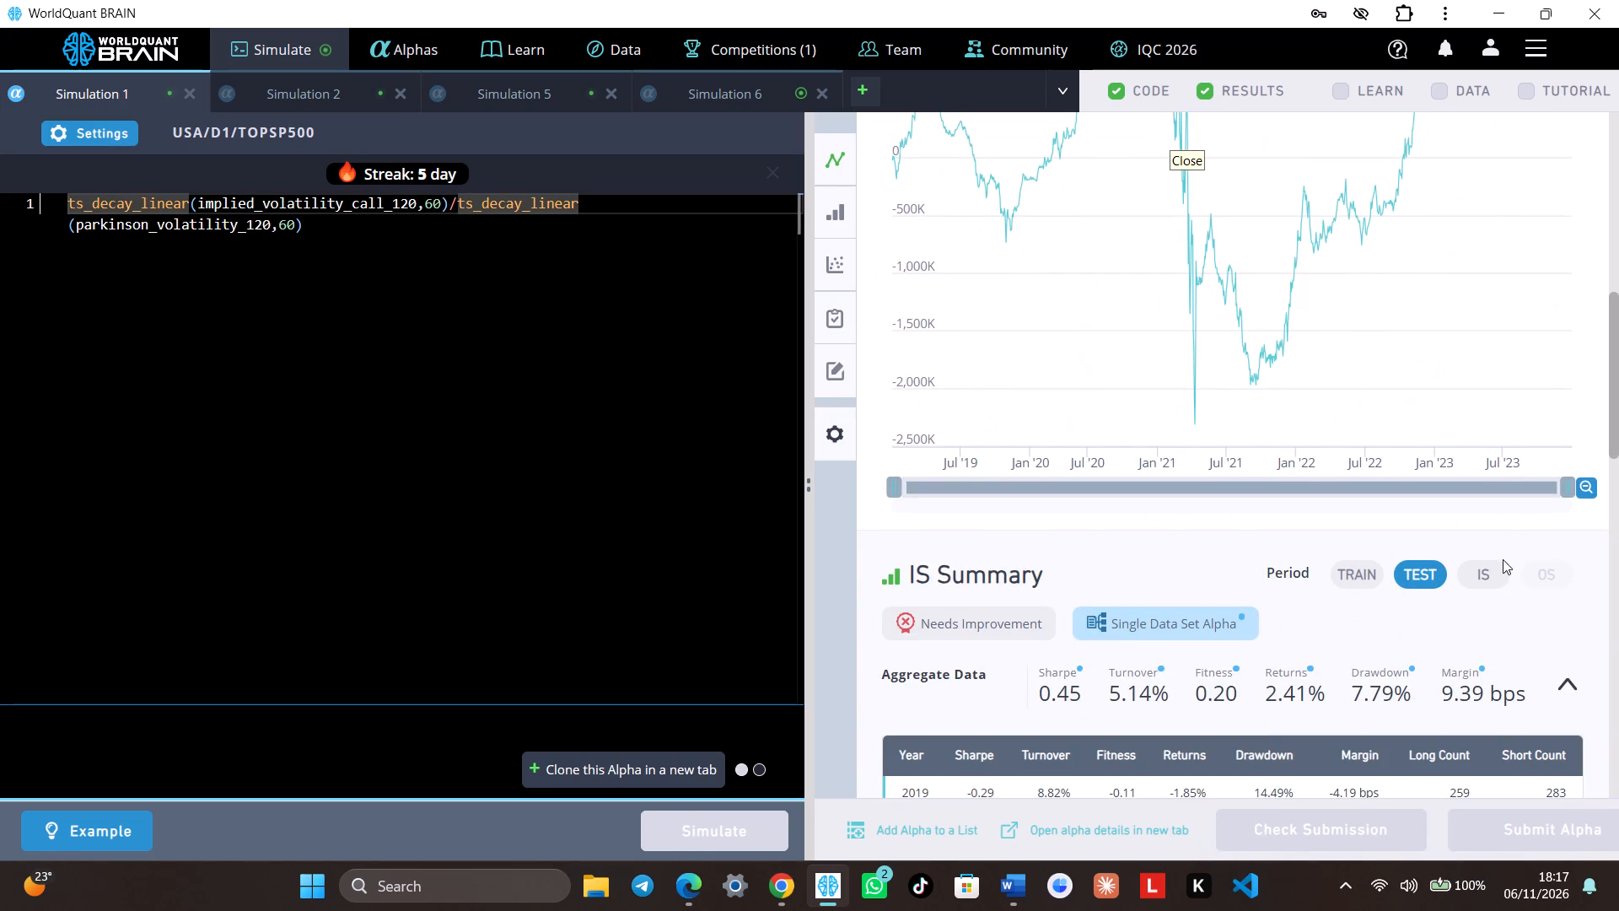
left_click(1498, 567)
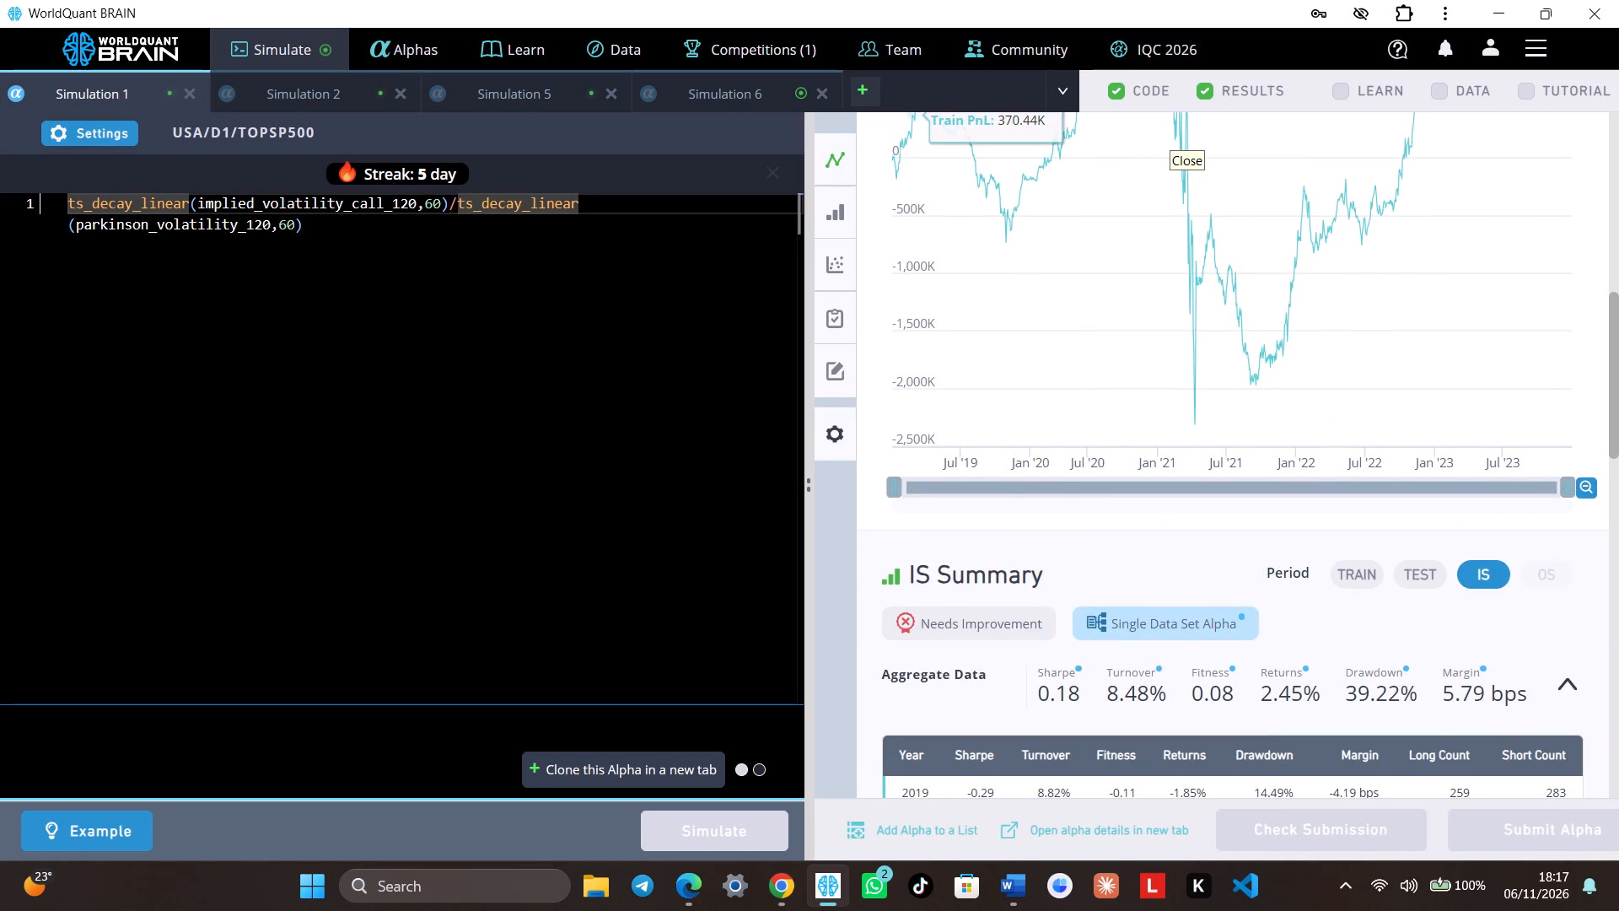
Set the ts_decay_linear window on parkinson_volatility_120 to 10 in Simulation 1 and run the simulation.
left_click(288, 234)
key("BackSpace")
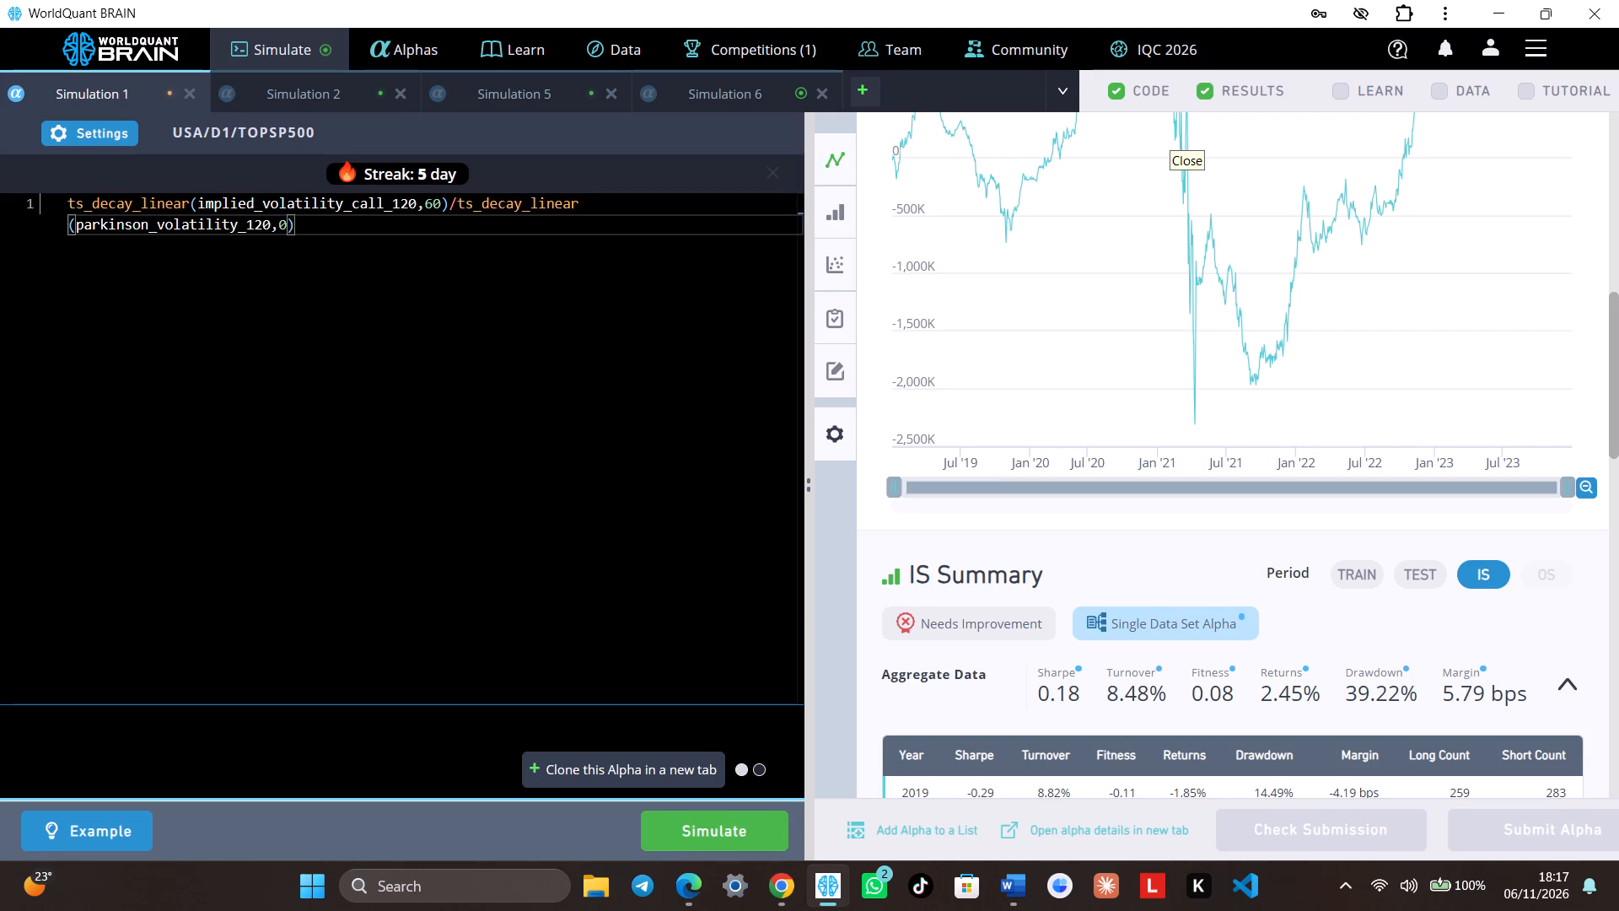
key("1")
left_click(675, 818)
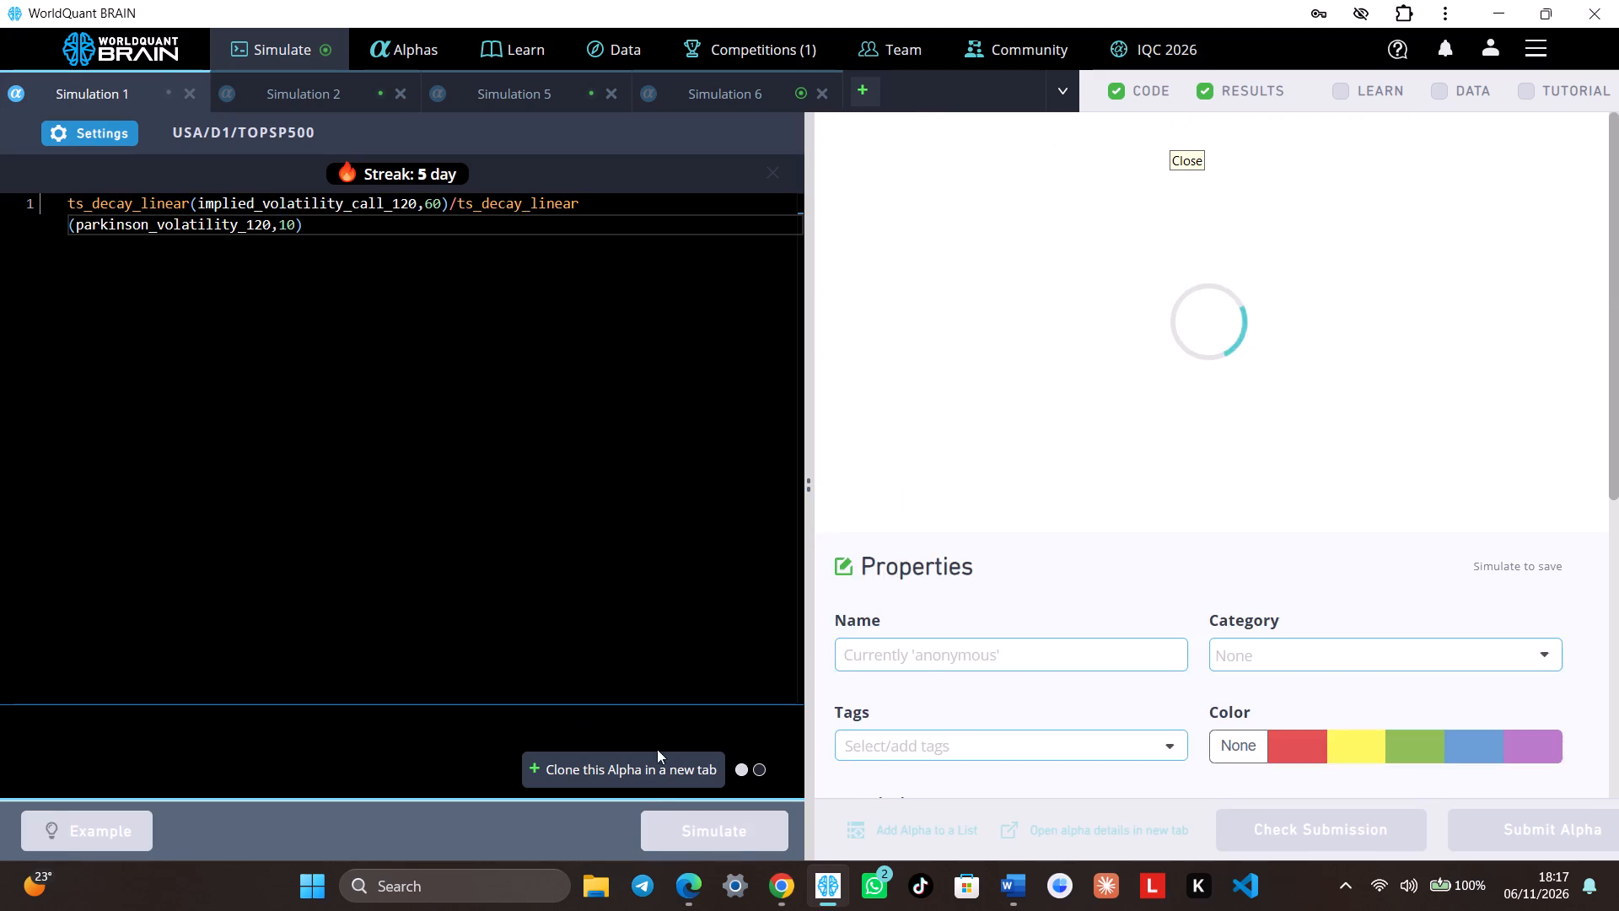
In Simulation 6, reveal the test period, view the IS-period summary, and expand the failed IS tests.
left_click(707, 98)
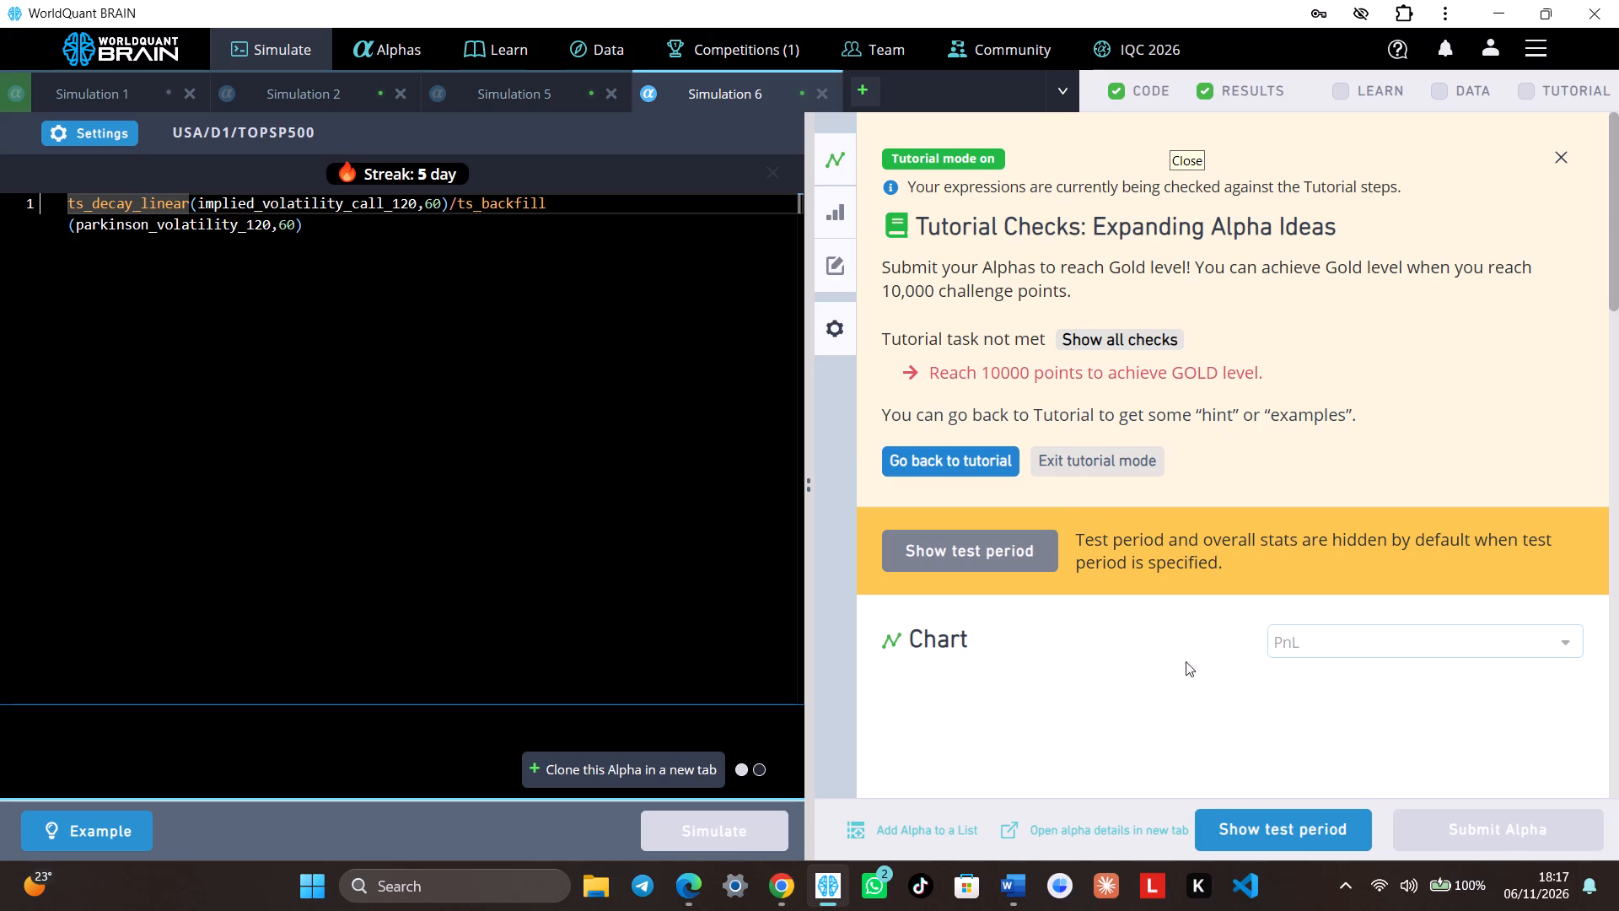
left_click(1261, 817)
scroll(1240, 737, "down", 4)
scroll(1304, 698, "down", 3)
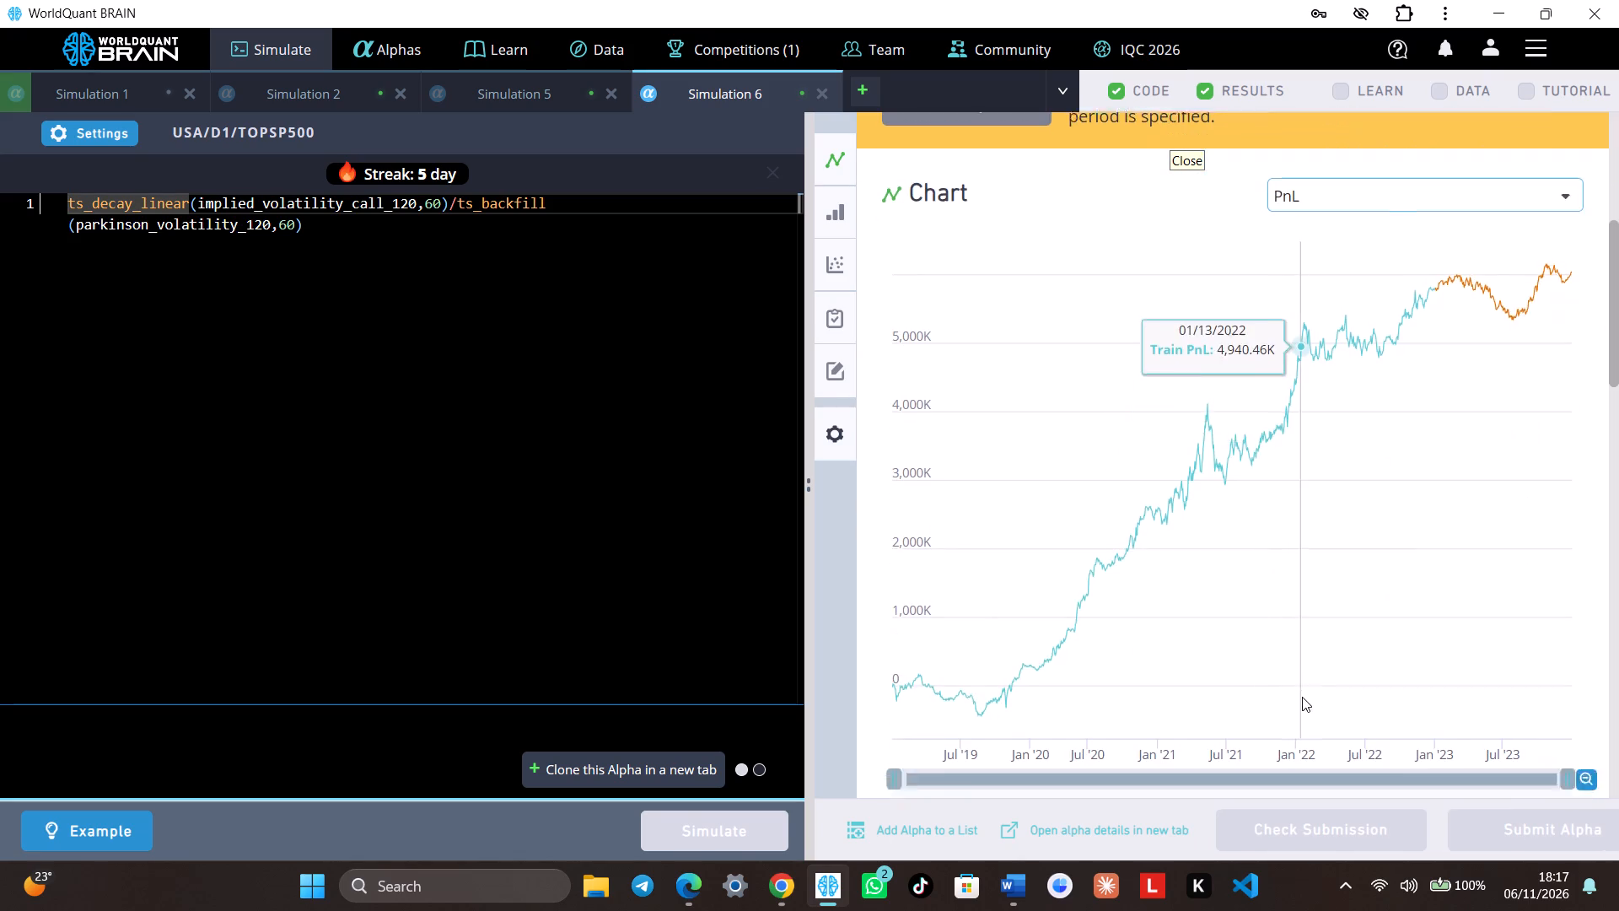
left_click(1472, 576)
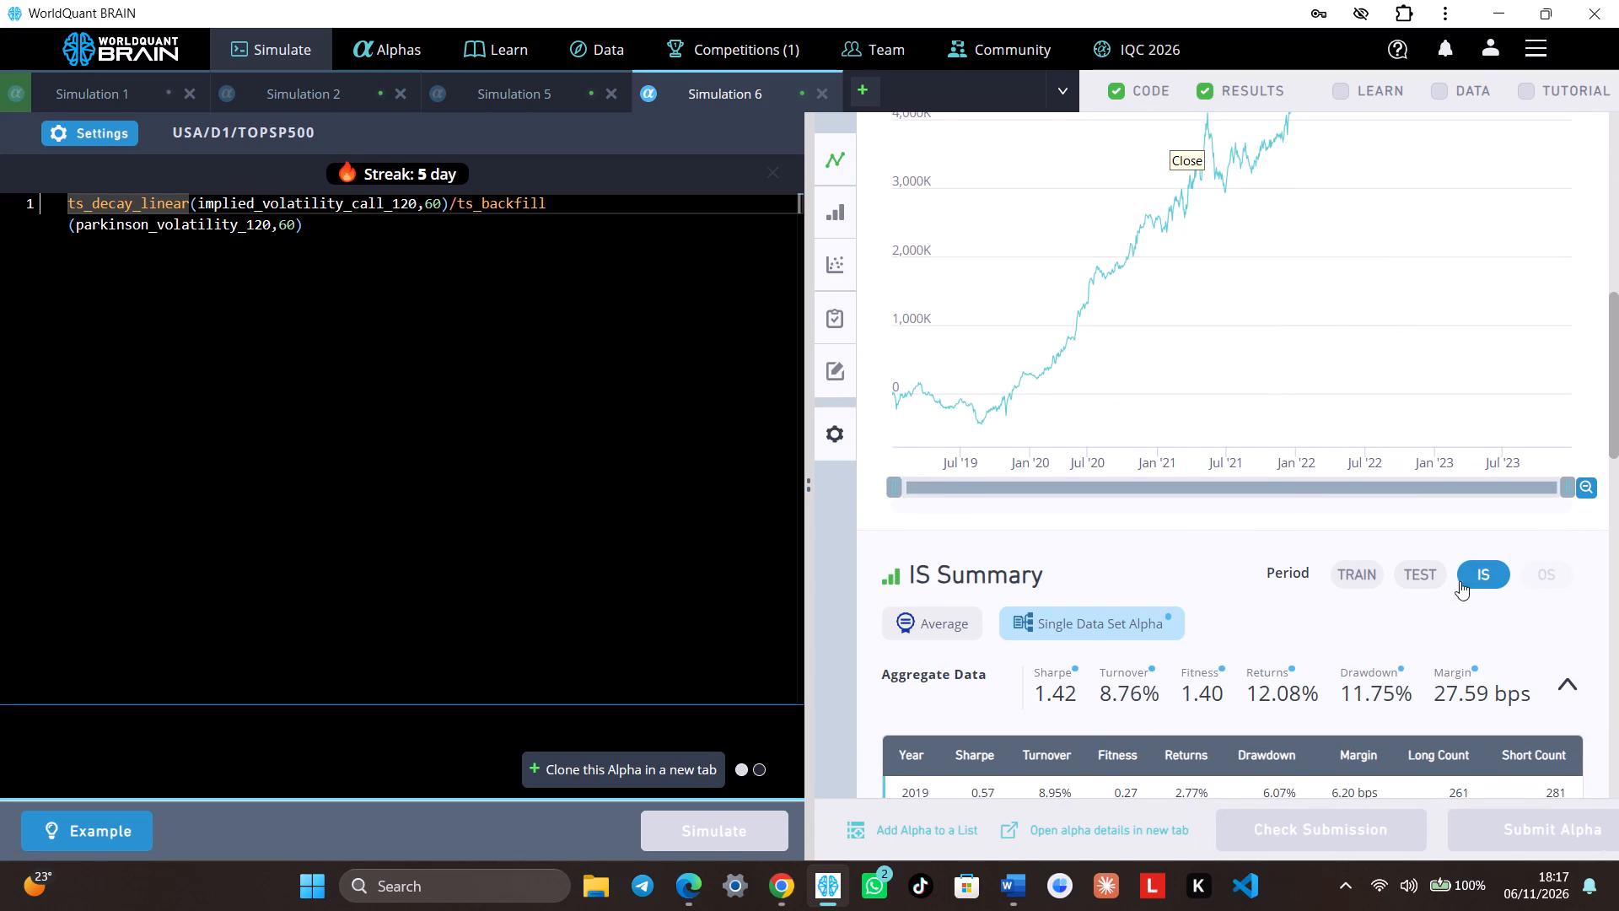
scroll(1396, 606, "down", 7)
left_click(1358, 586)
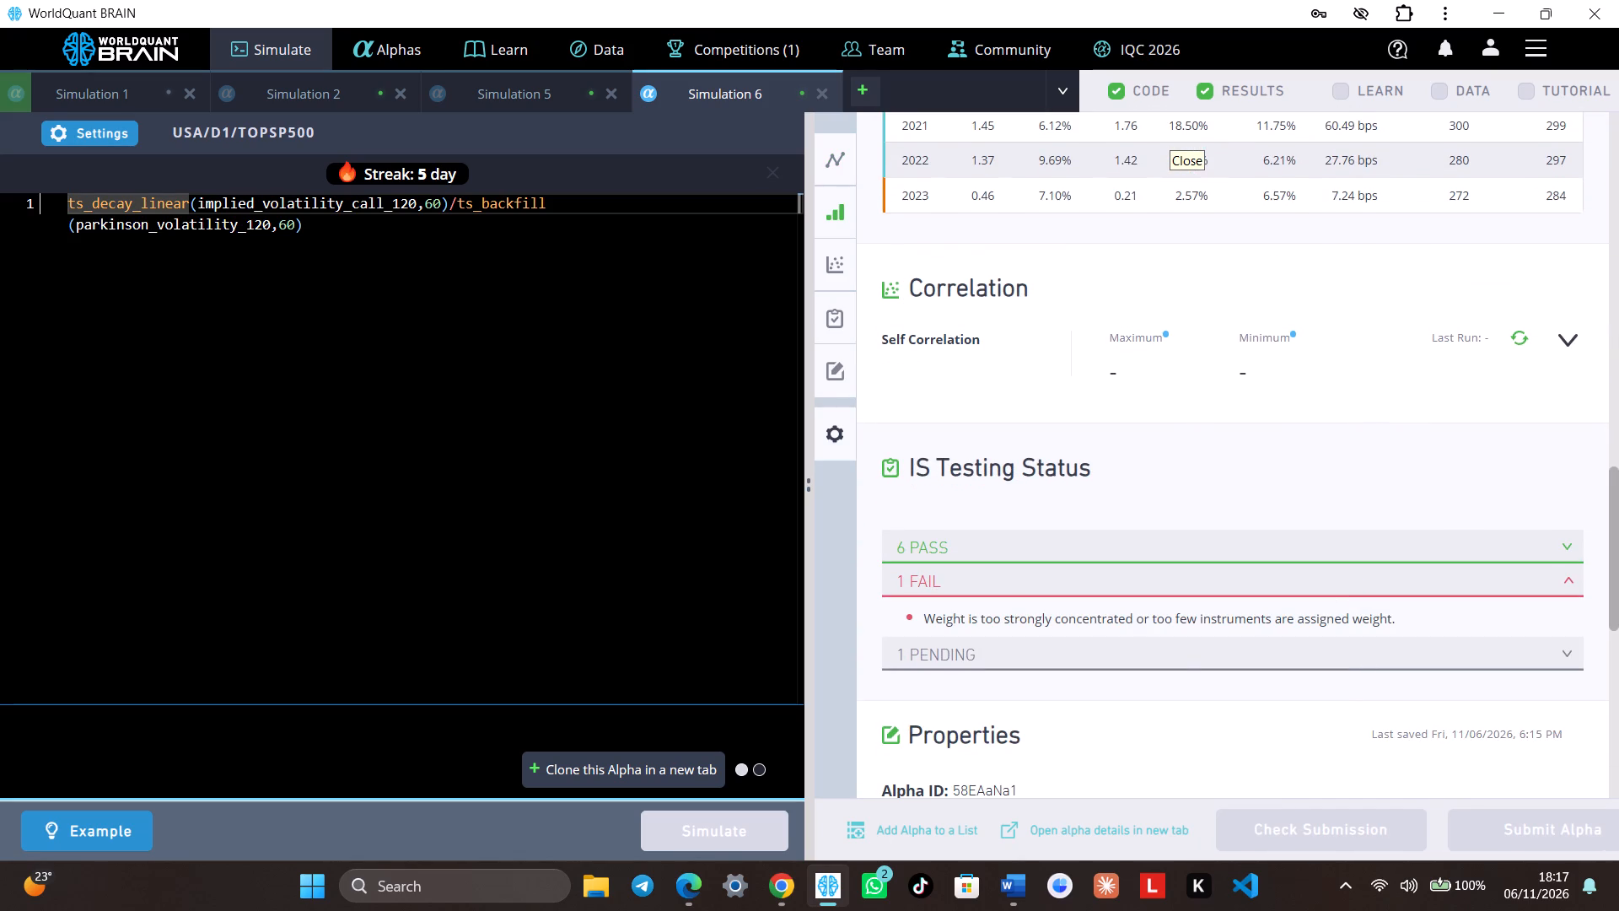
Wrap the entire Simulation 6 ratio expression in ts_backfill with a window of 60.
left_click(68, 199)
key("shift+parenleft")
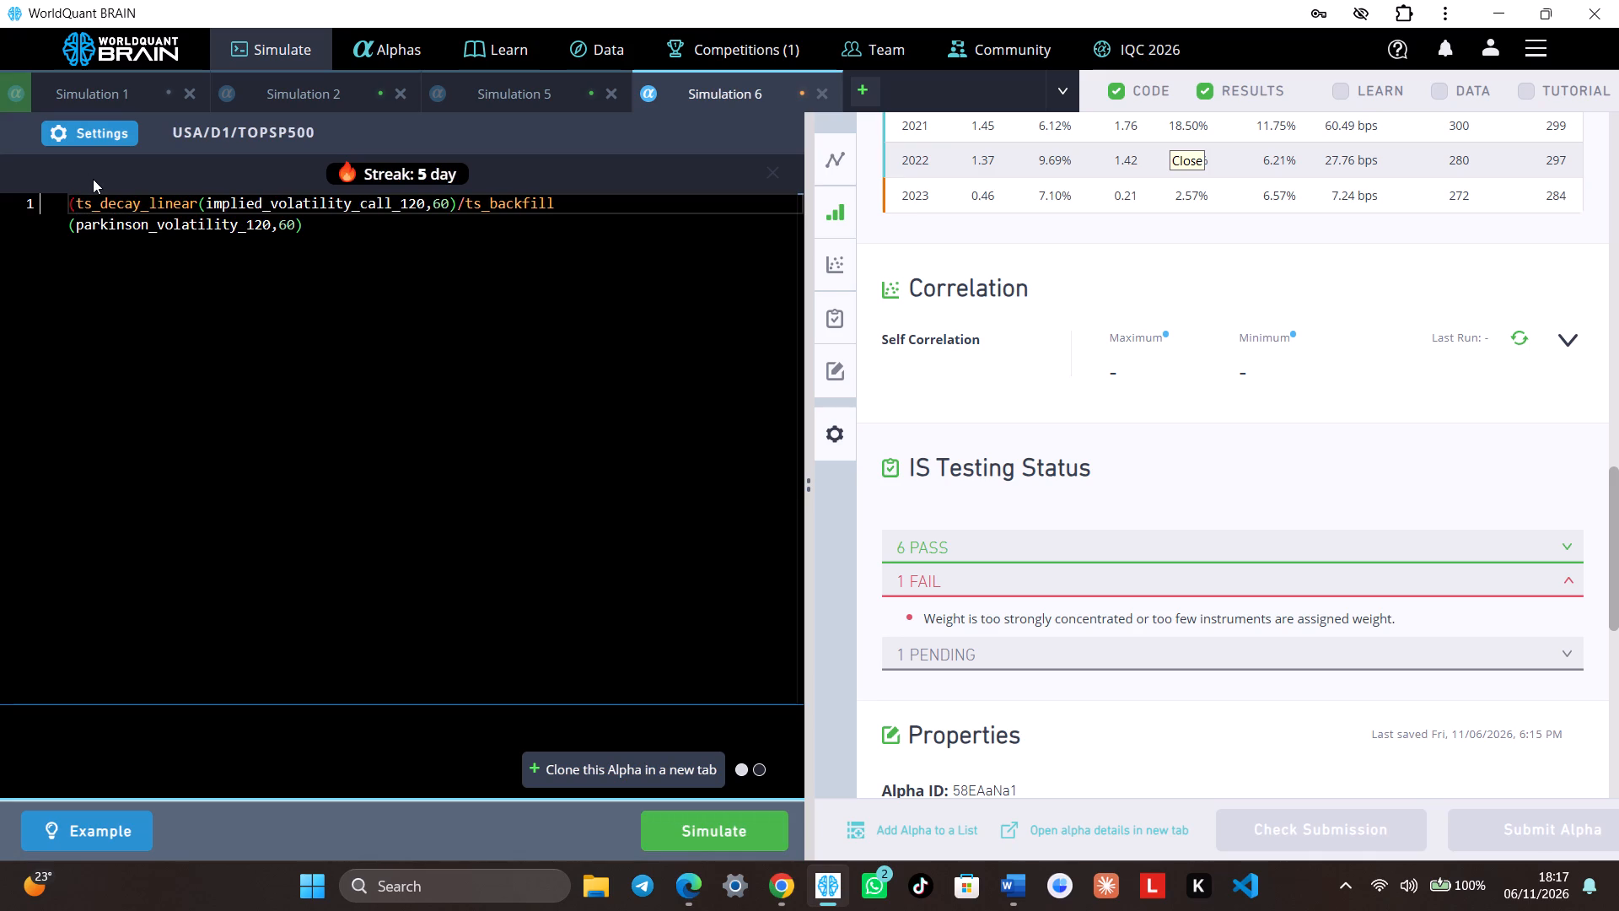
key("Left")
type("ts")
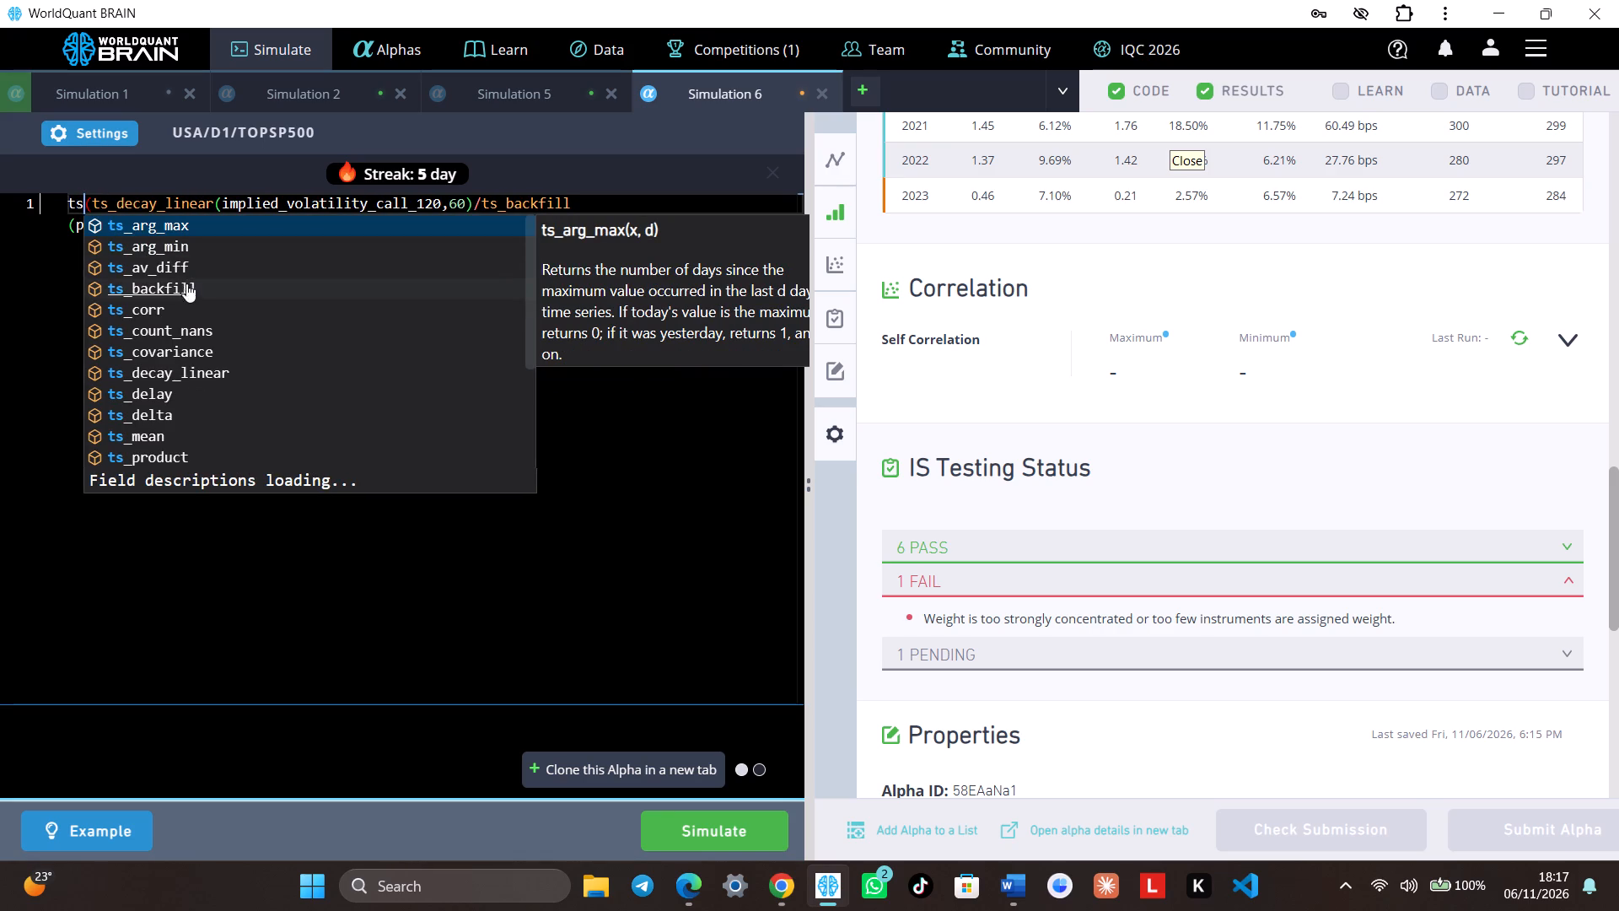
left_click(189, 289)
left_click(330, 230)
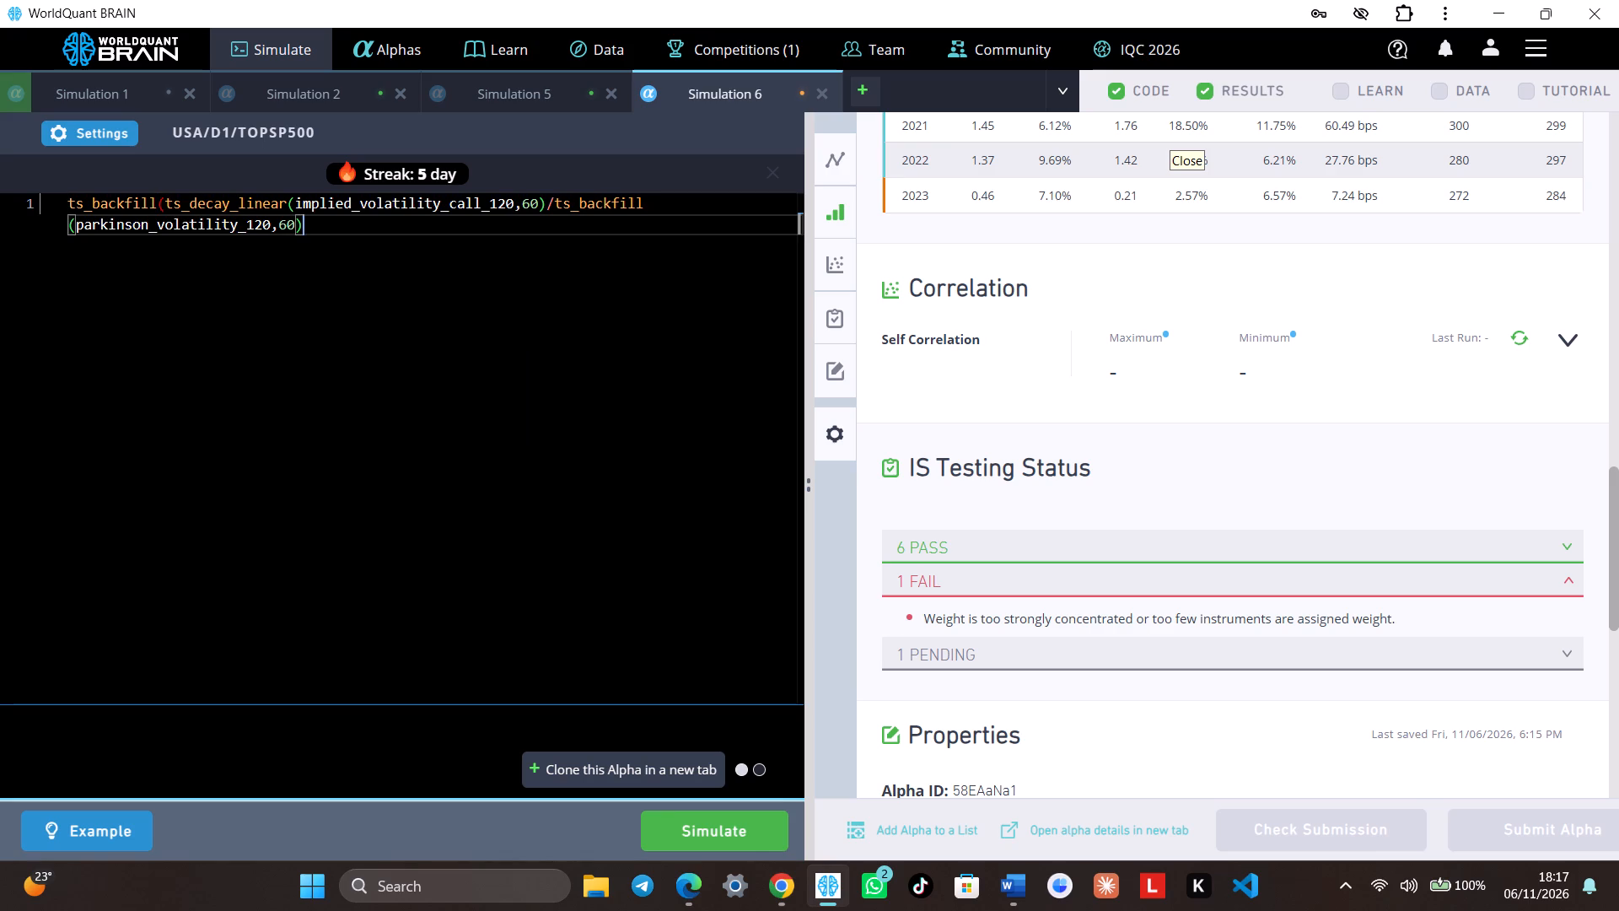
key("shift+parenright")
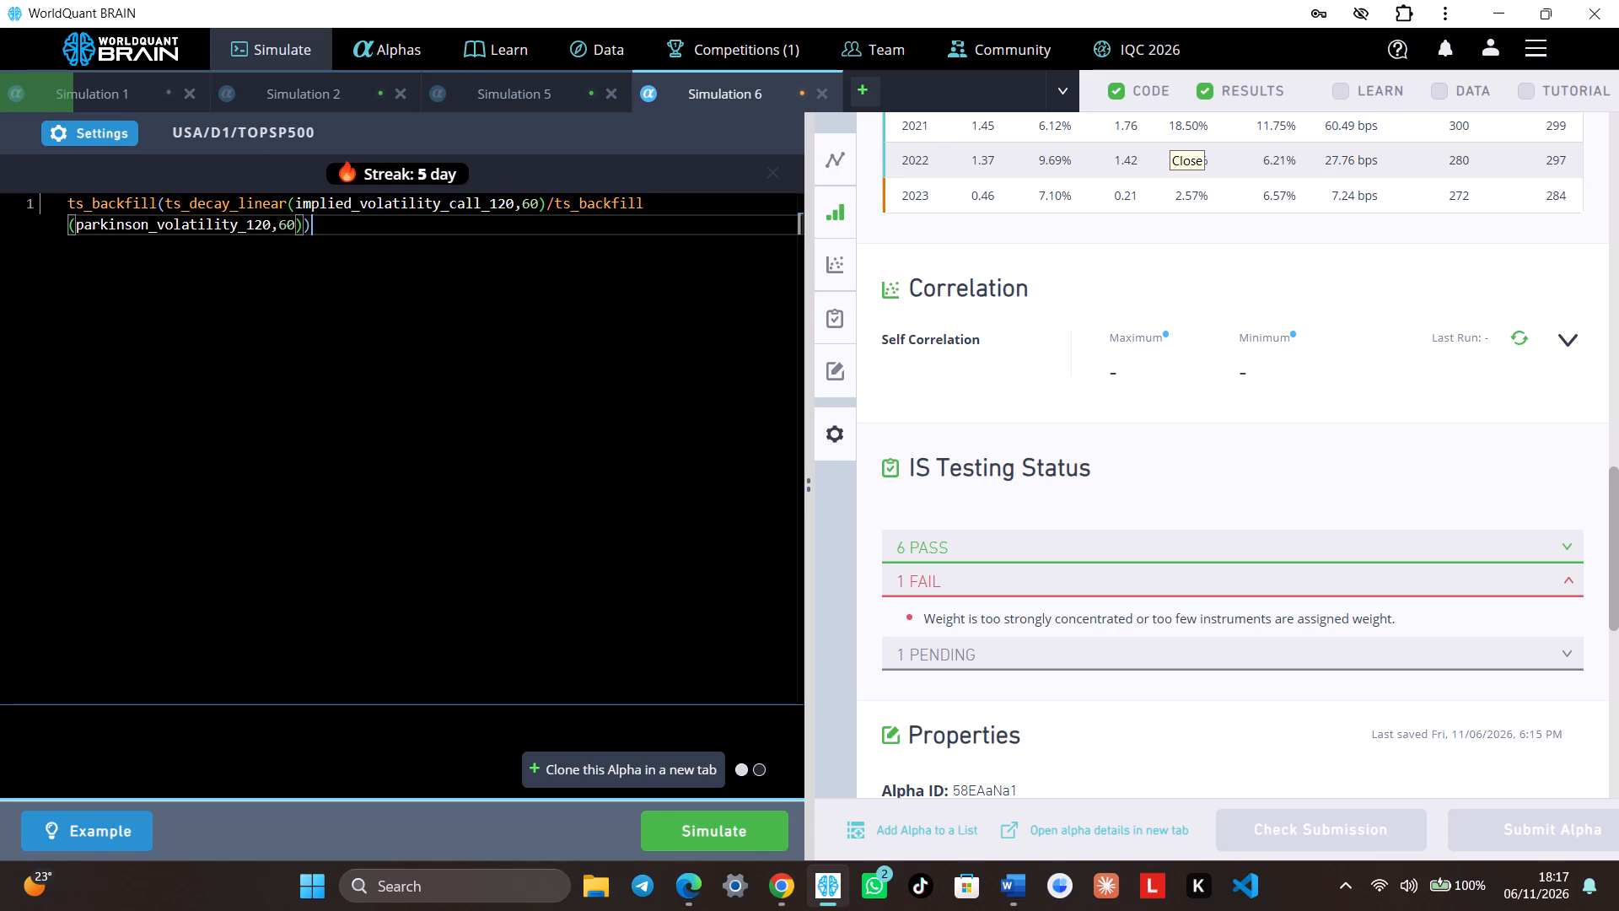
key("Left")
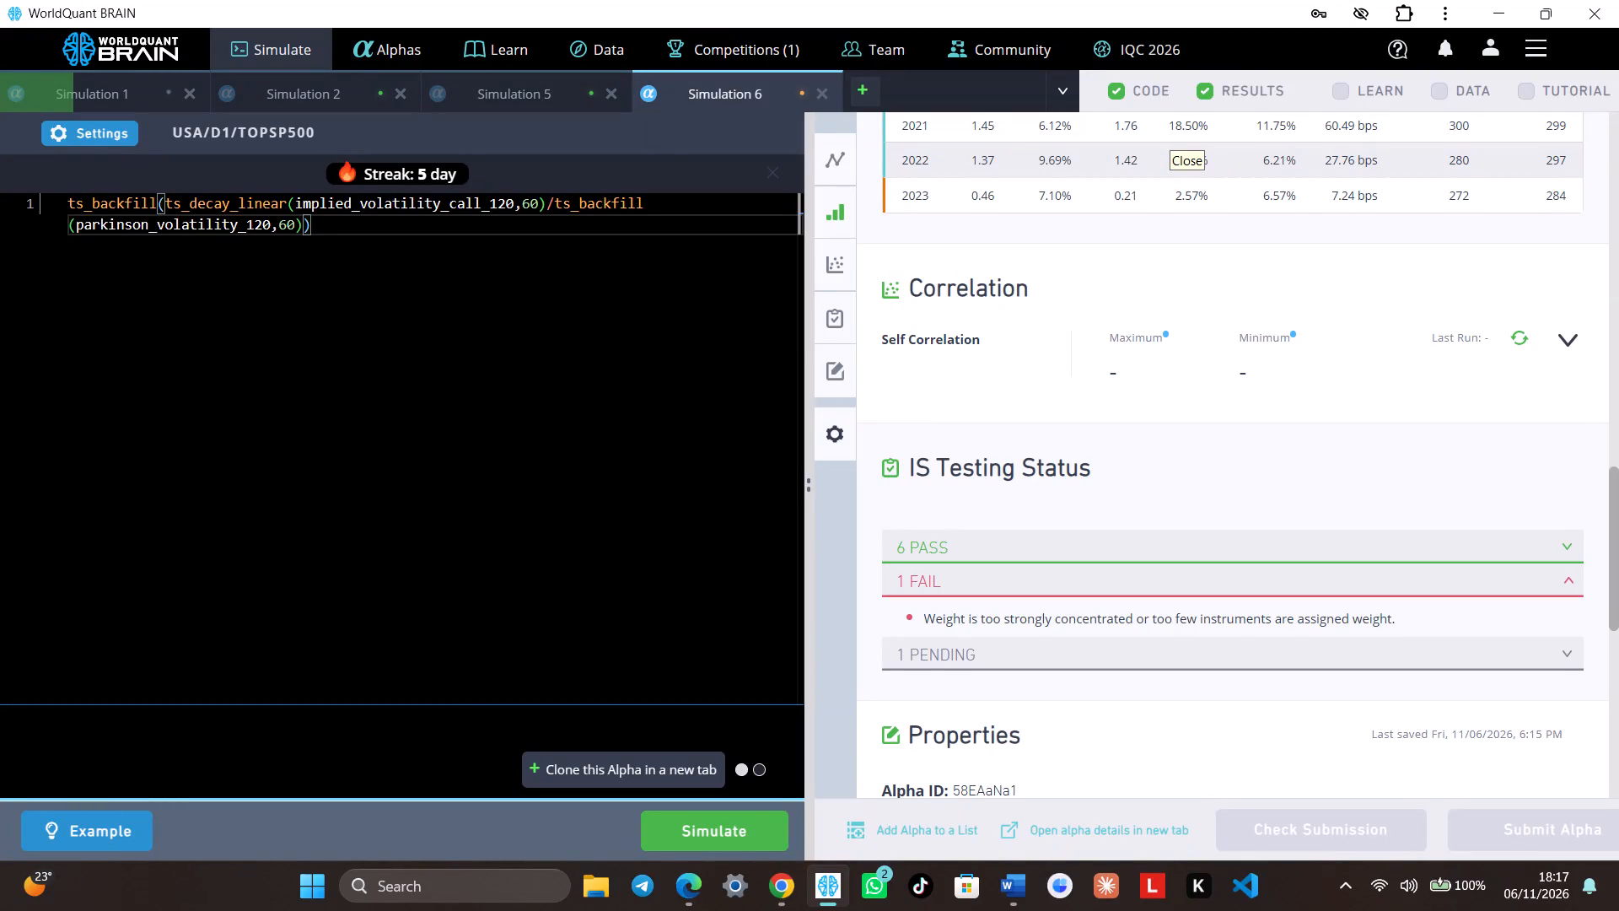
key("comma")
type("60")
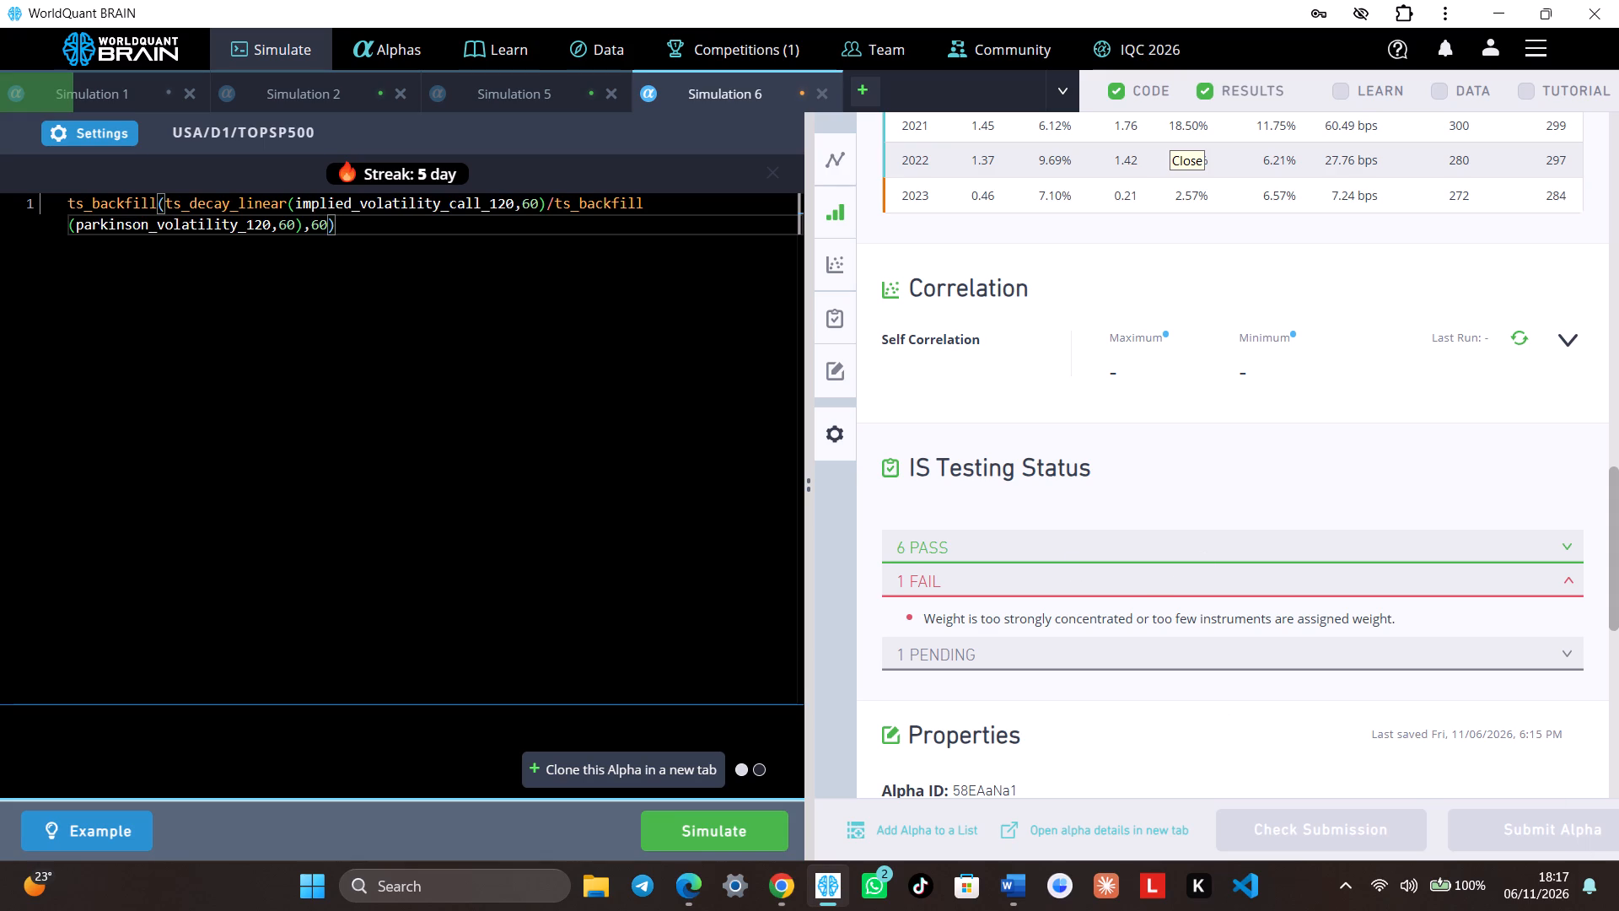
Wrap the whole backfilled expression in zscore and run Simulation 6.
left_click(69, 203)
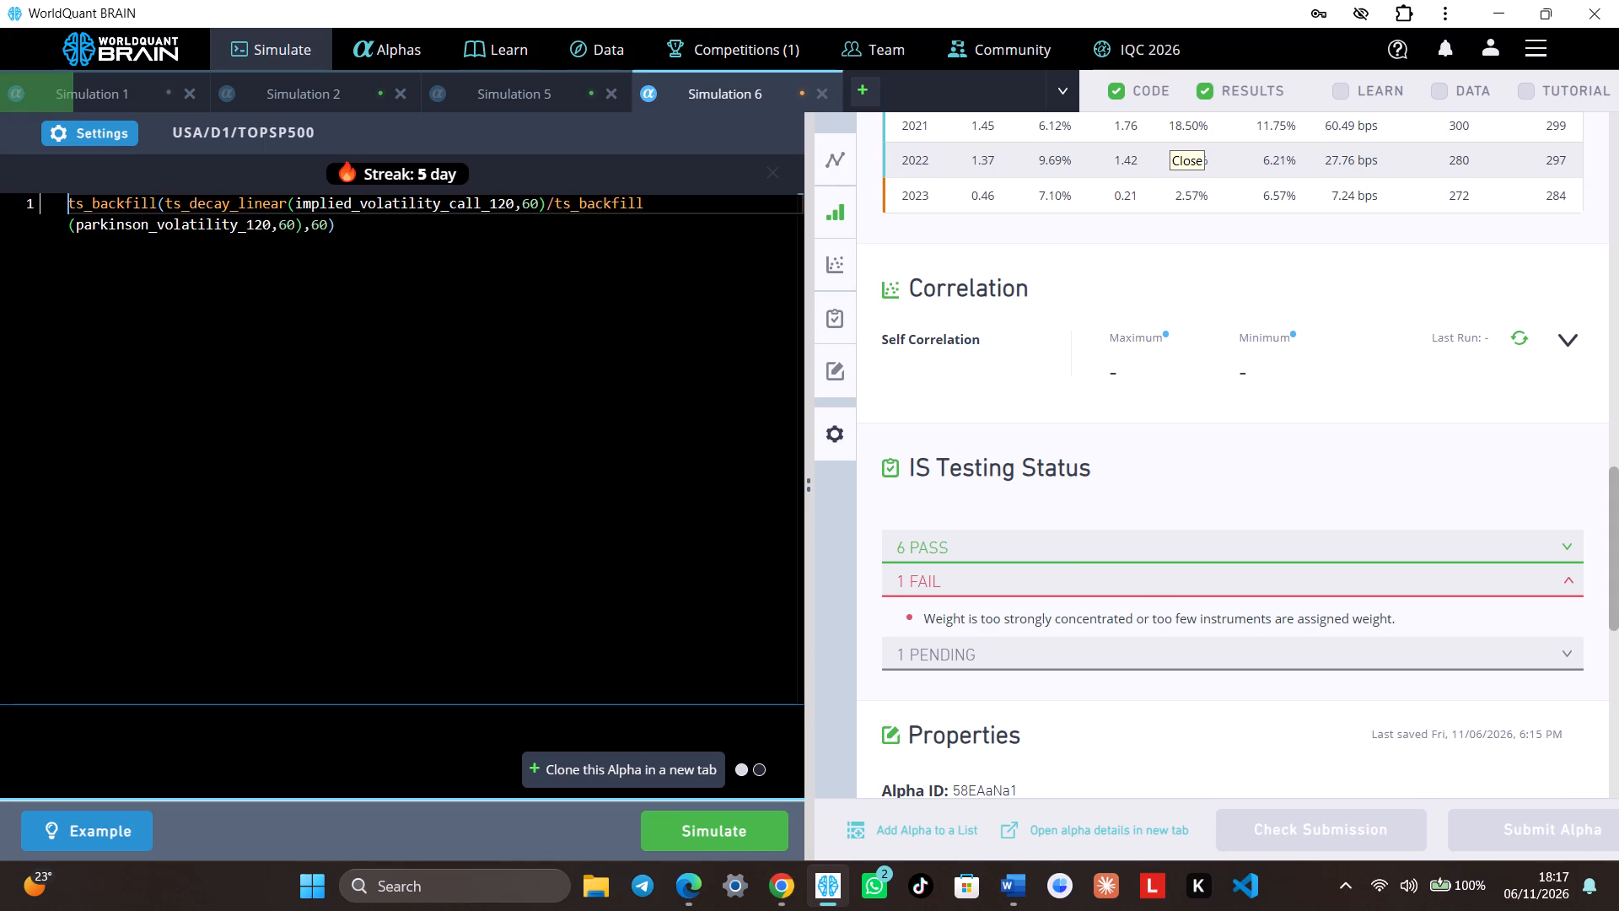
key("shift+parenleft")
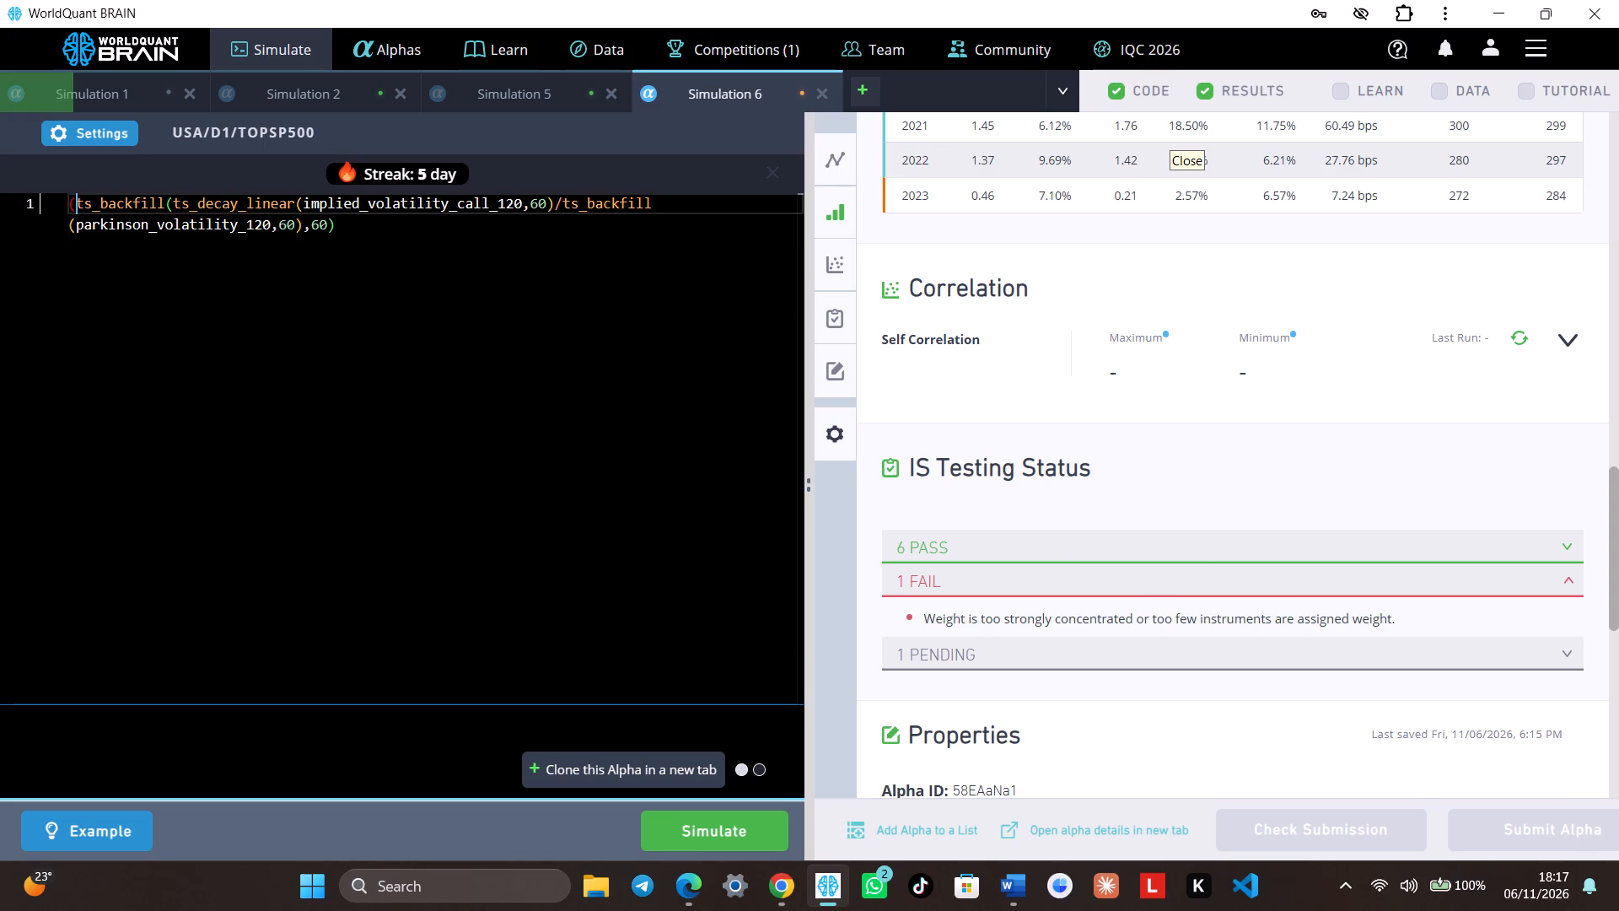
key("Left")
type("zscore")
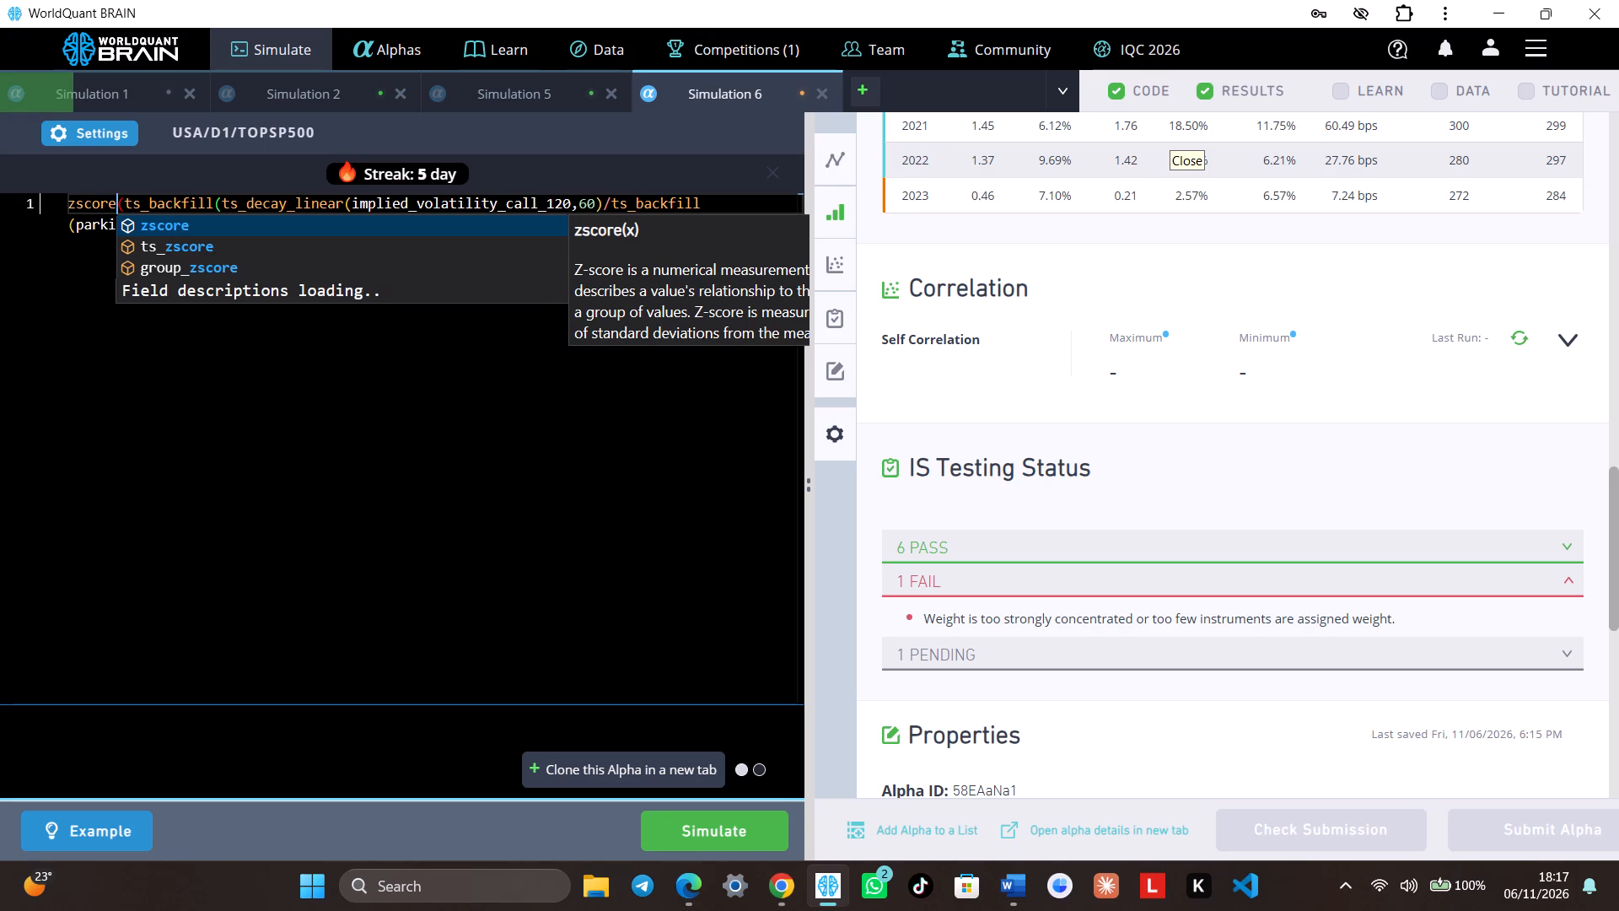
left_click(121, 377)
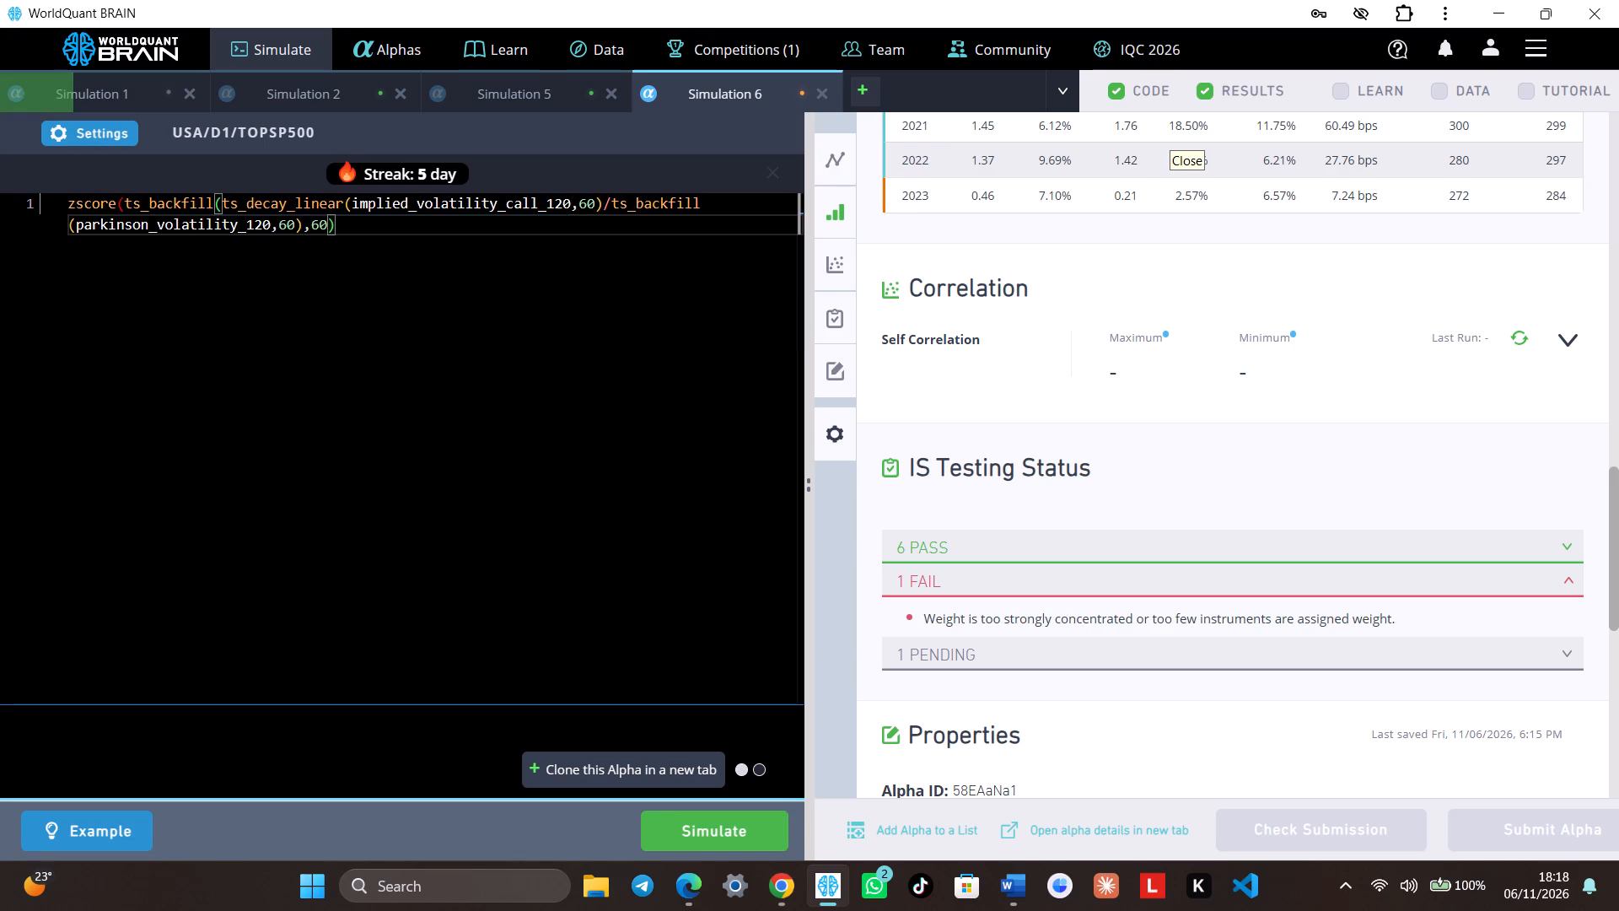
left_click(350, 225)
key("shift+parenright")
left_click(731, 827)
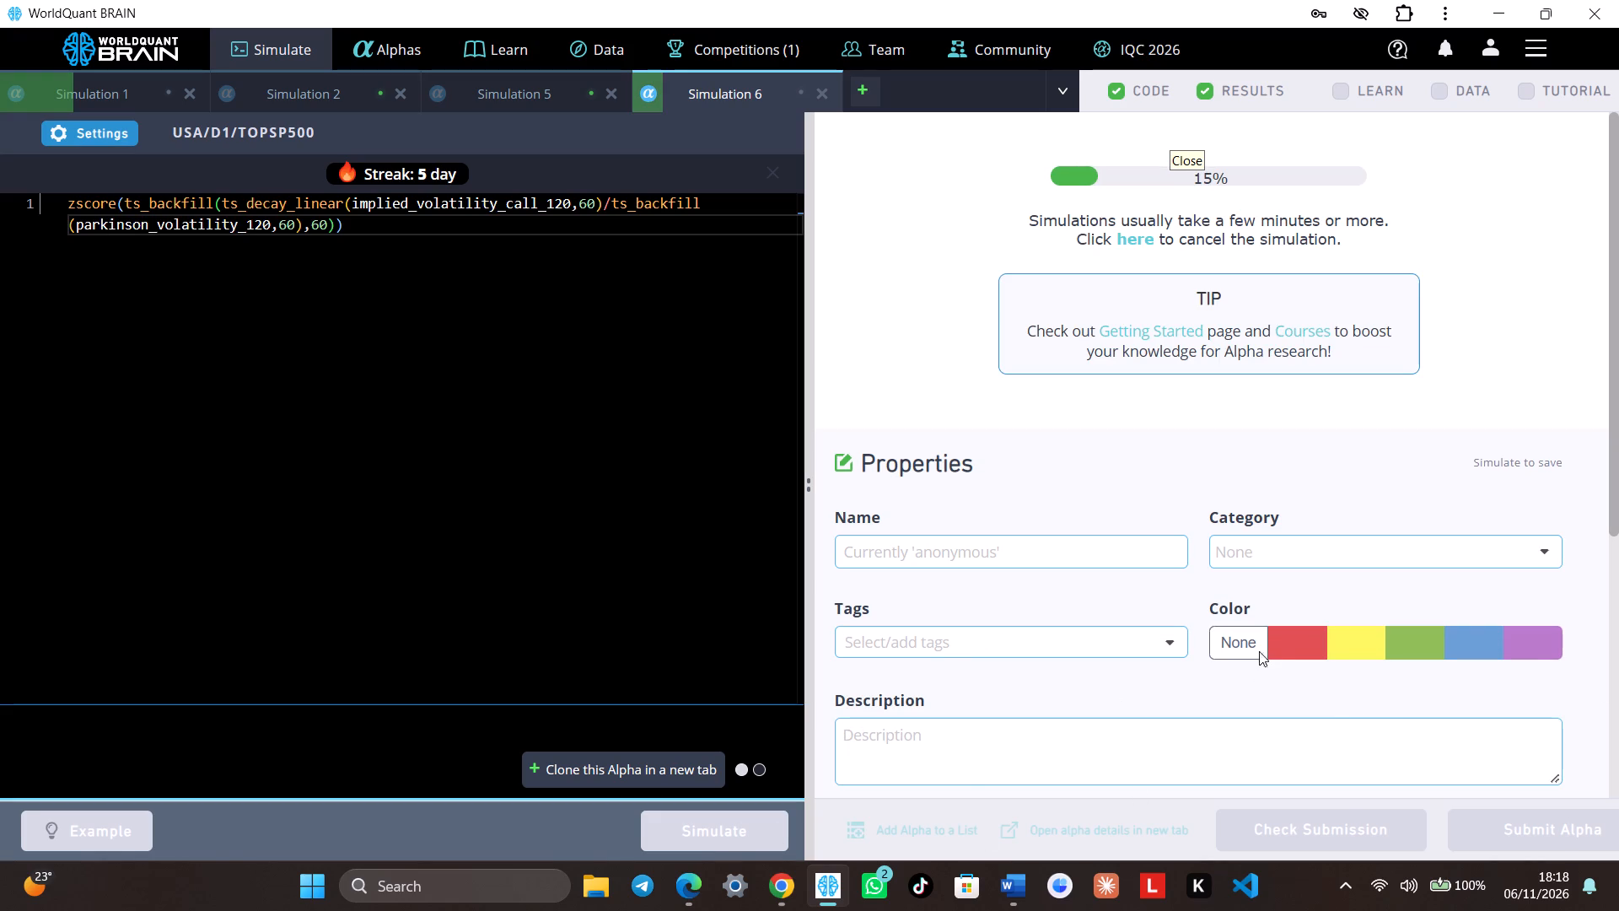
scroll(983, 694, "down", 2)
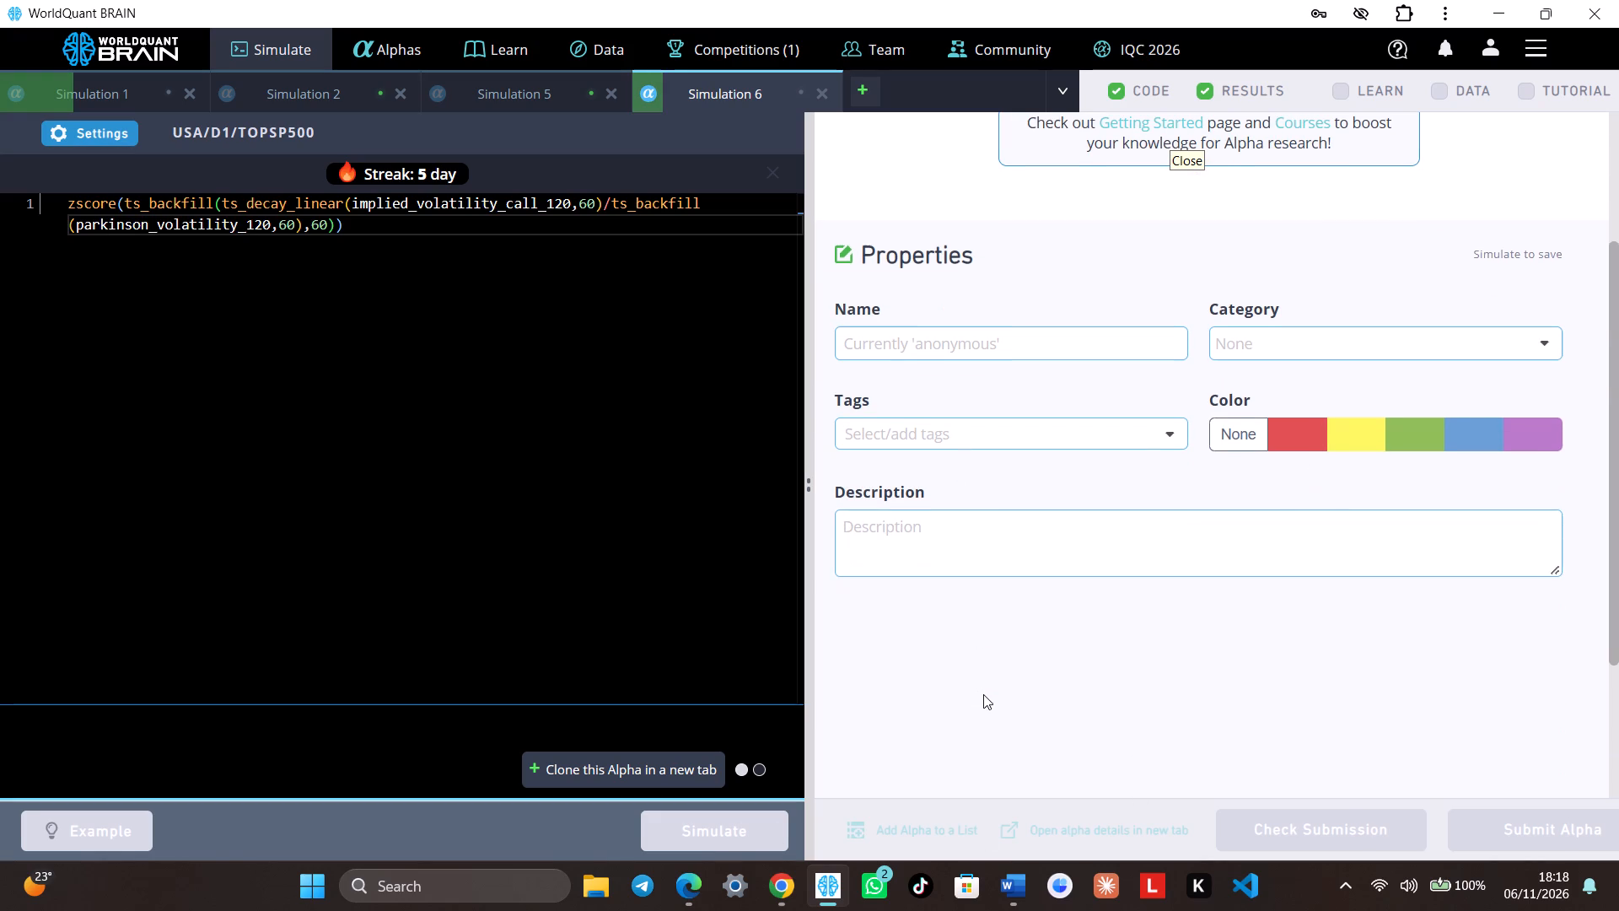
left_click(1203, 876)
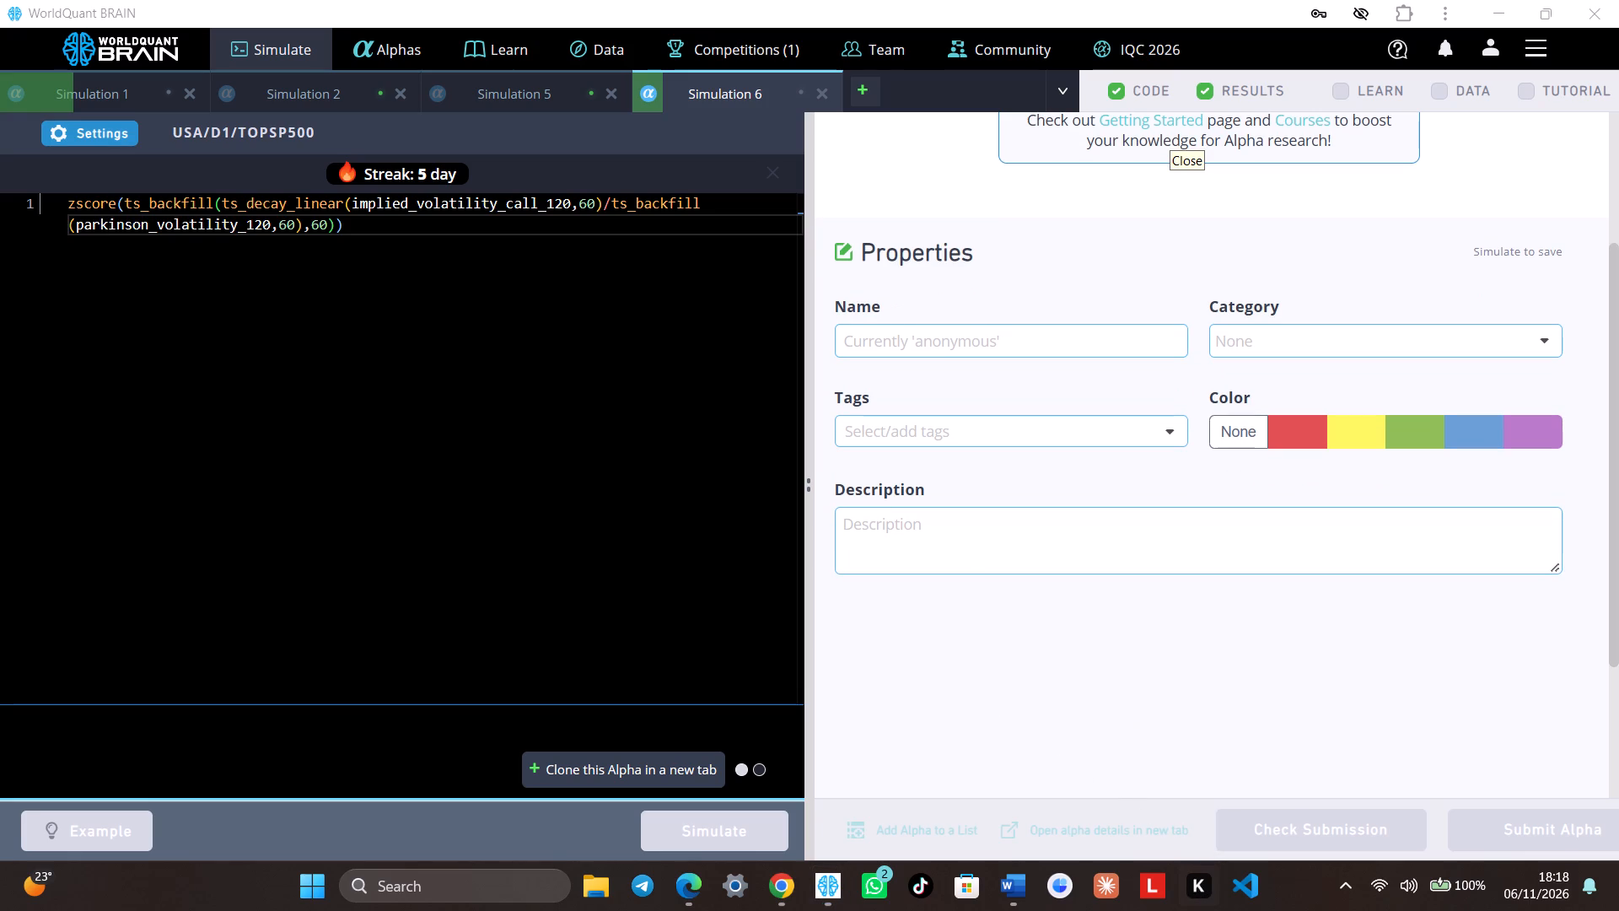
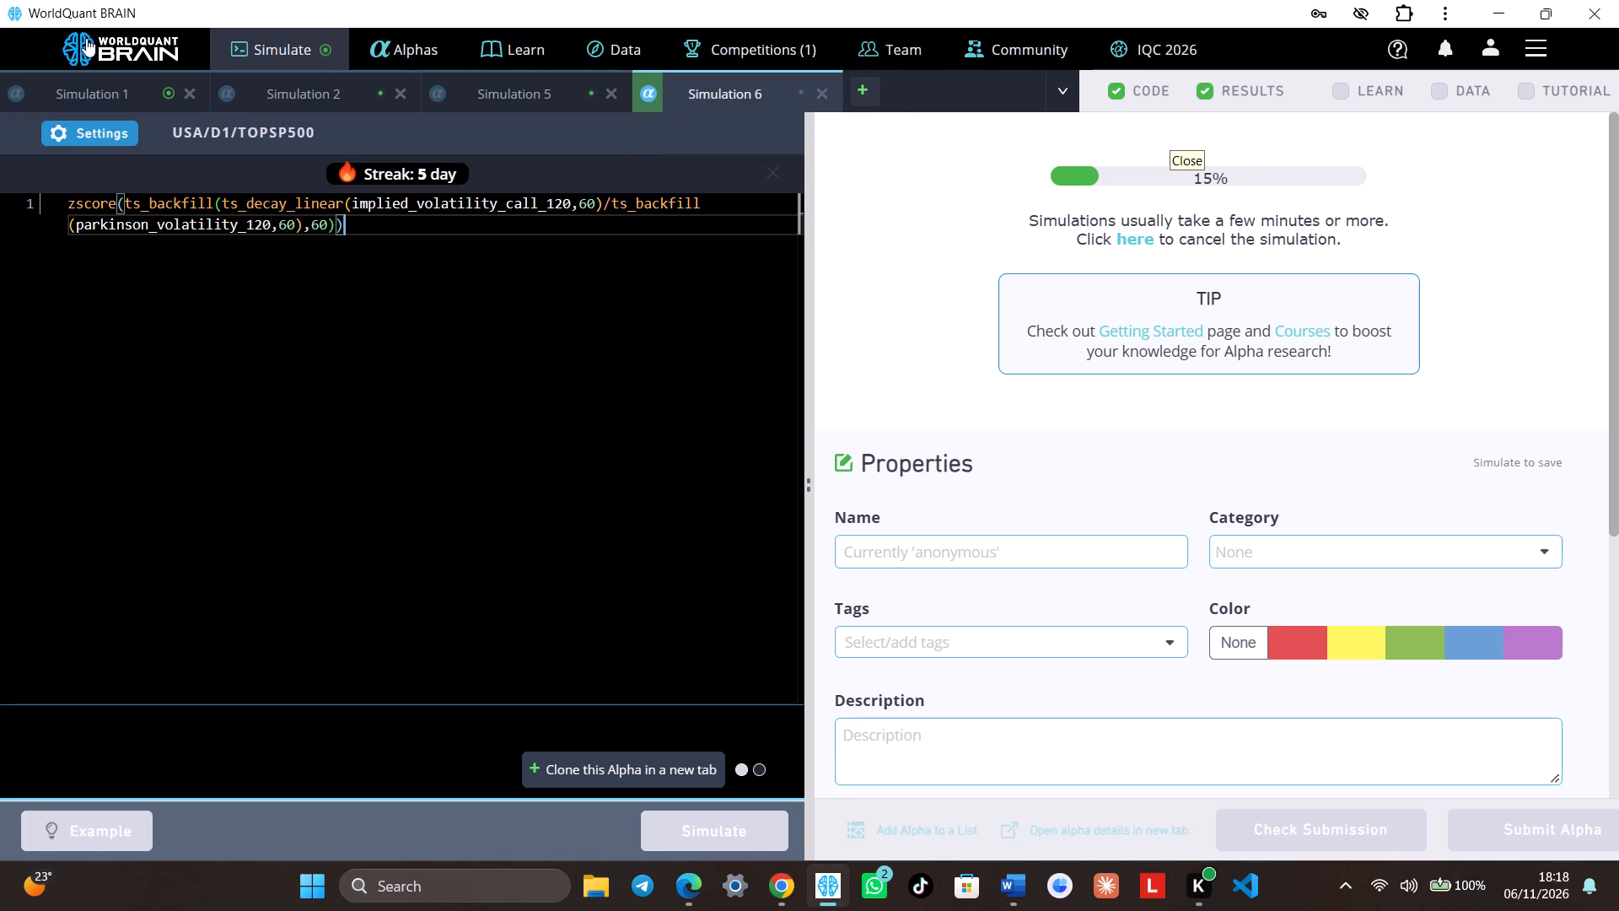
In Simulation 1, reveal the test period, view the IS-period summary, and expand the failed IS tests.
left_click(125, 100)
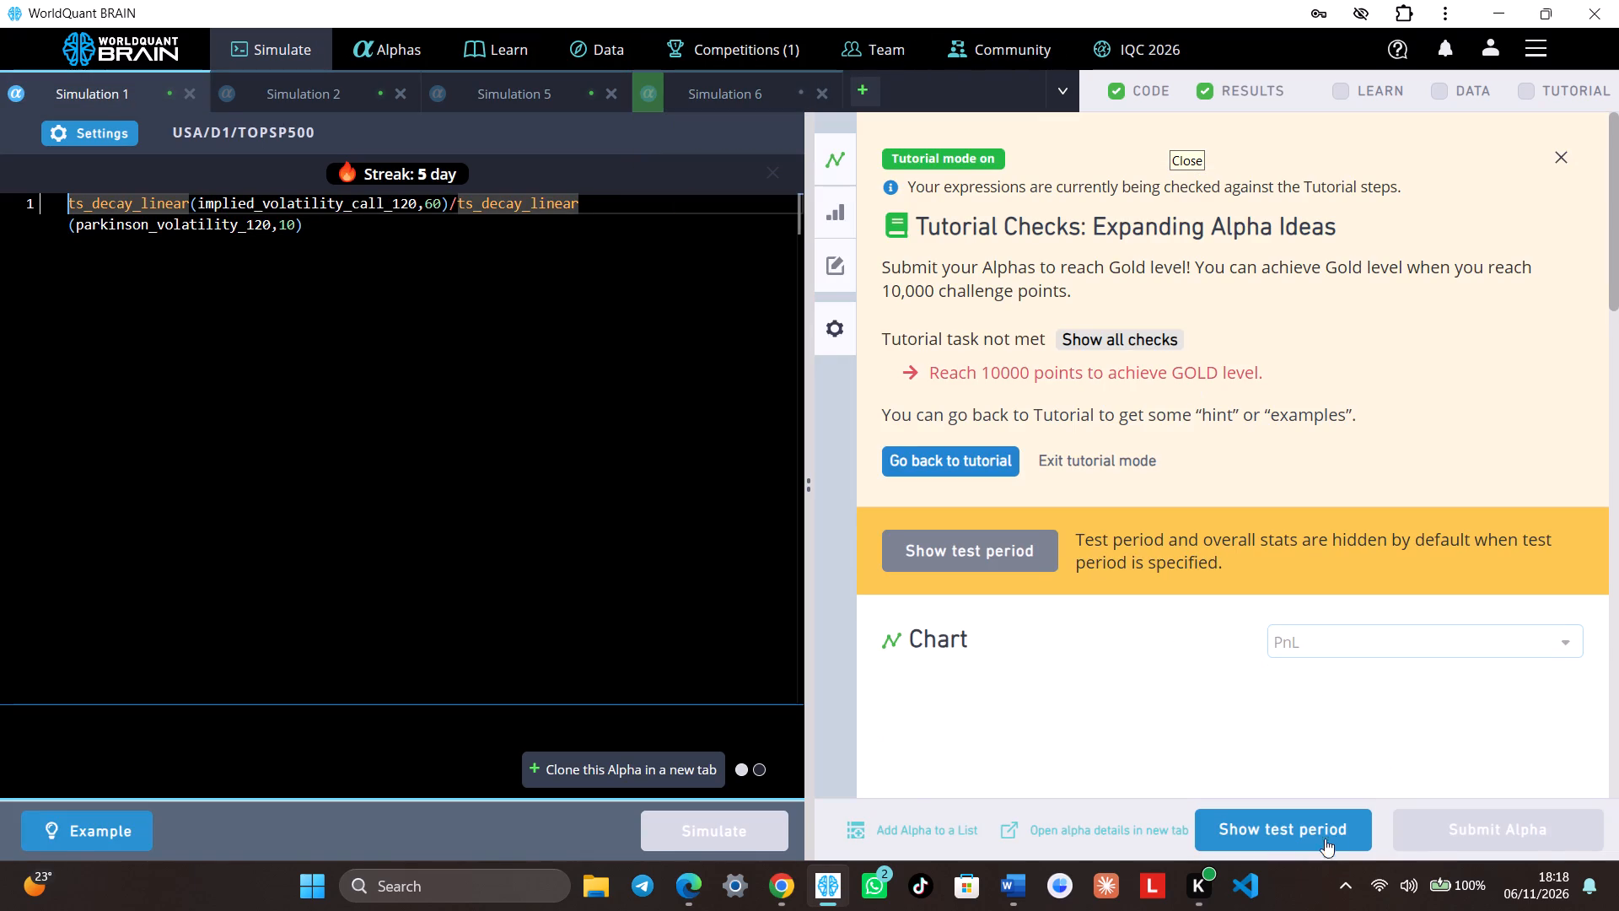
left_click(1328, 826)
scroll(1322, 726, "down", 7)
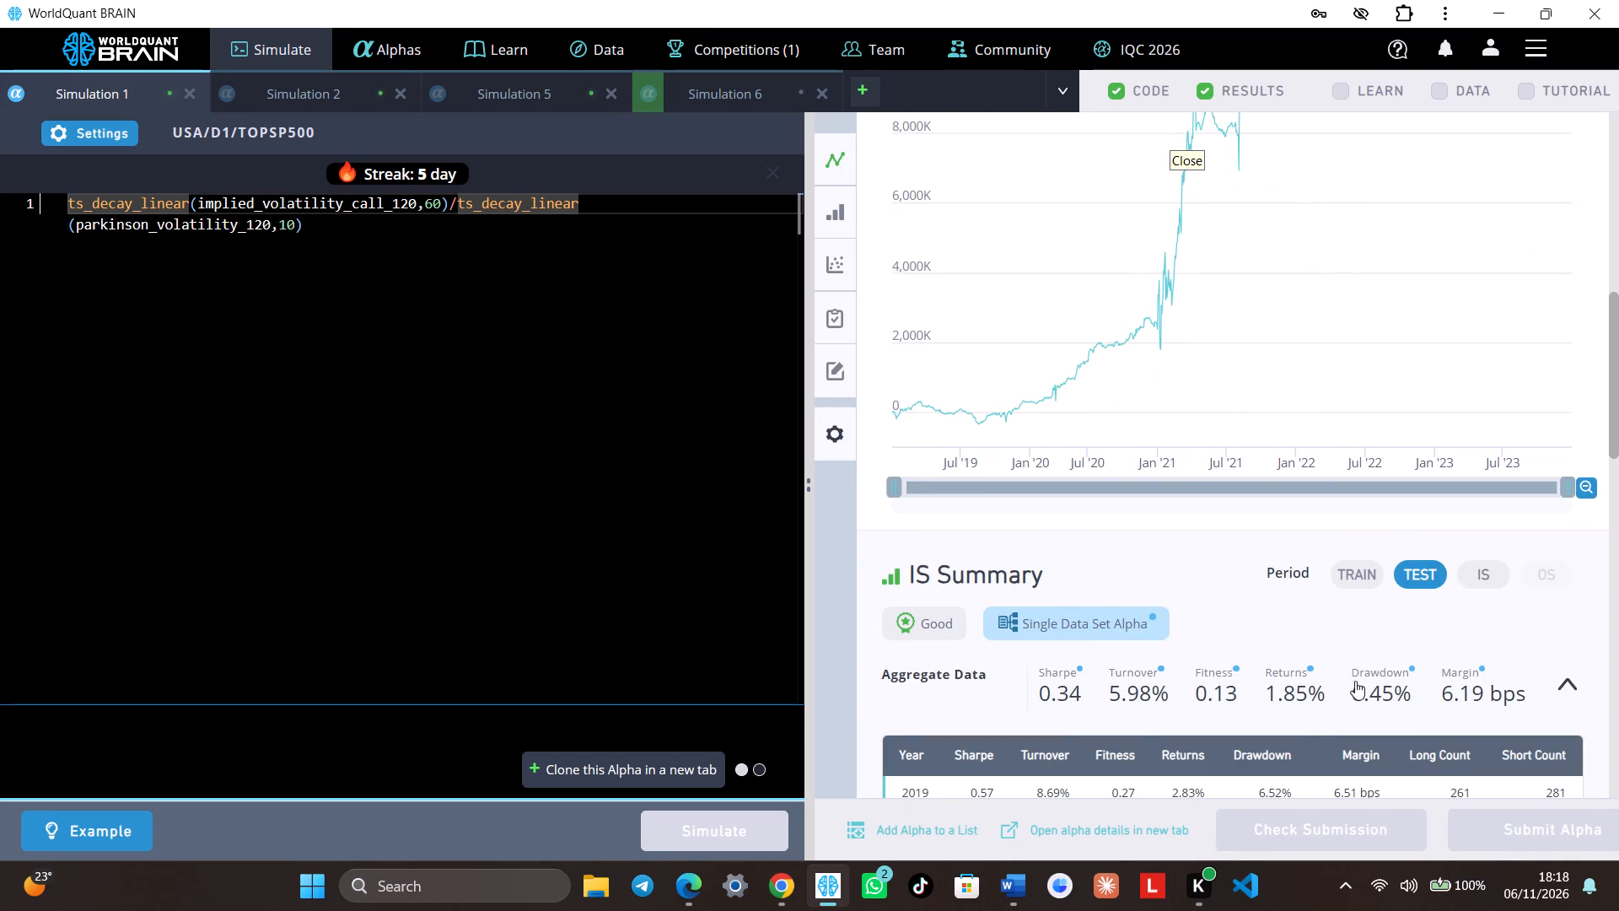
left_click(1485, 574)
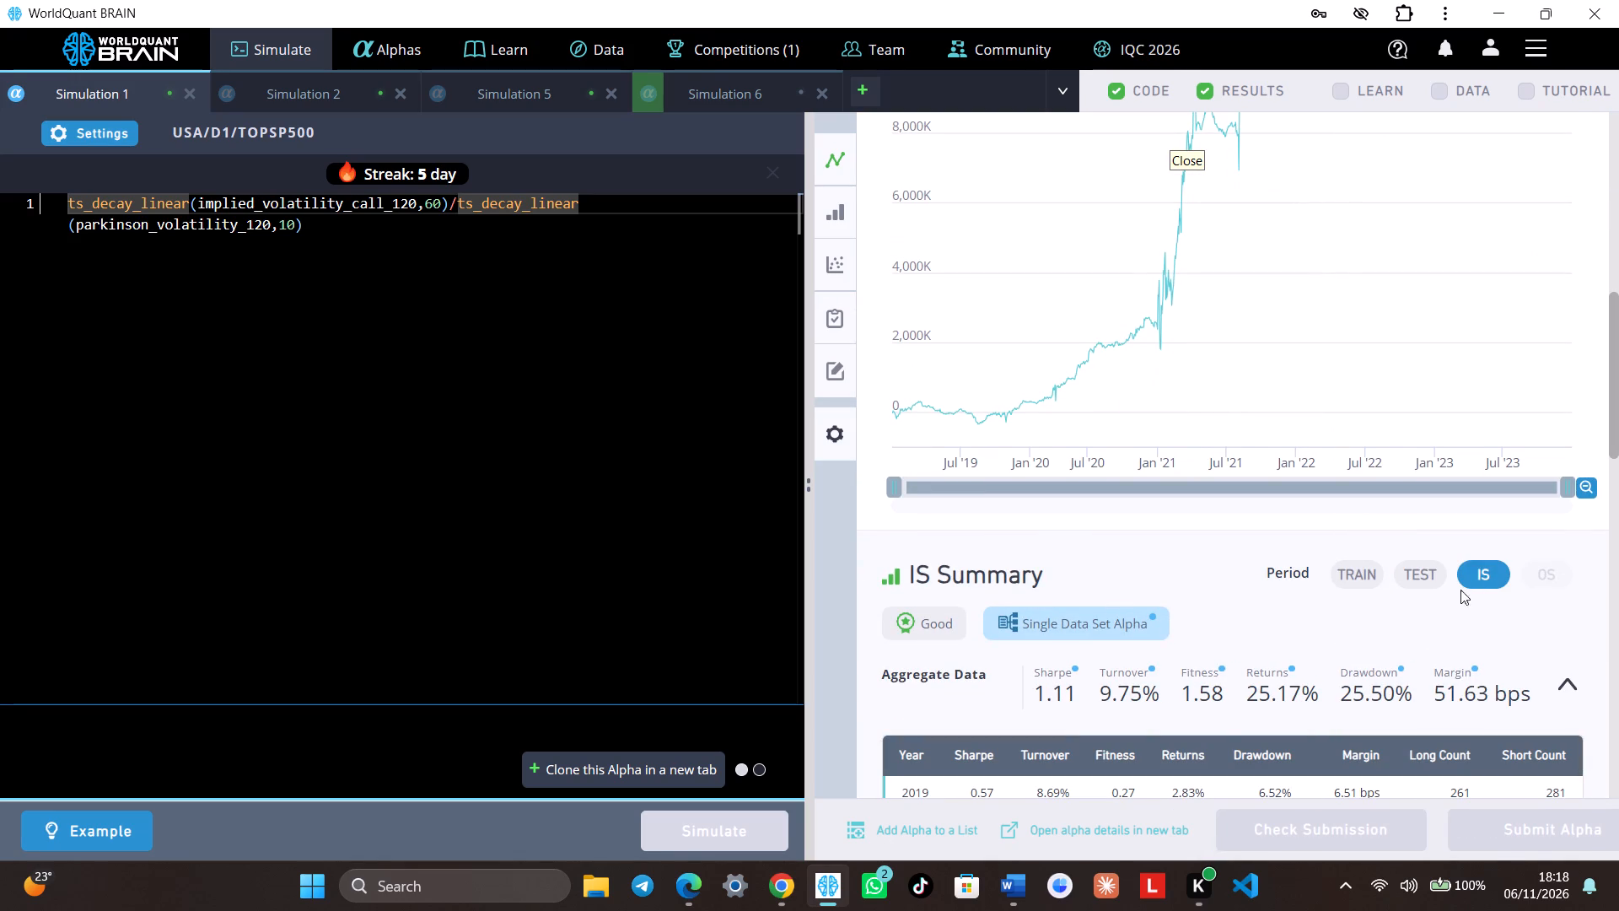
scroll(1403, 620, "down", 6)
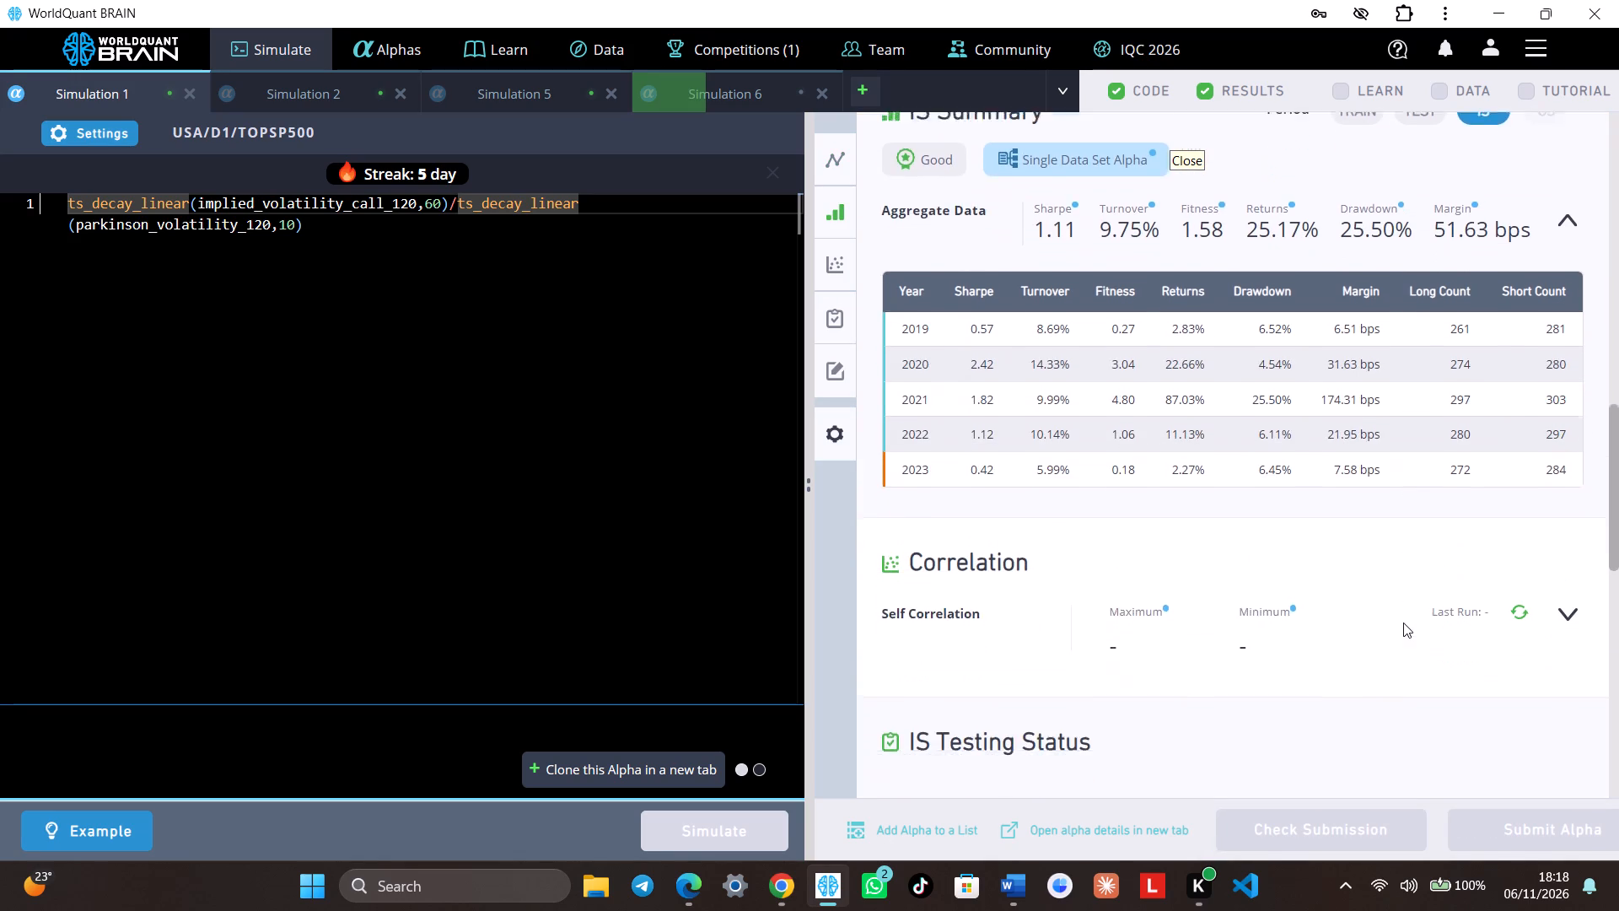
left_click(1396, 674)
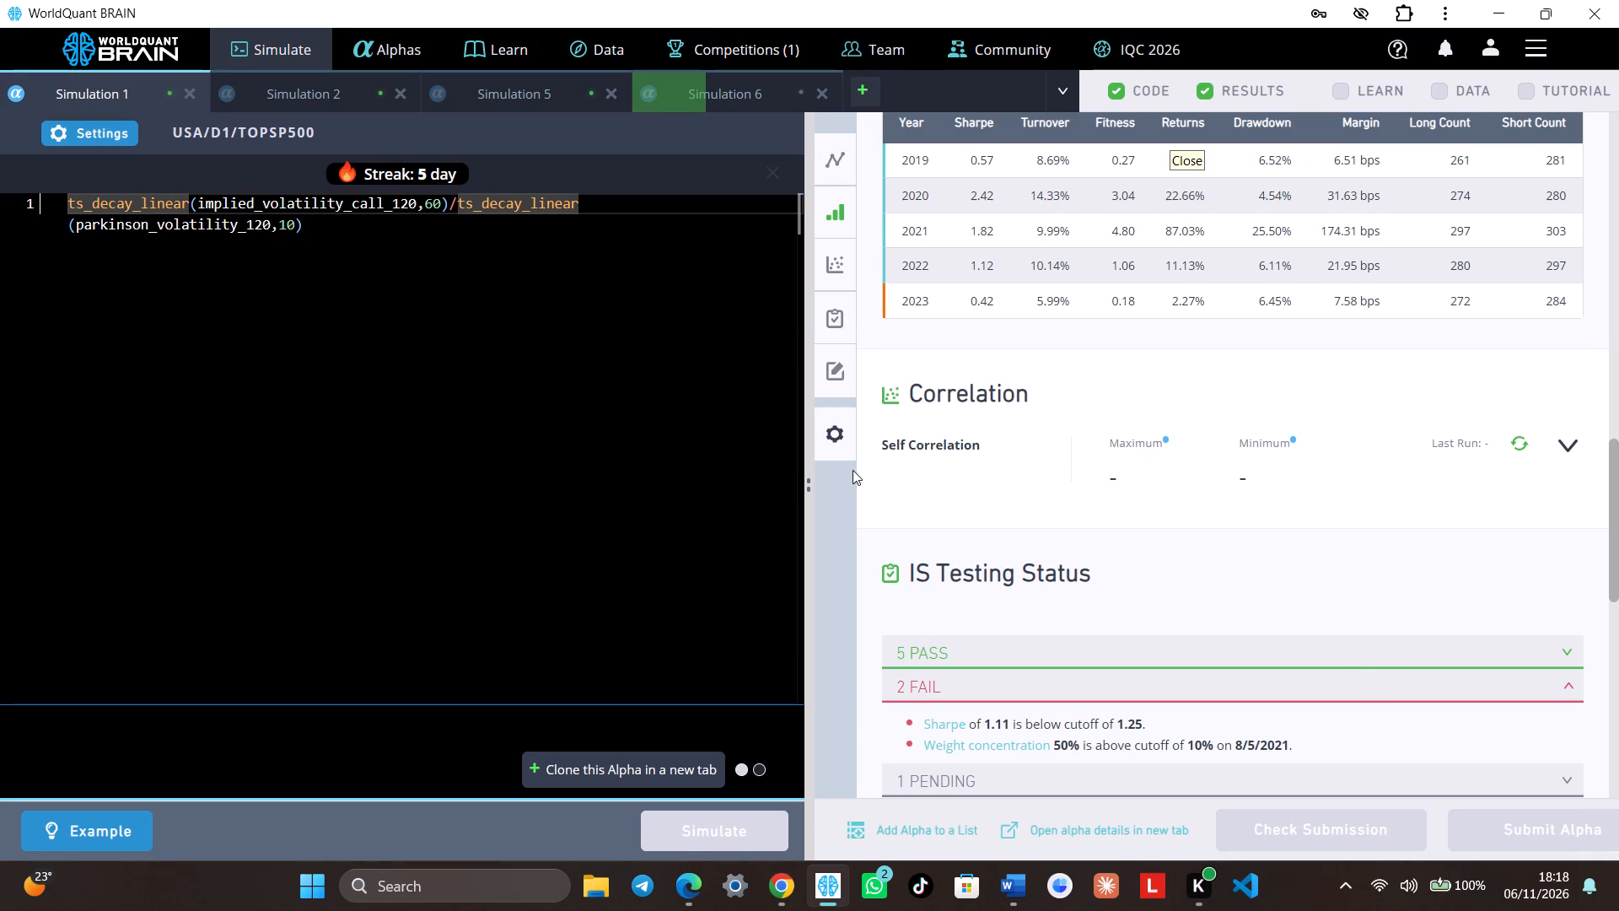
scroll(984, 486, "up", 4)
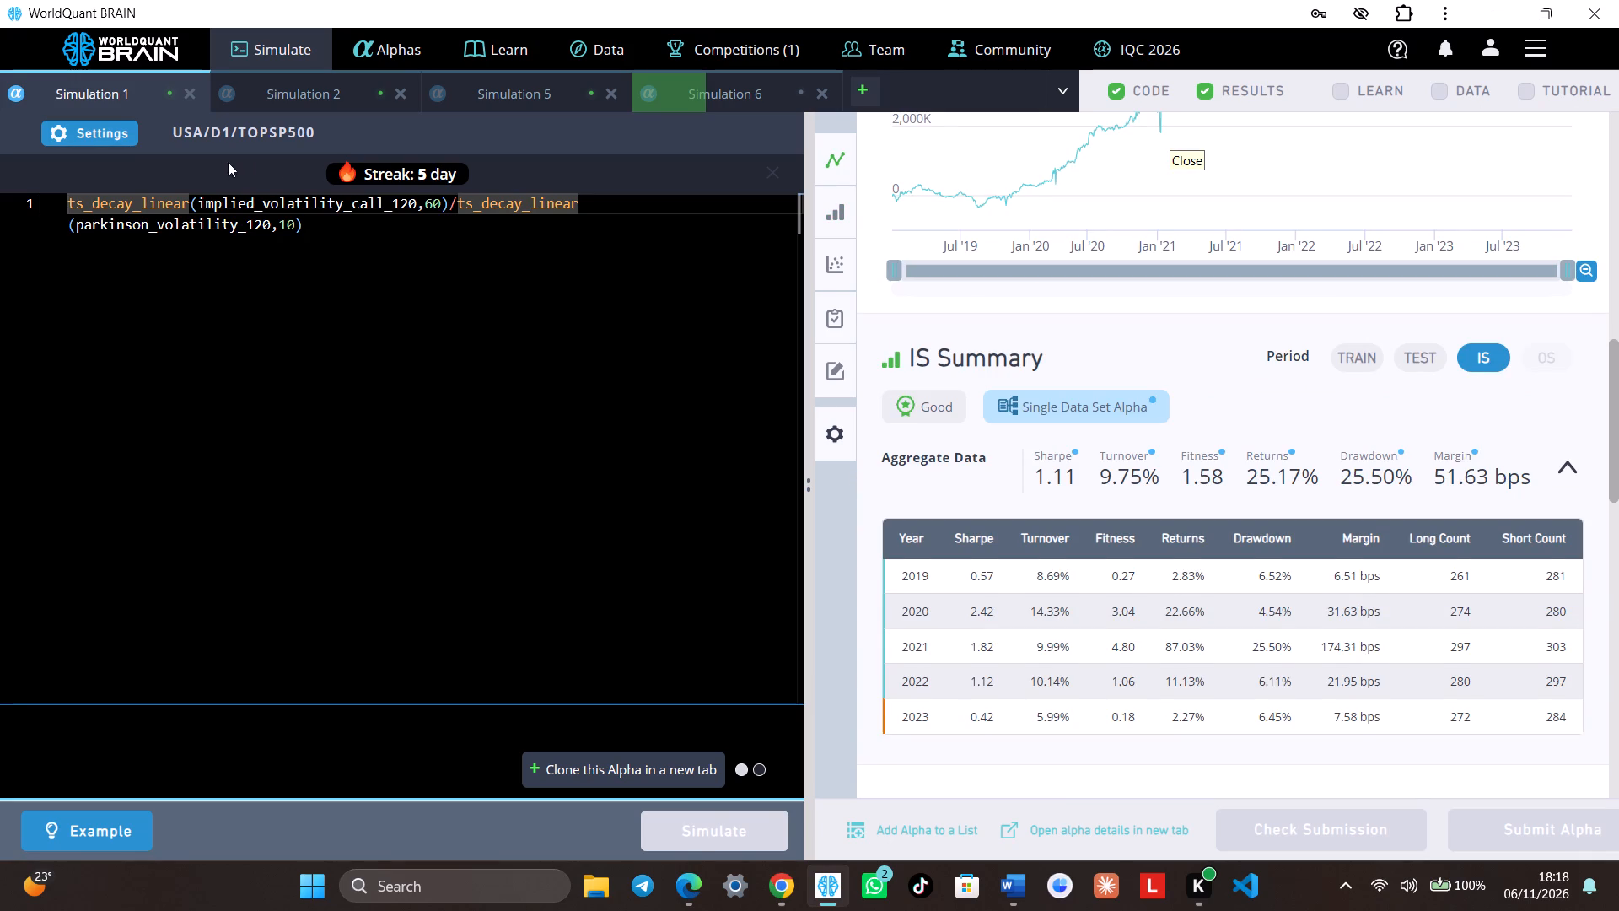
Change Simulation 1's neutralization setting to Industry, apply it, and run the simulation.
left_click(111, 142)
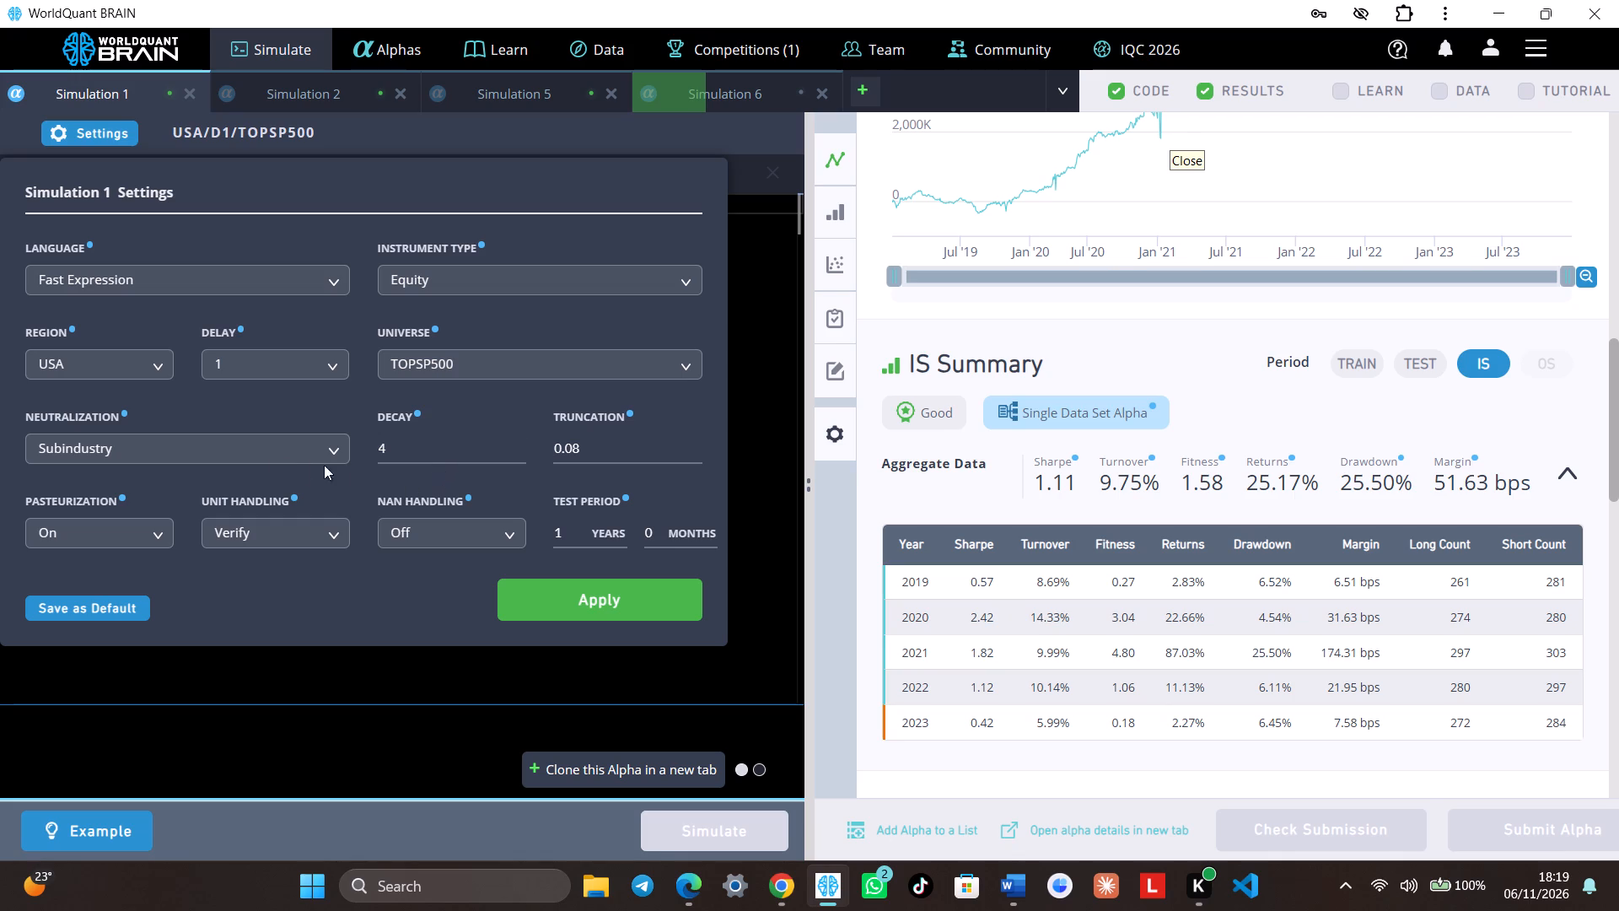
left_click(275, 454)
left_click(222, 572)
left_click(635, 606)
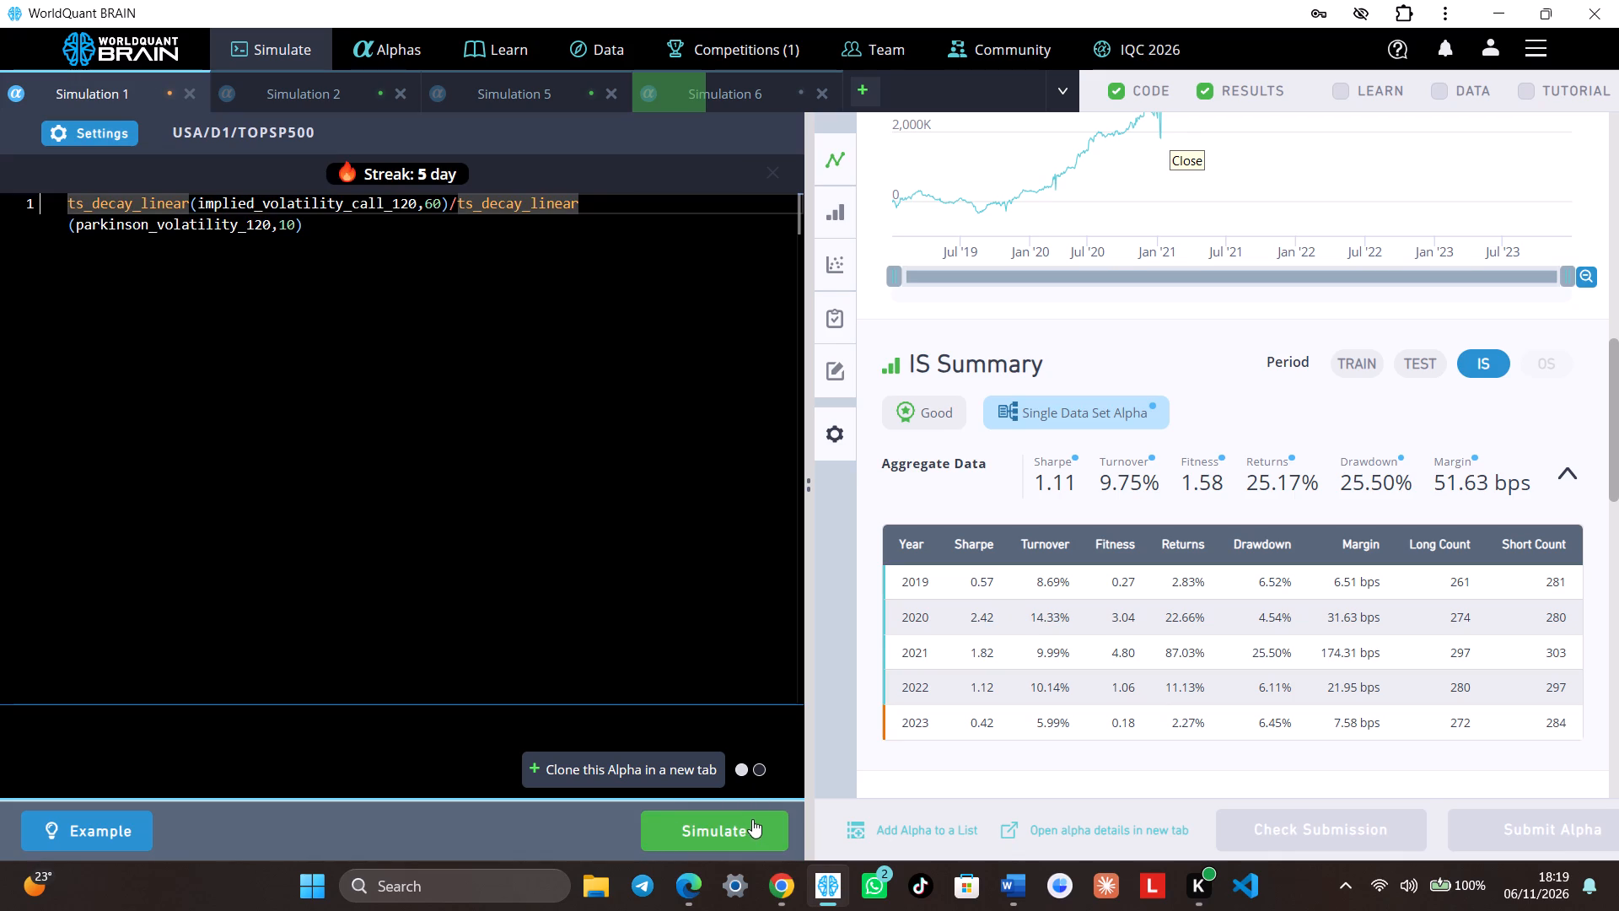
left_click(749, 829)
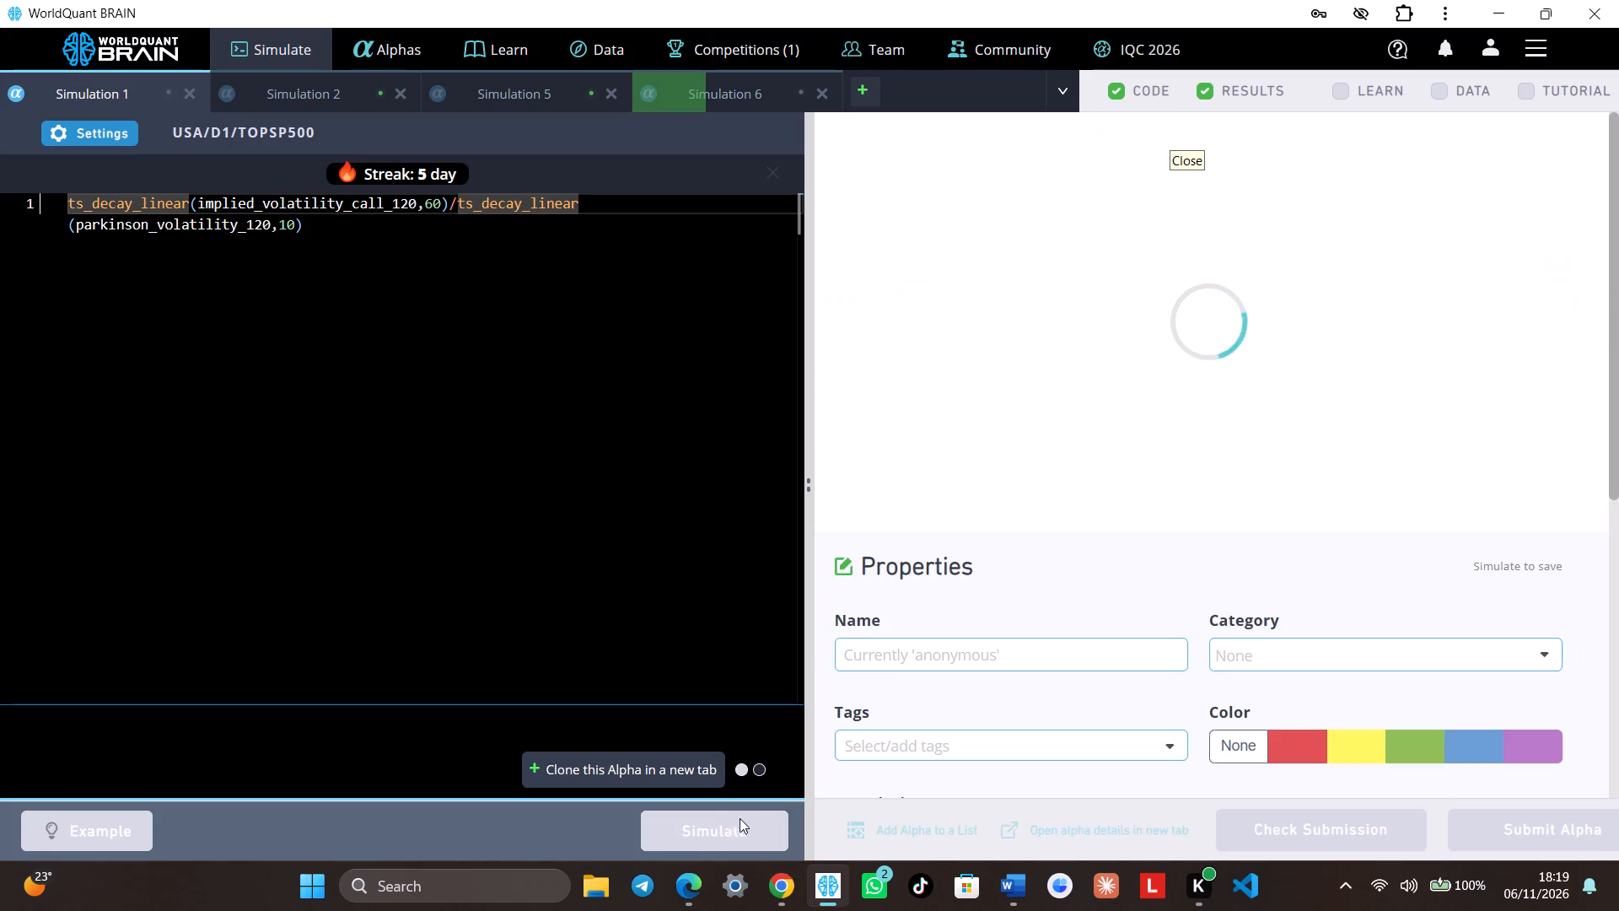
Go to the home dashboard and review the challenge stats and achievements.
left_click(156, 55)
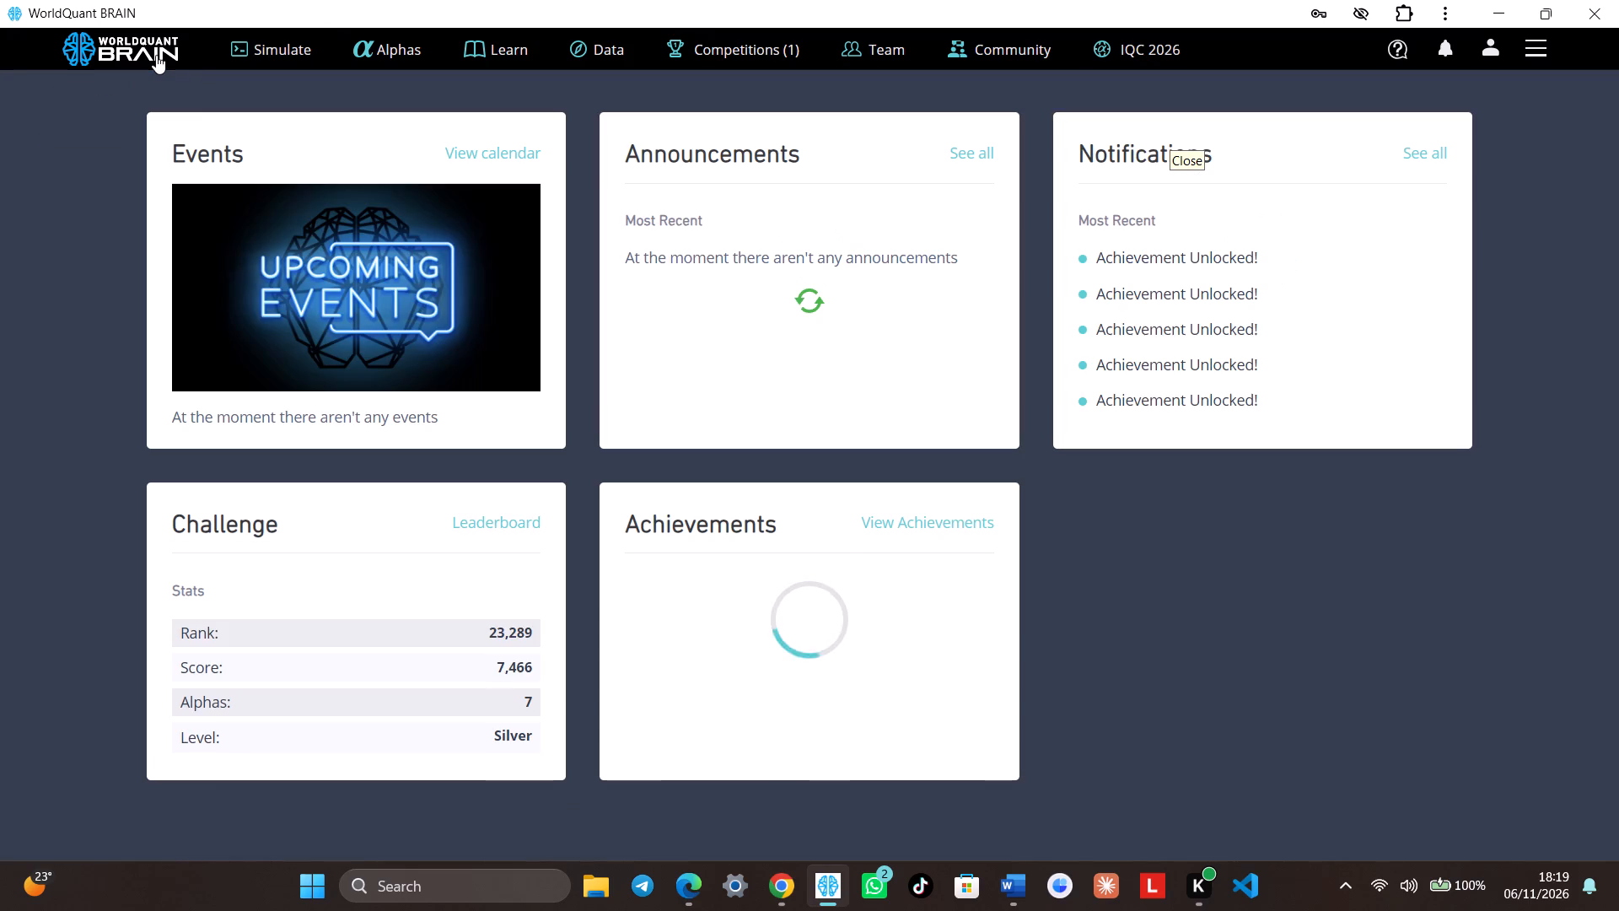
scroll(727, 480, "down", 2)
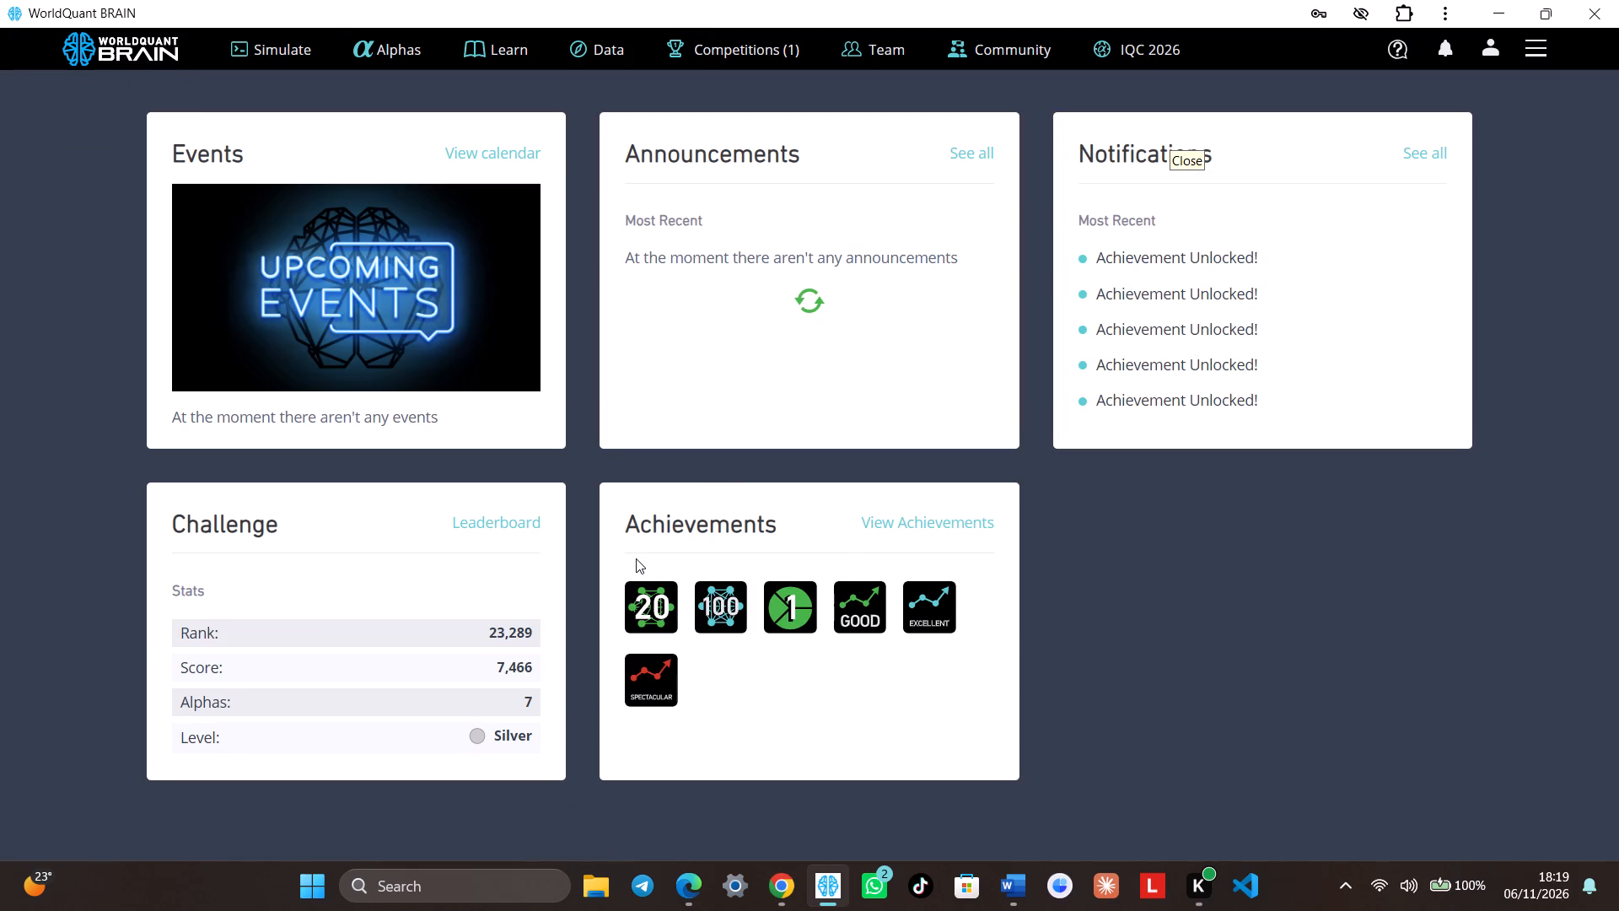
scroll(648, 572, "down", 2)
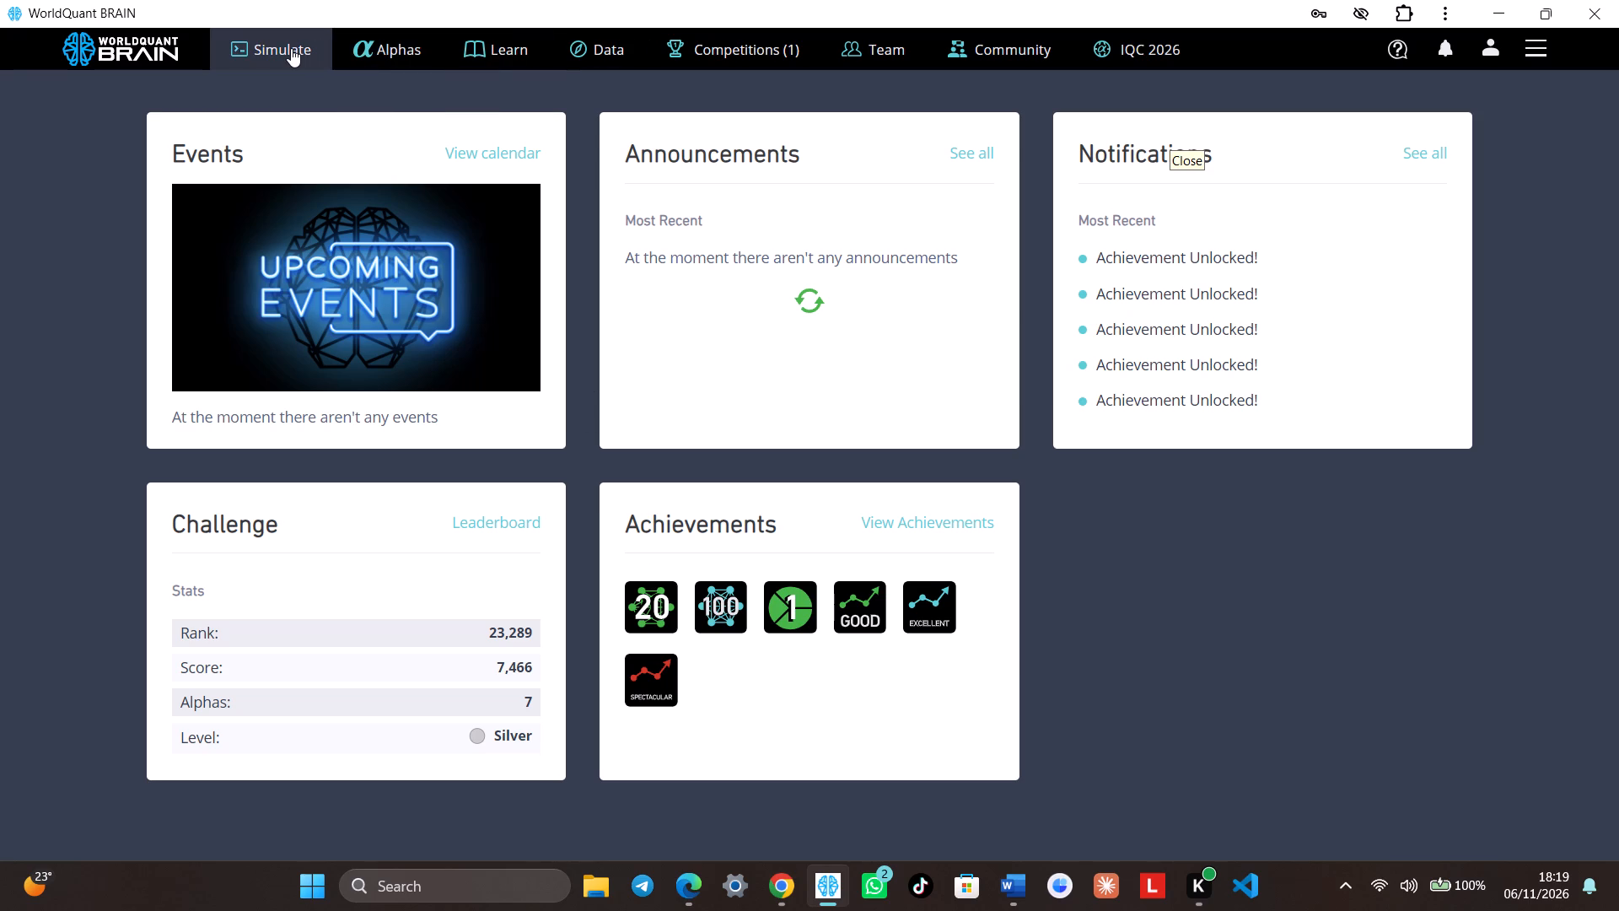
In the submitted alphas list, open the most recent alpha, 78LY0Q8v, examine its IS-period summary, and close its details.
left_click(387, 36)
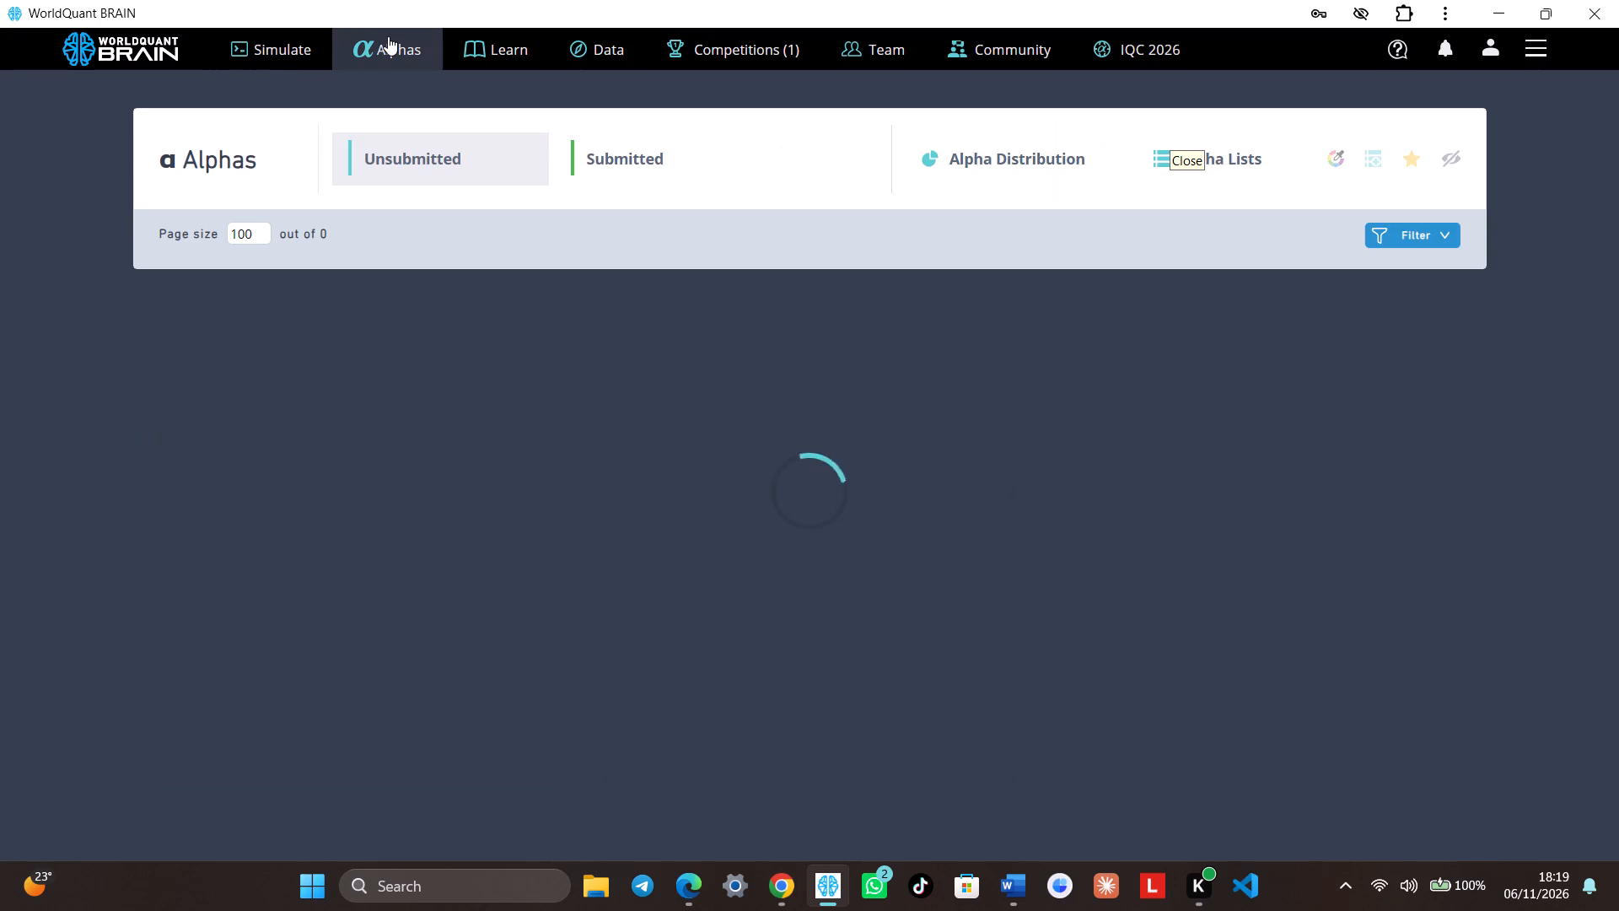
left_click(629, 177)
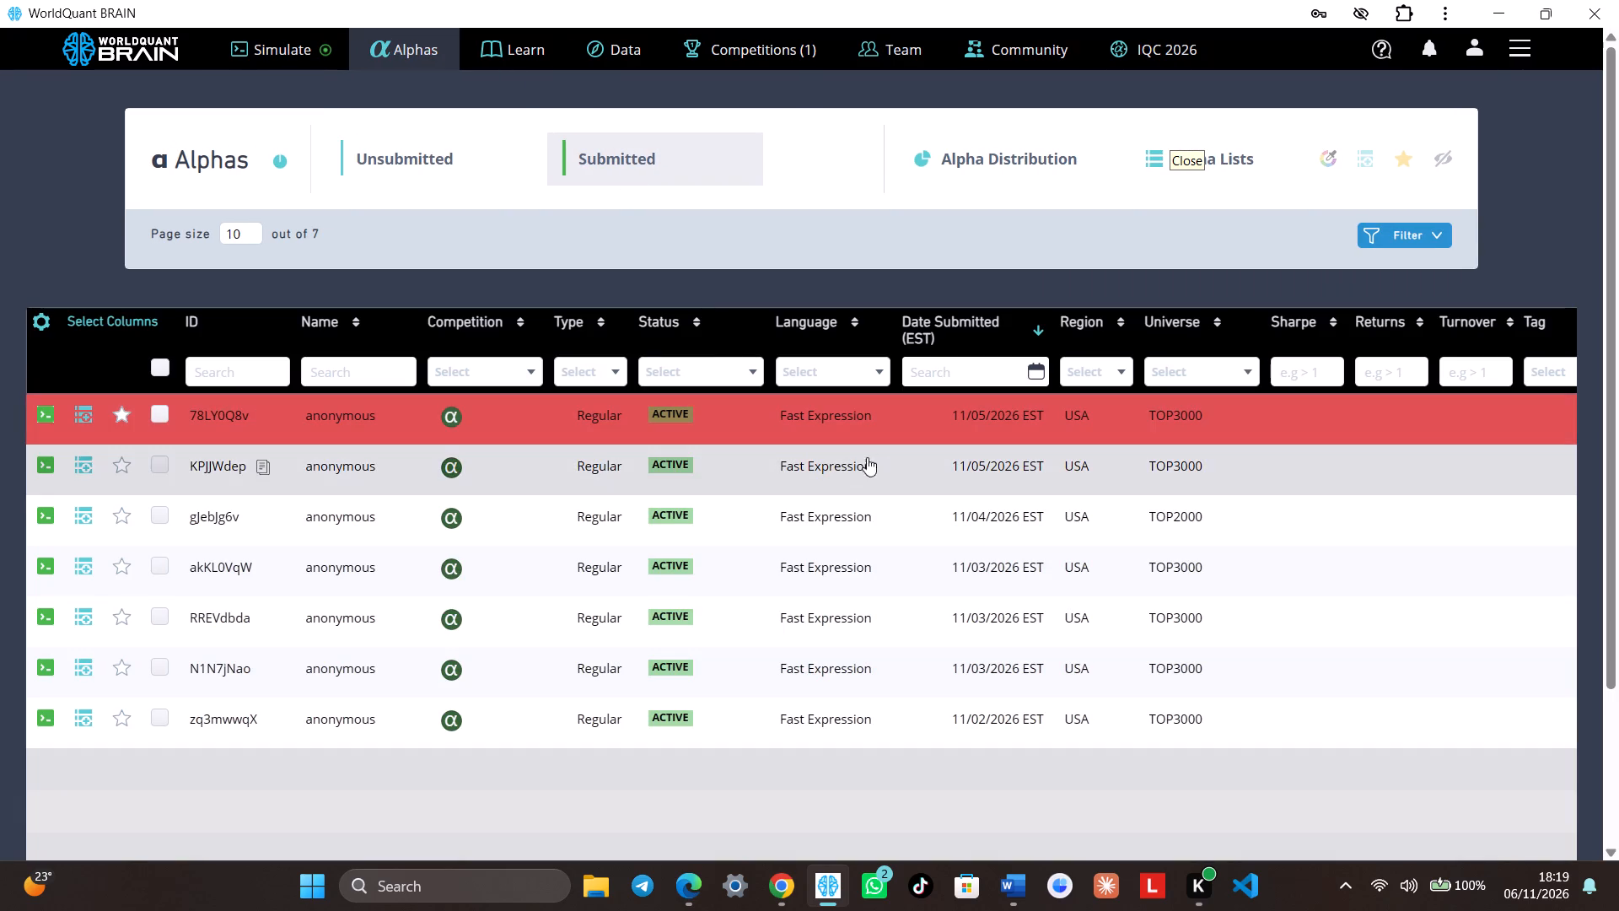
left_click(1037, 416)
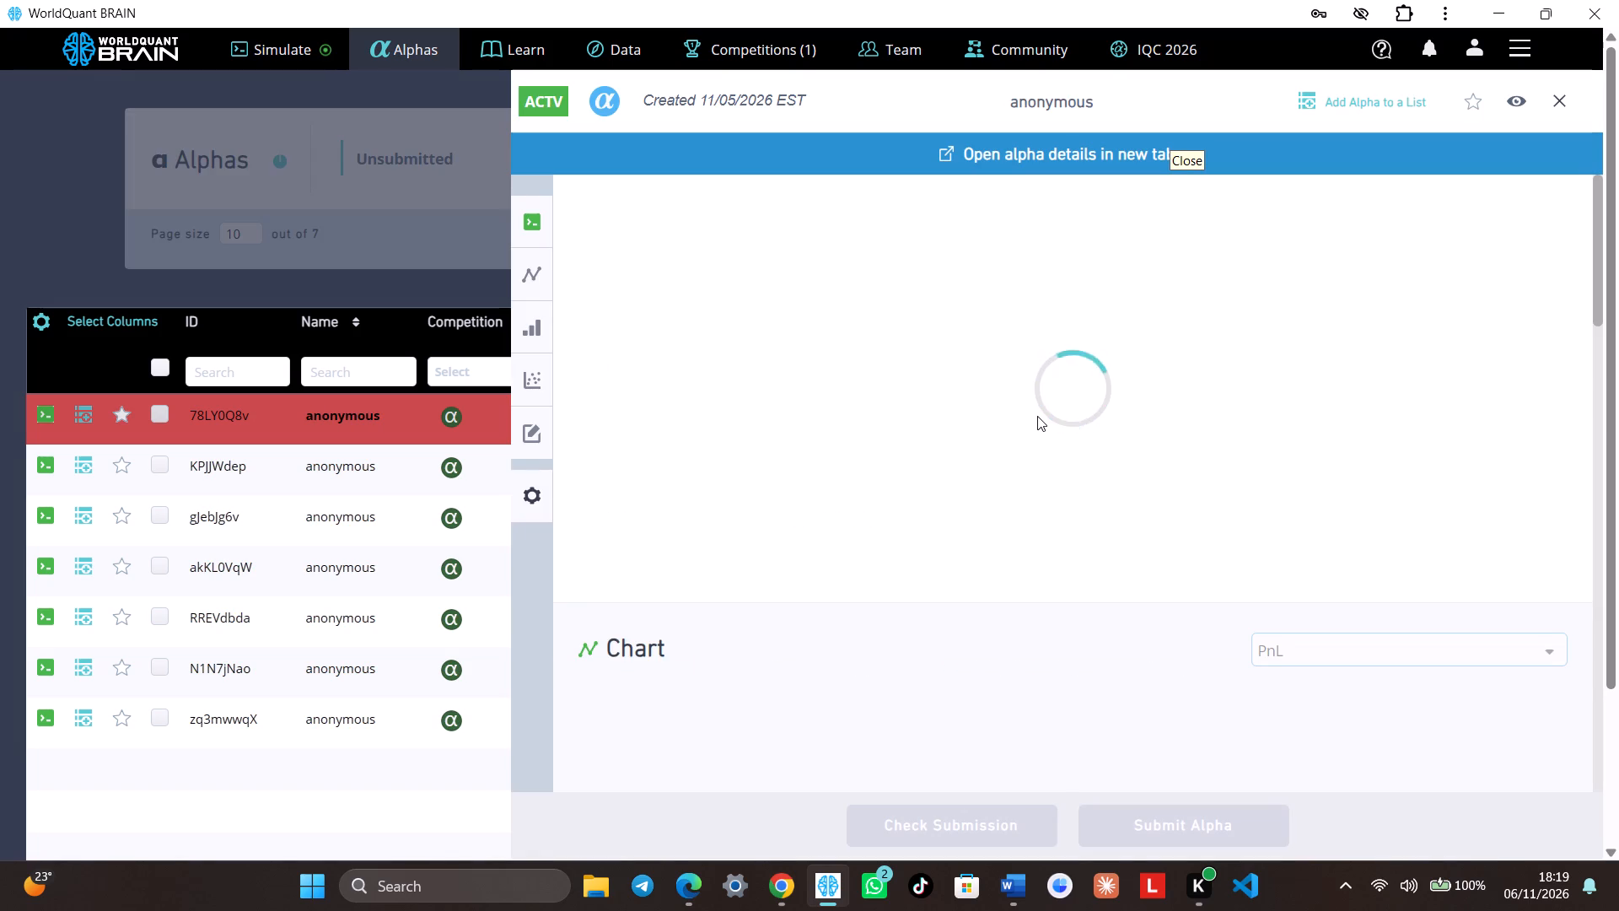
scroll(1169, 451, "down", 9)
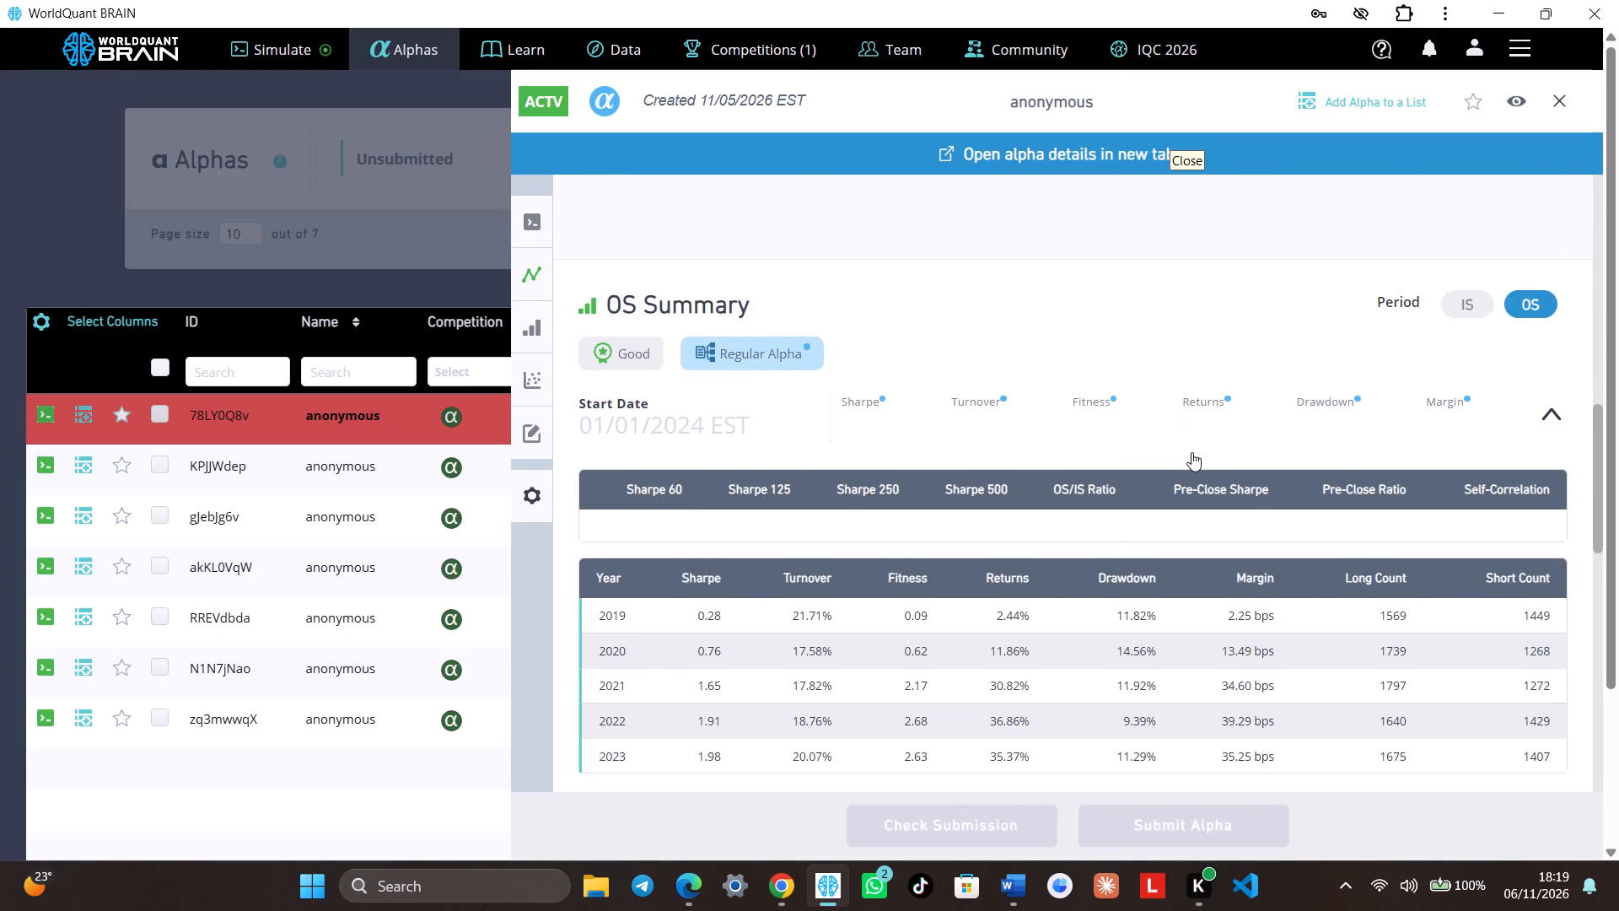
scroll(1224, 462, "up", 7)
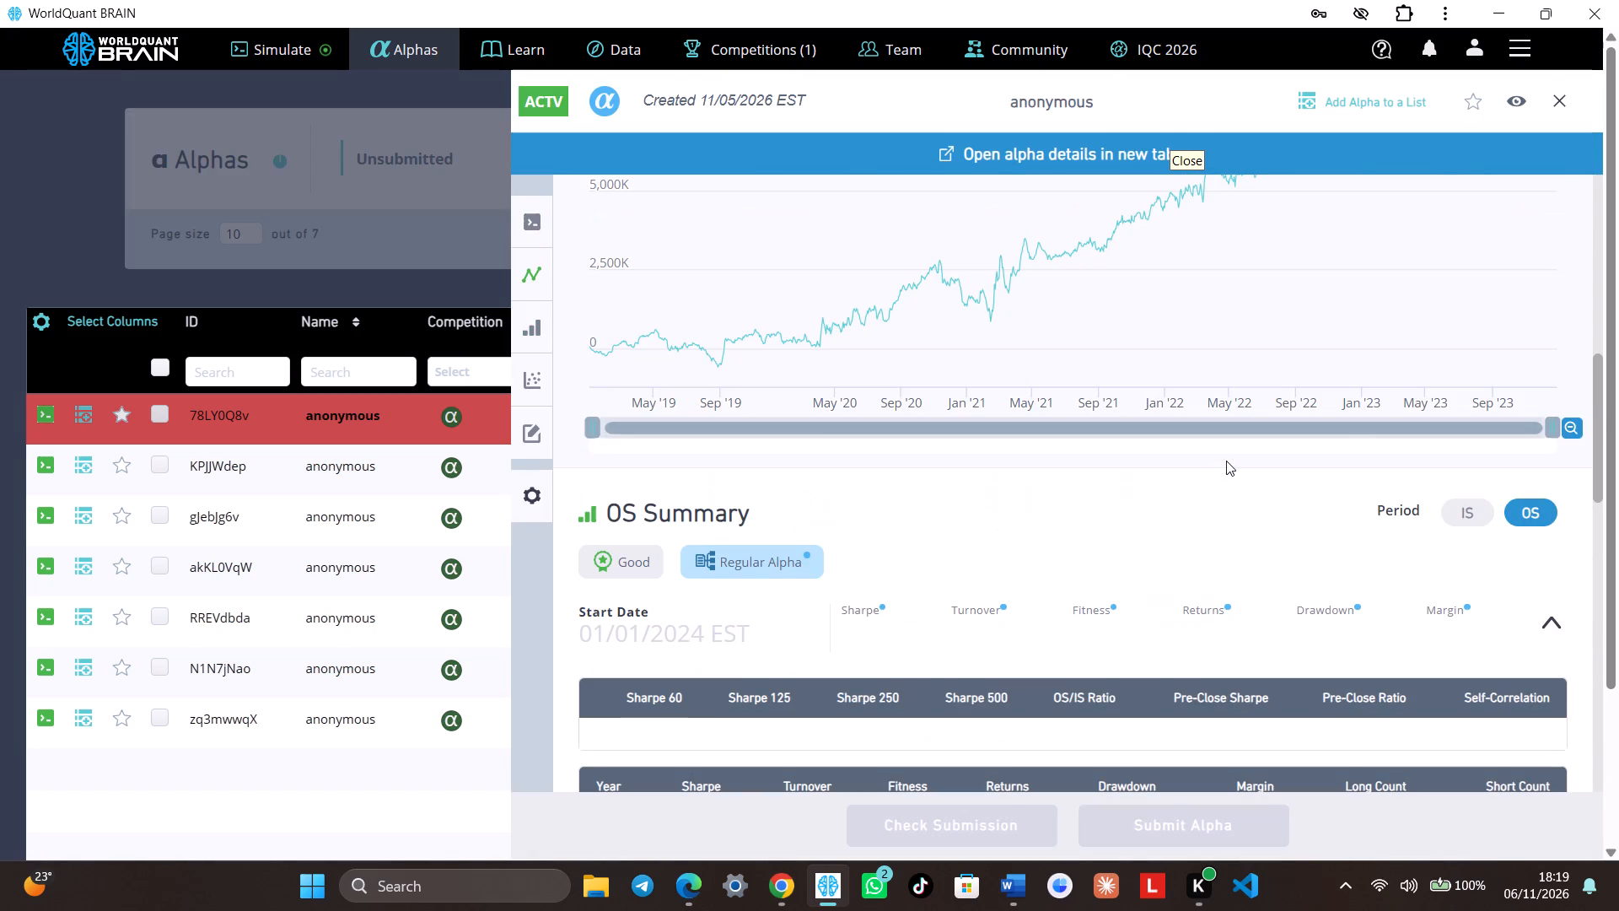
left_click(1462, 526)
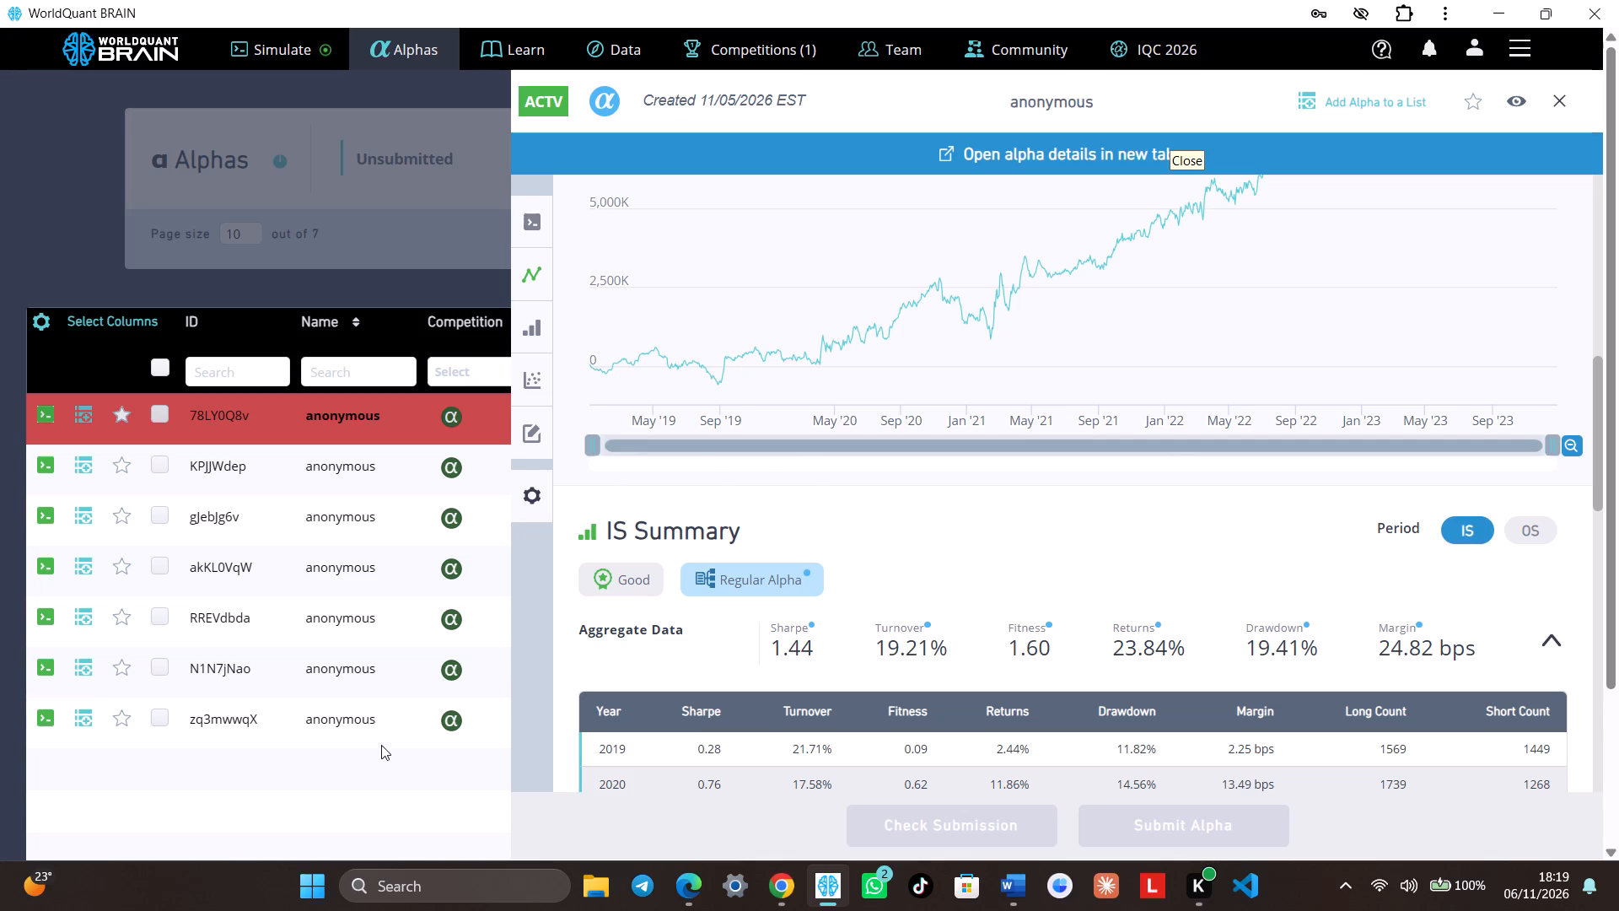
scroll(385, 731, "up", 5)
left_click(401, 796)
left_click(1560, 103)
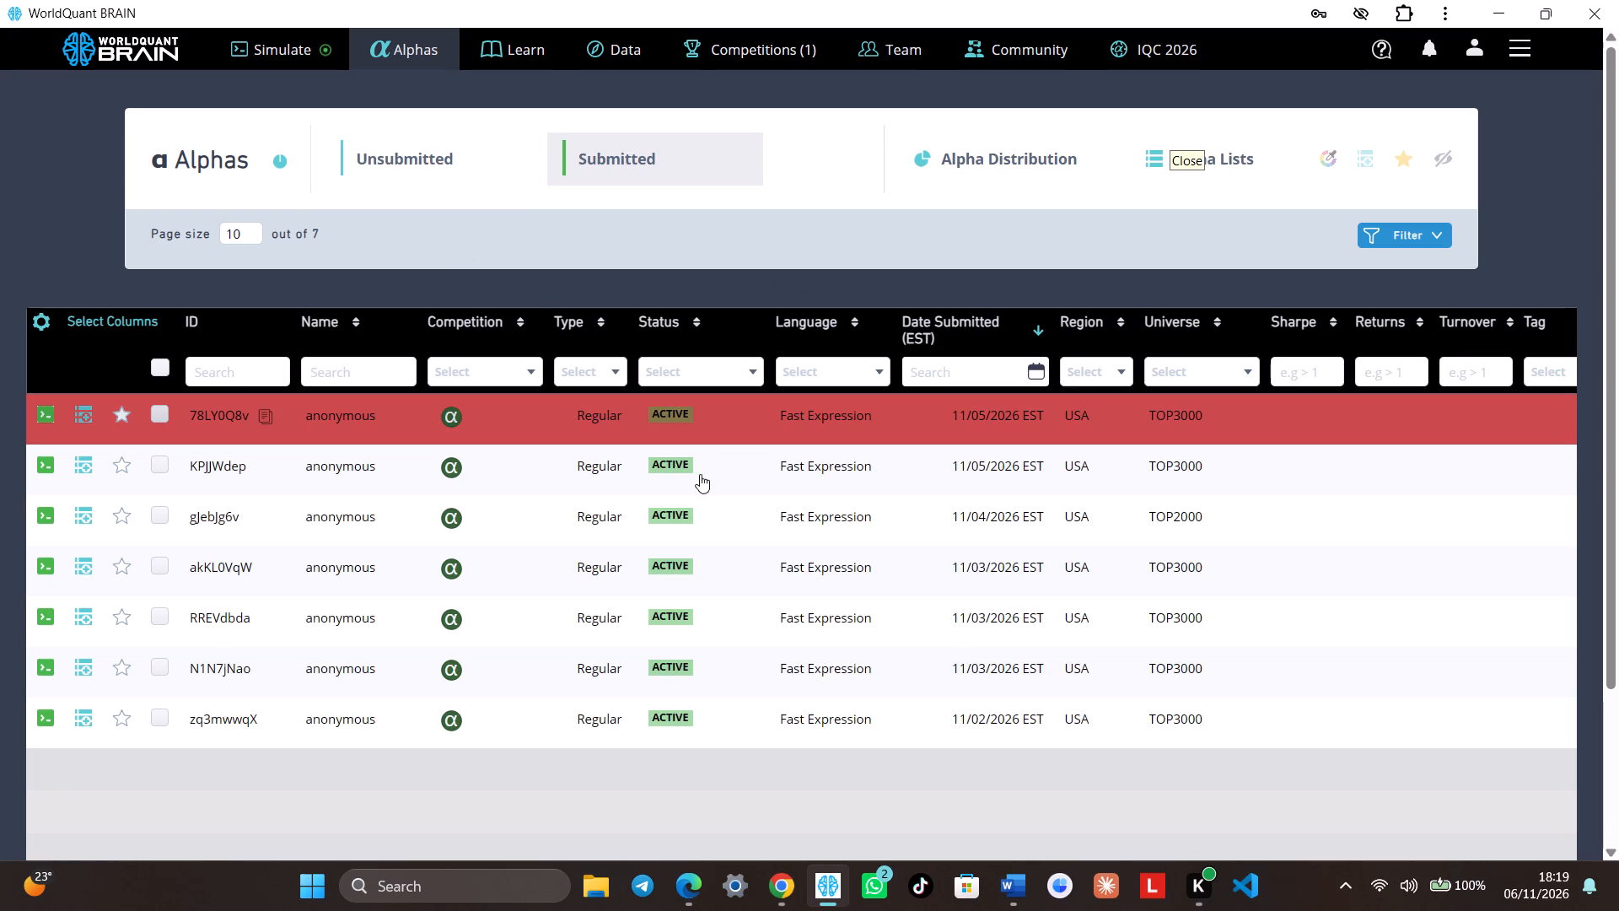
Find the red-highlighted alpha MPYYJ2x9 among the unsubmitted alphas, open its details, and run the submission check.
left_click(449, 159)
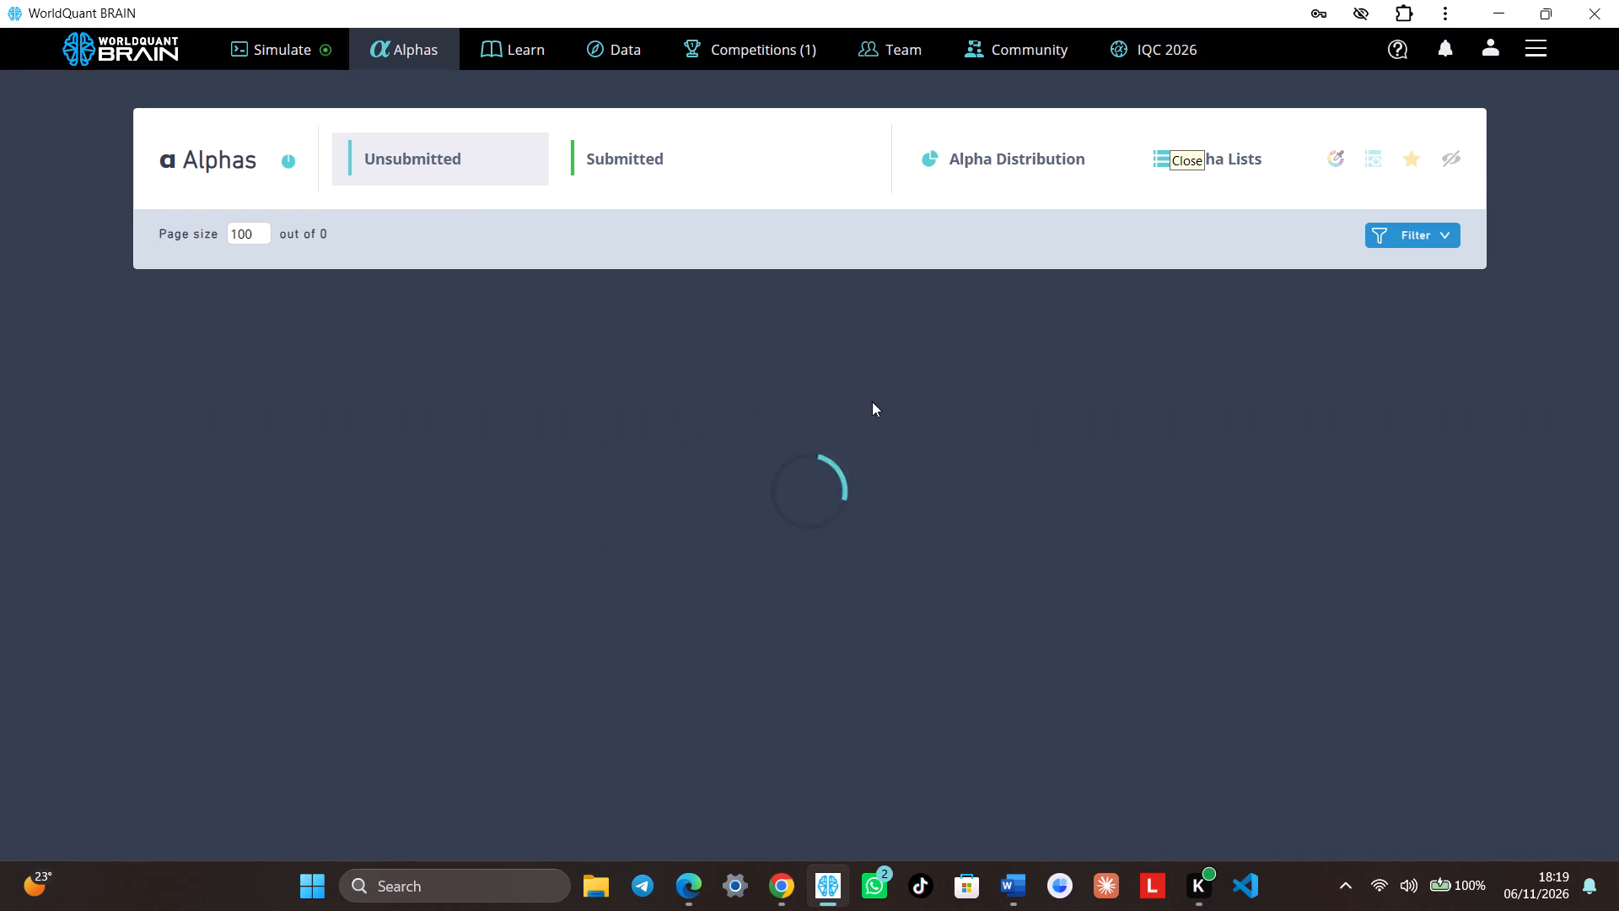
scroll(874, 402, "down", 3)
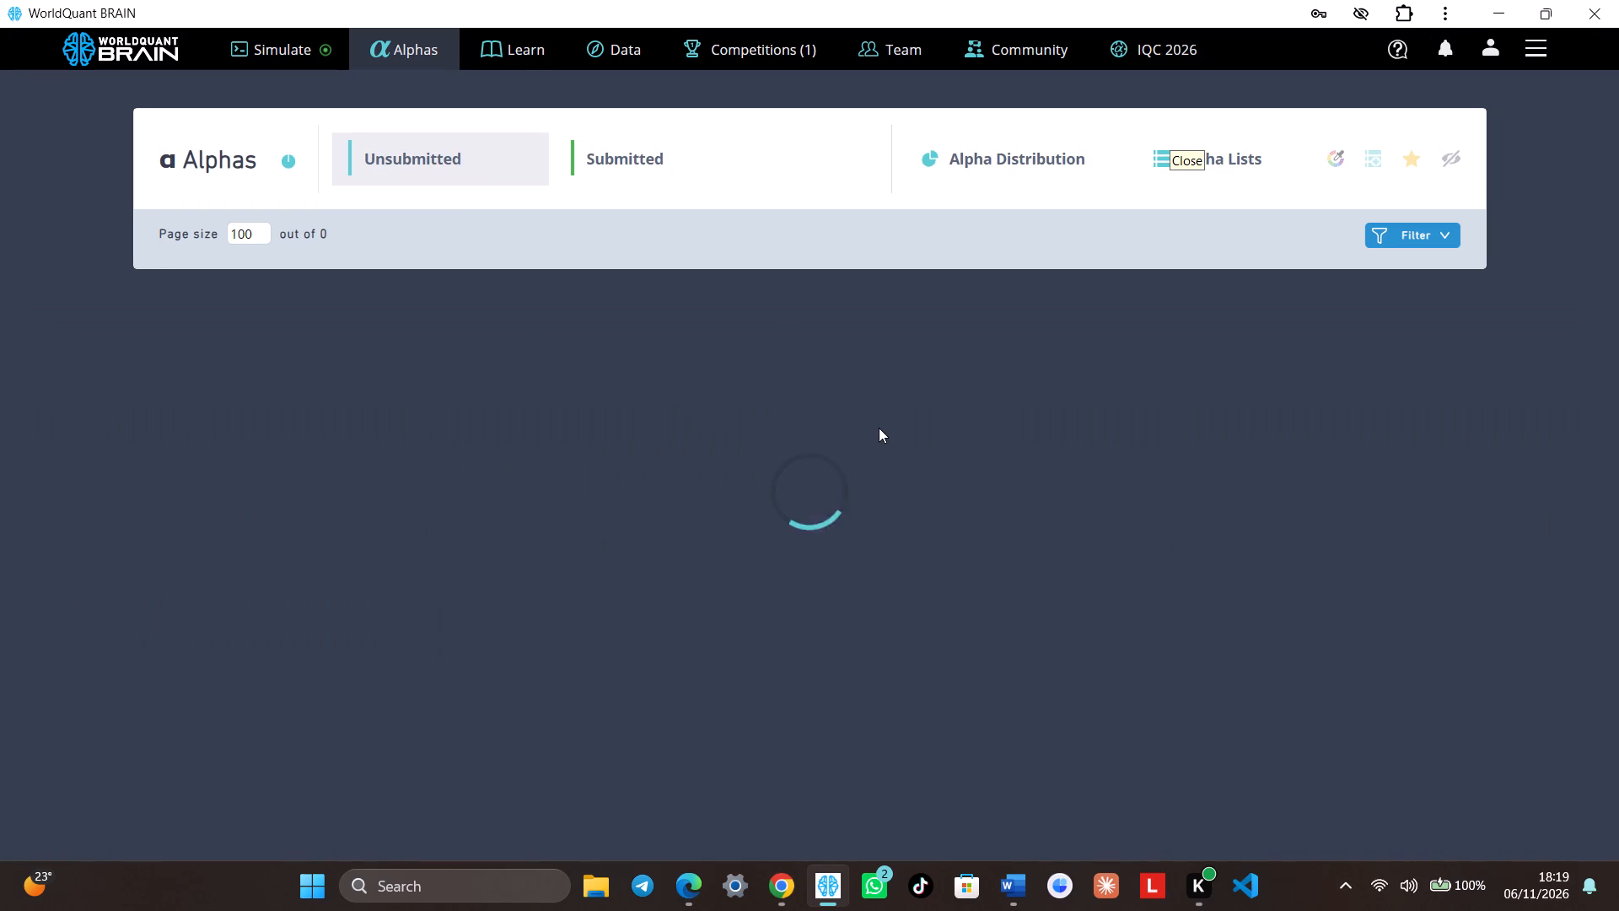
scroll(998, 558, "down", 4)
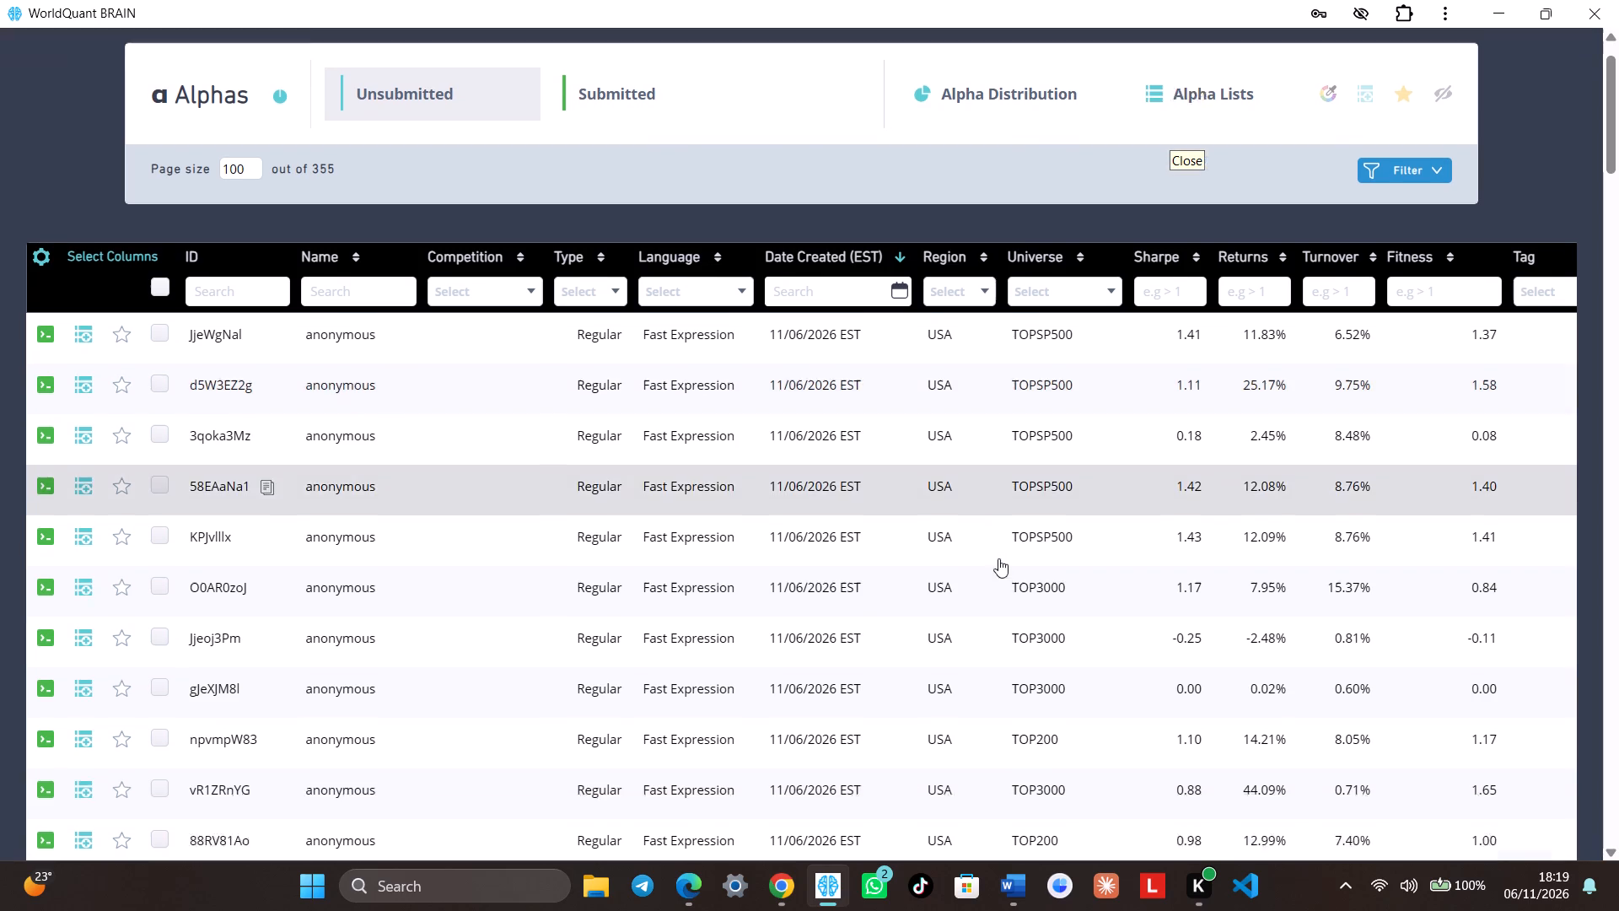
scroll(987, 557, "down", 16)
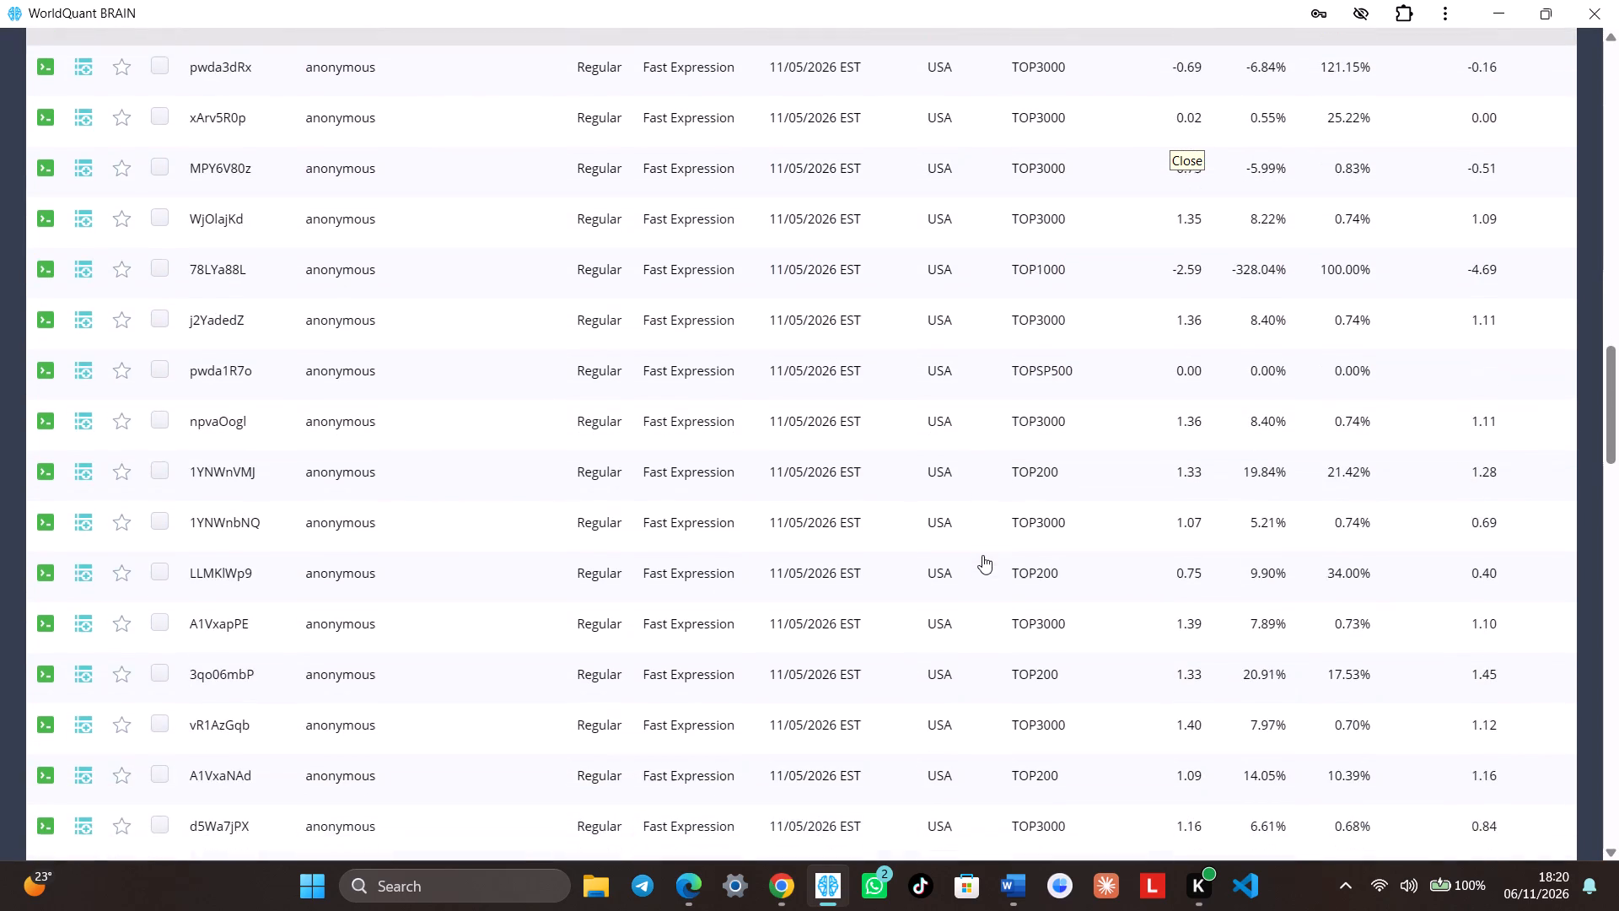
scroll(979, 547, "down", 11)
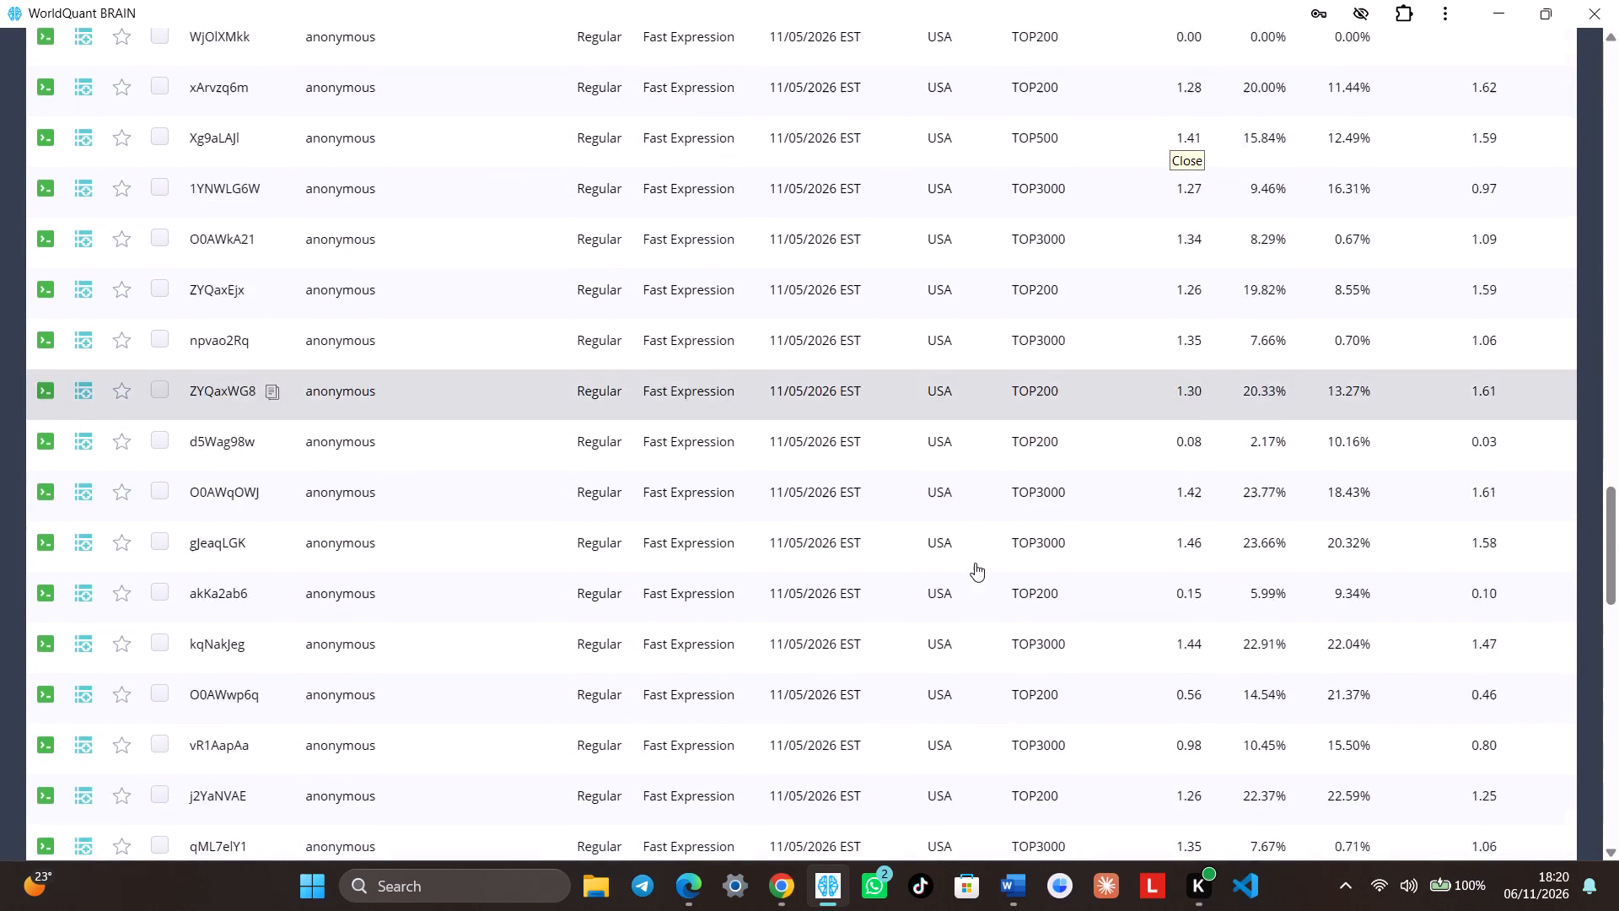
scroll(973, 565, "down", 6)
left_click(963, 544)
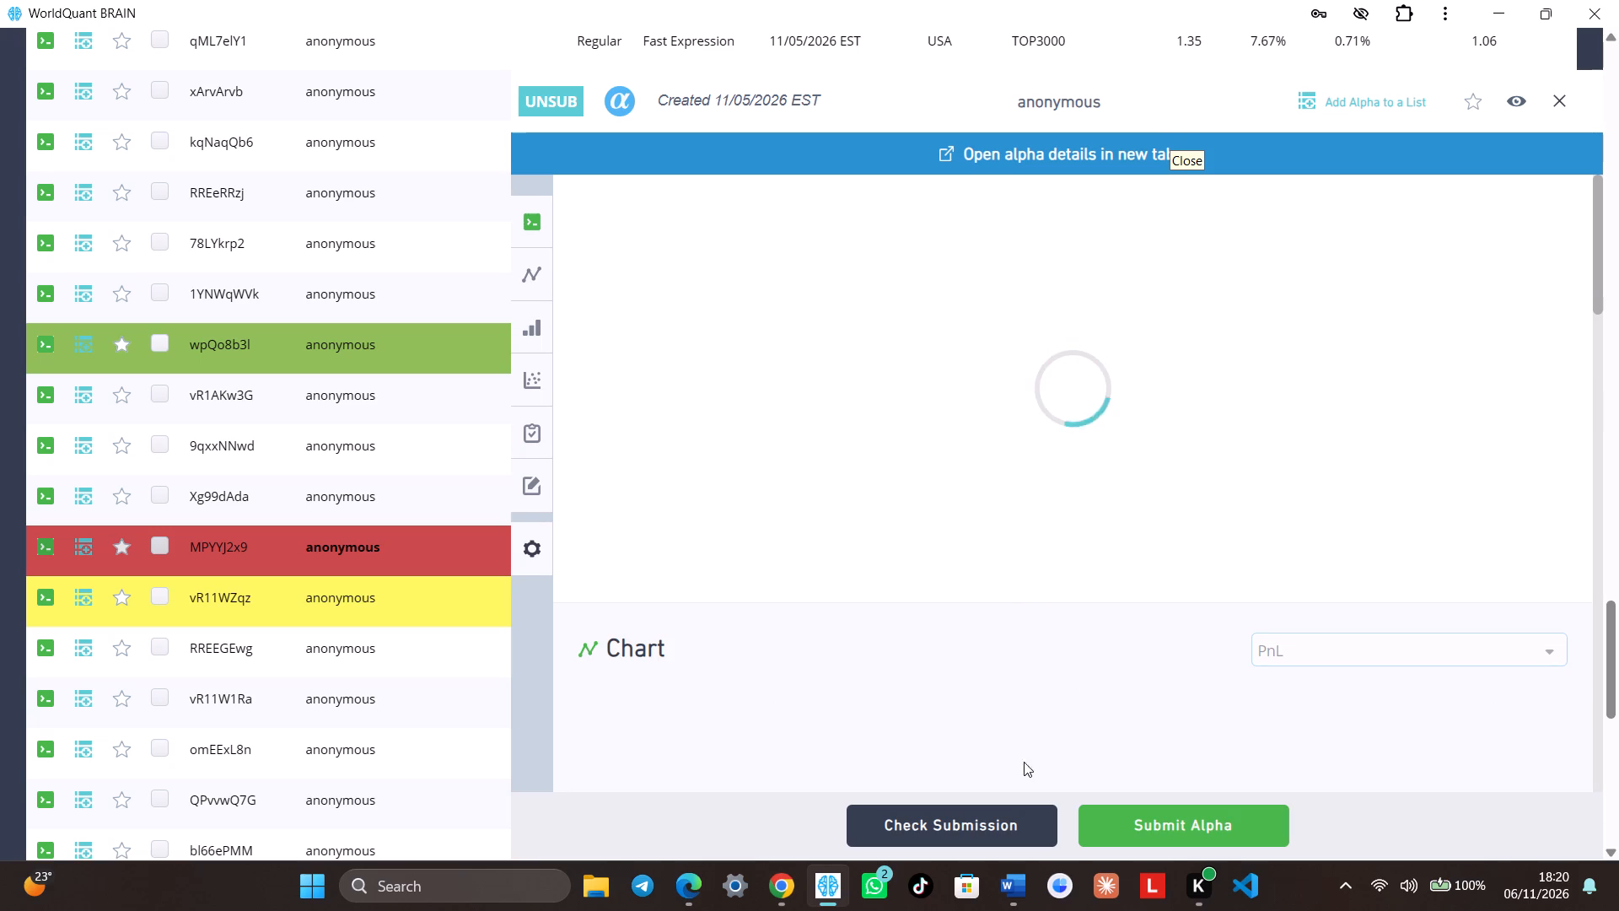
left_click(989, 827)
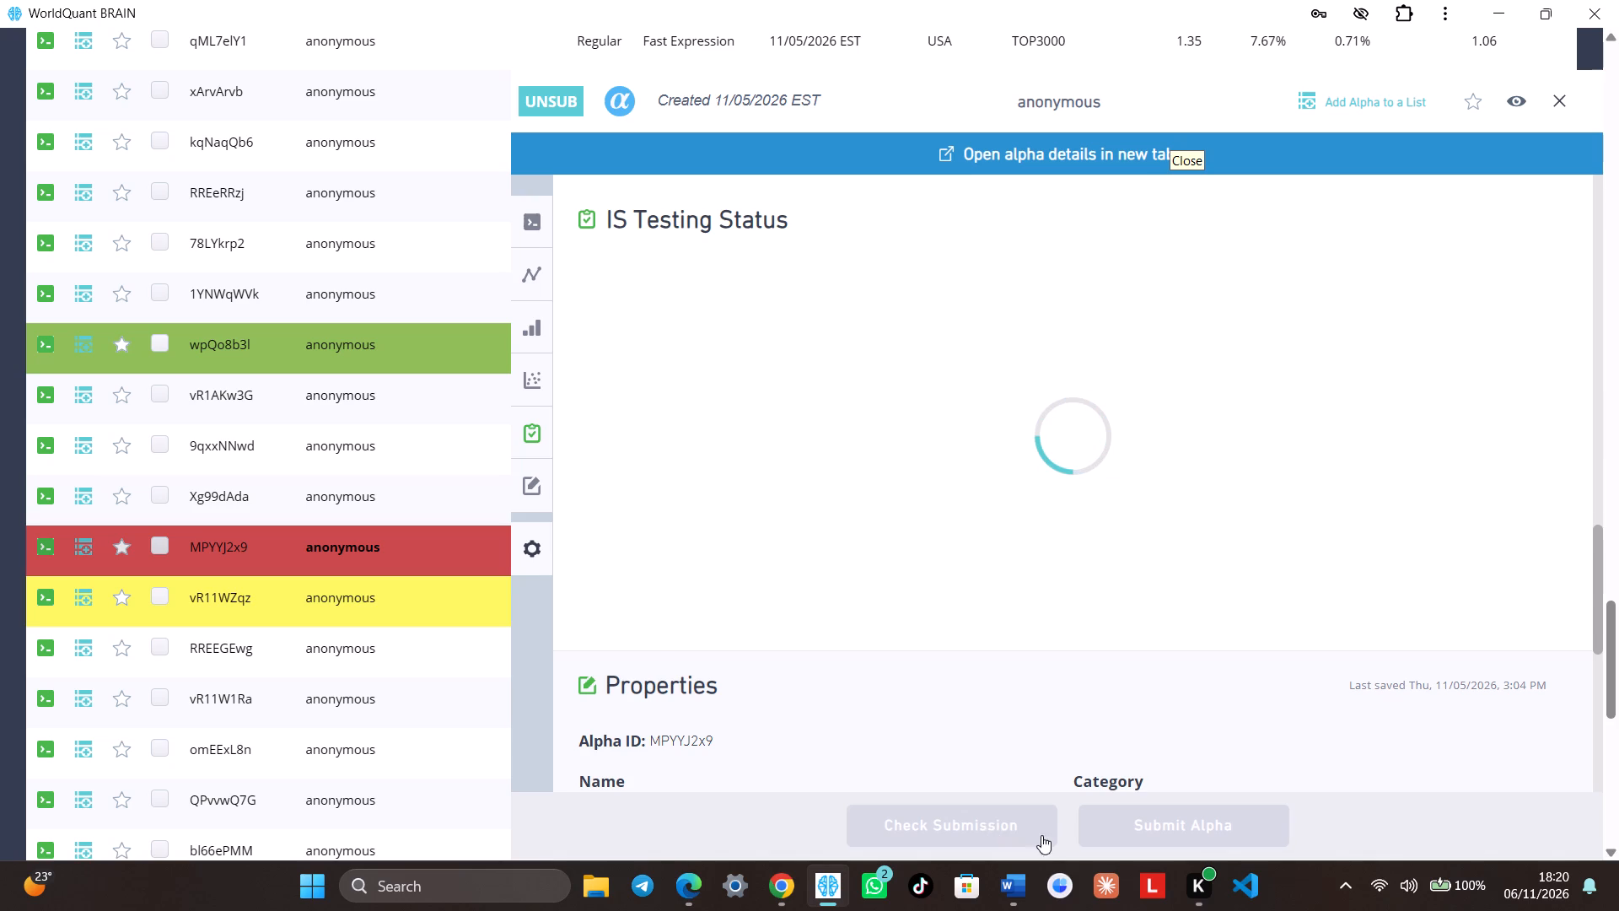
scroll(1049, 659, "up", 11)
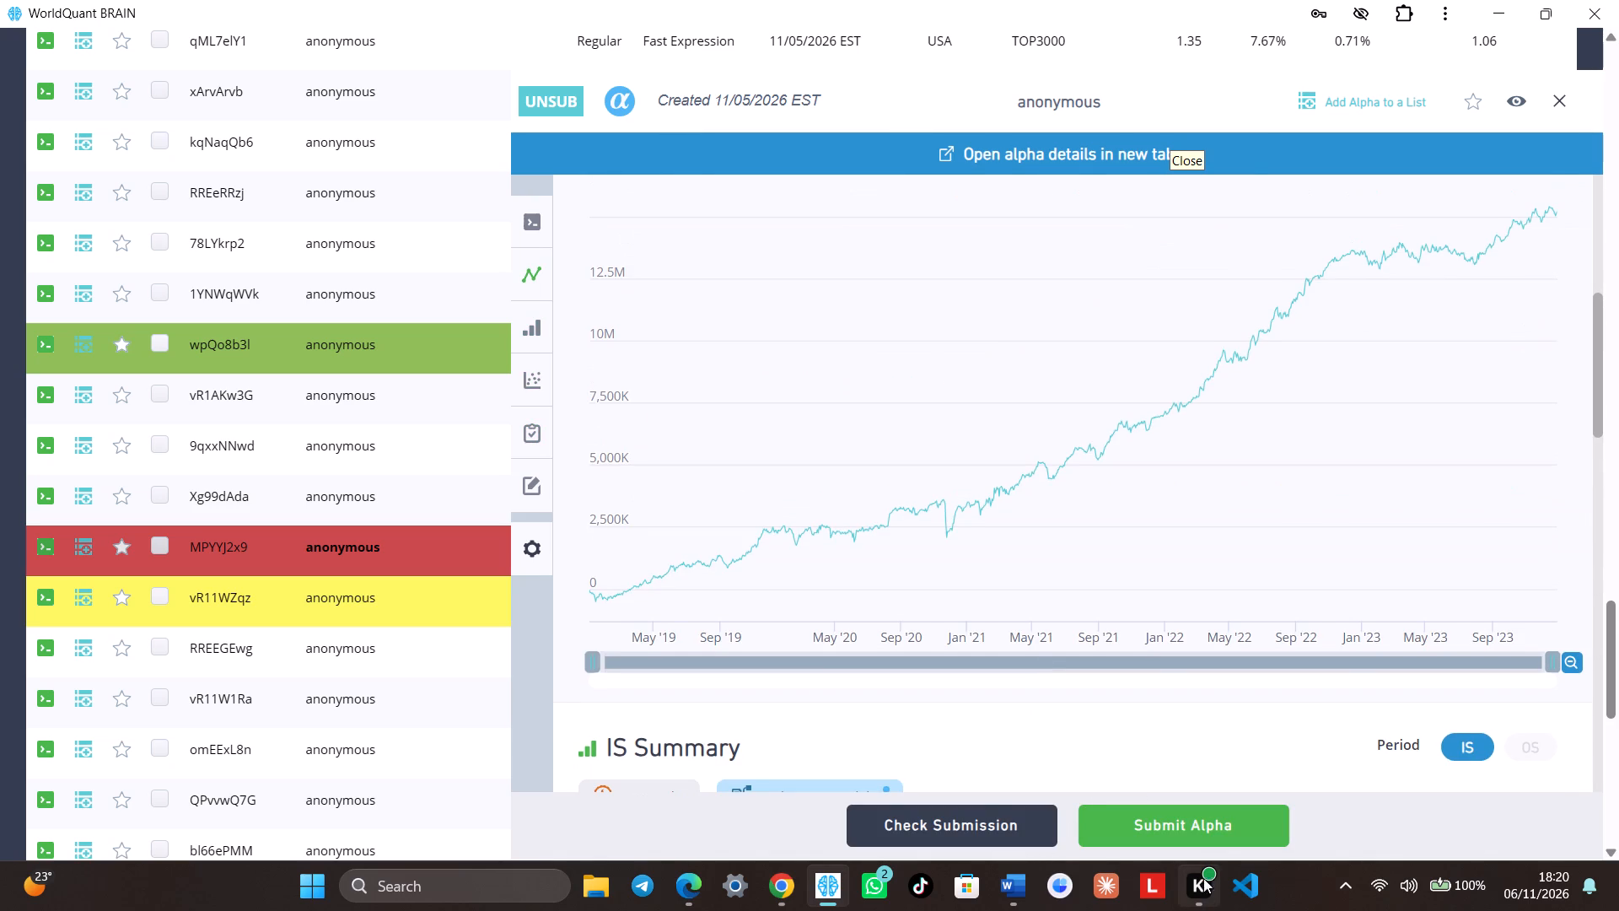
Submit alpha MPYYJ2x9 and close its details.
left_click(1089, 823)
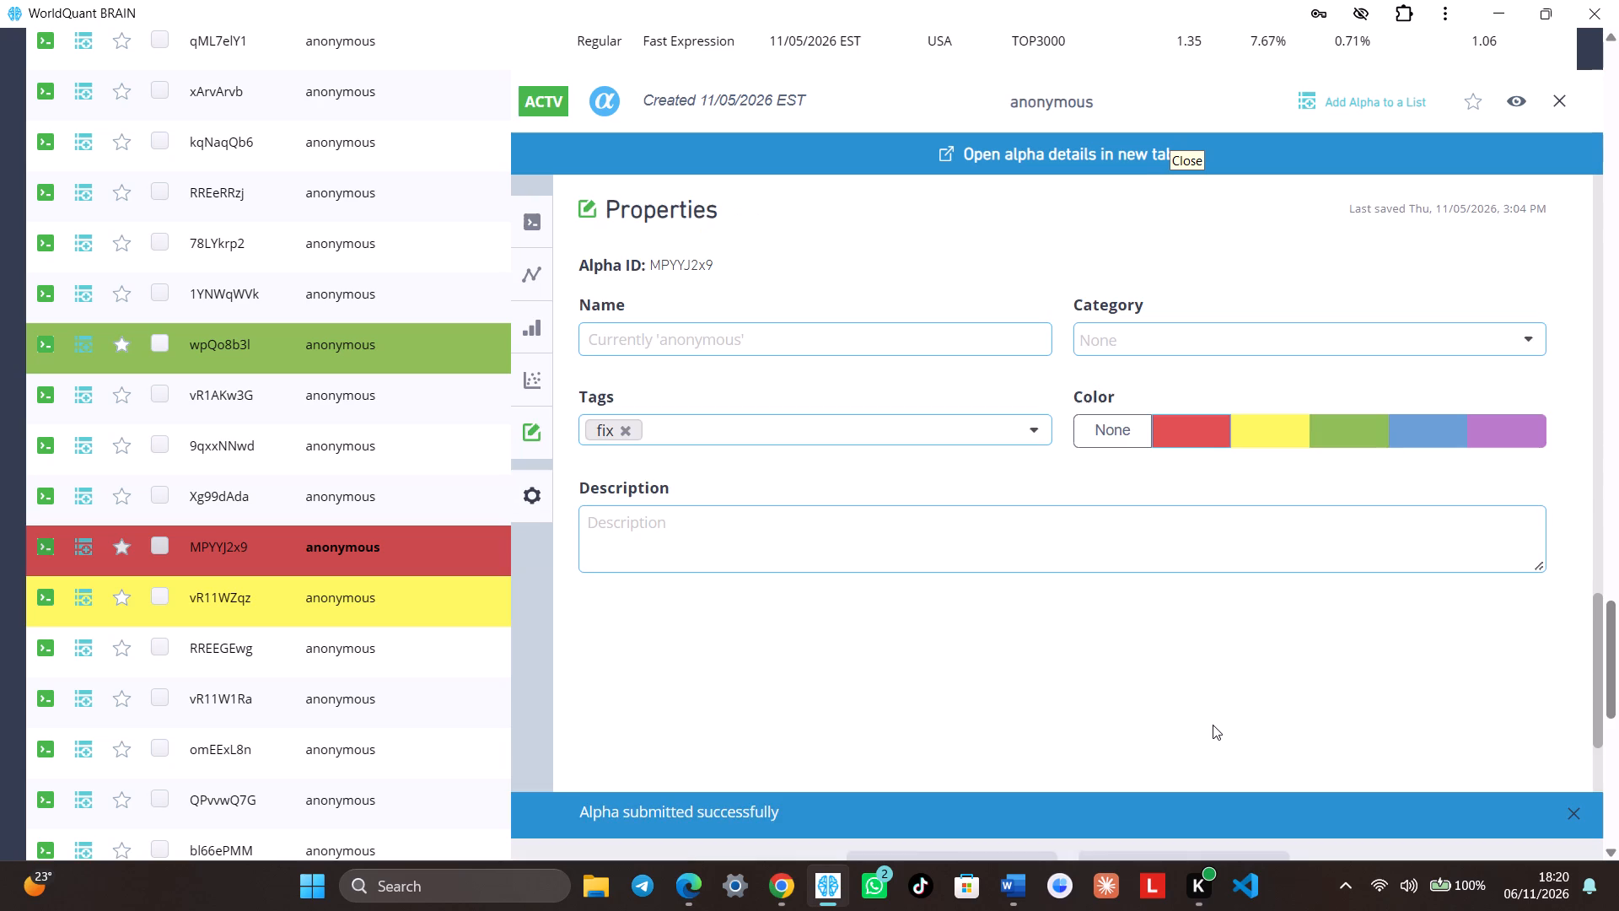
left_click(1557, 103)
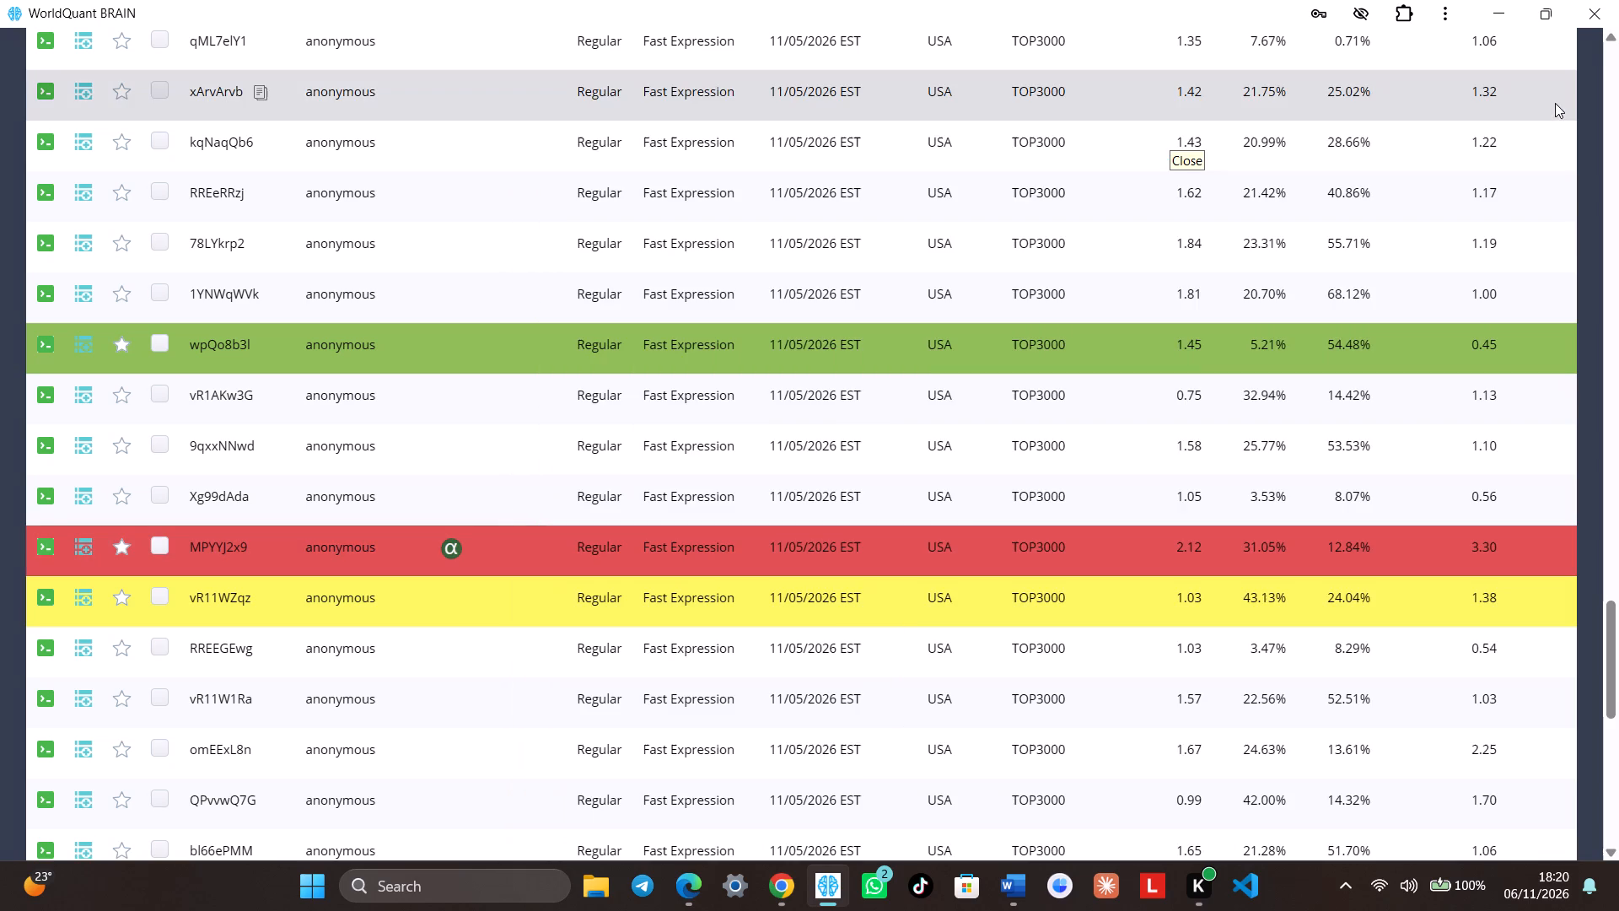
Return to the simulation workspace, show Simulation 1's test period, and review its IS-period summary and failed IS tests.
scroll(840, 520, "up", 13)
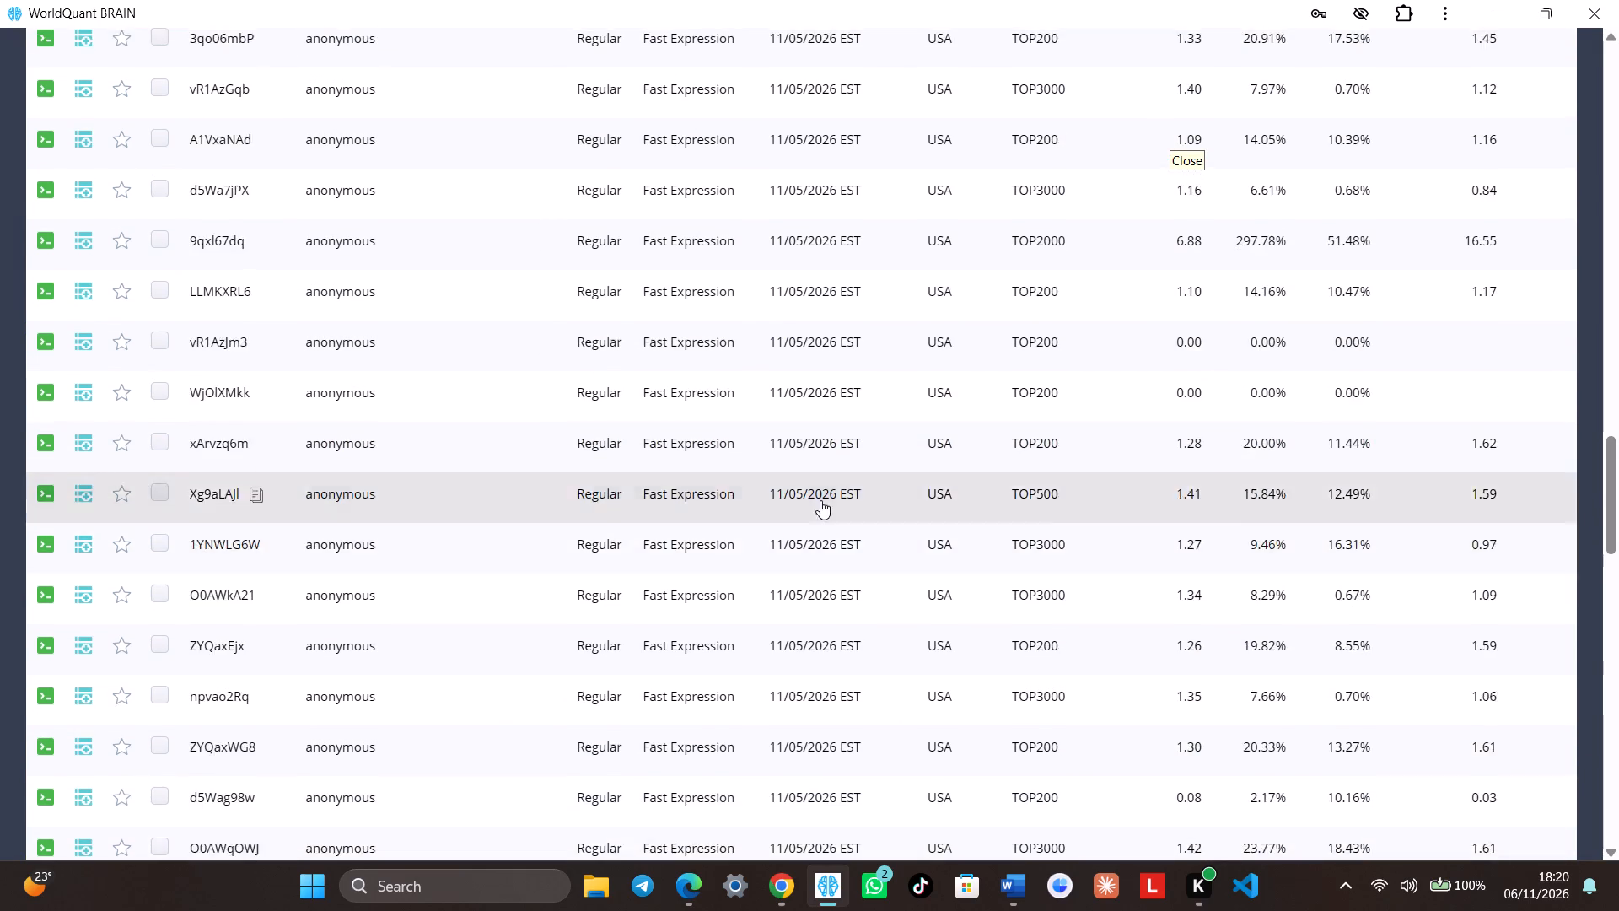
scroll(820, 500, "up", 4)
scroll(720, 461, "up", 19)
scroll(719, 461, "up", 4)
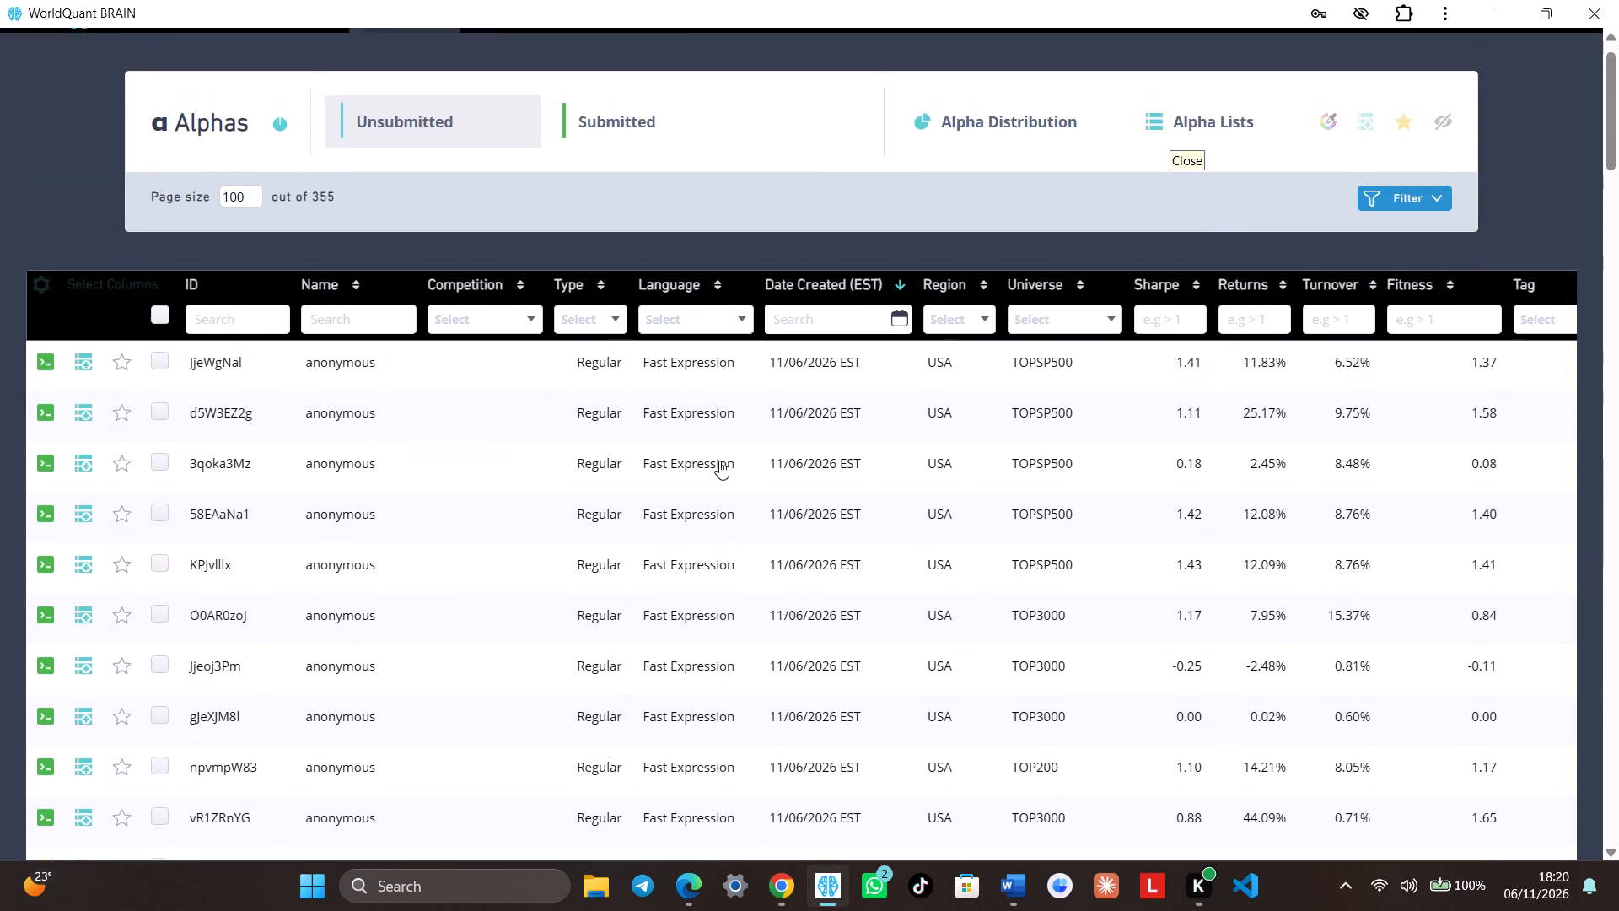
scroll(719, 461, "up", 2)
left_click(302, 46)
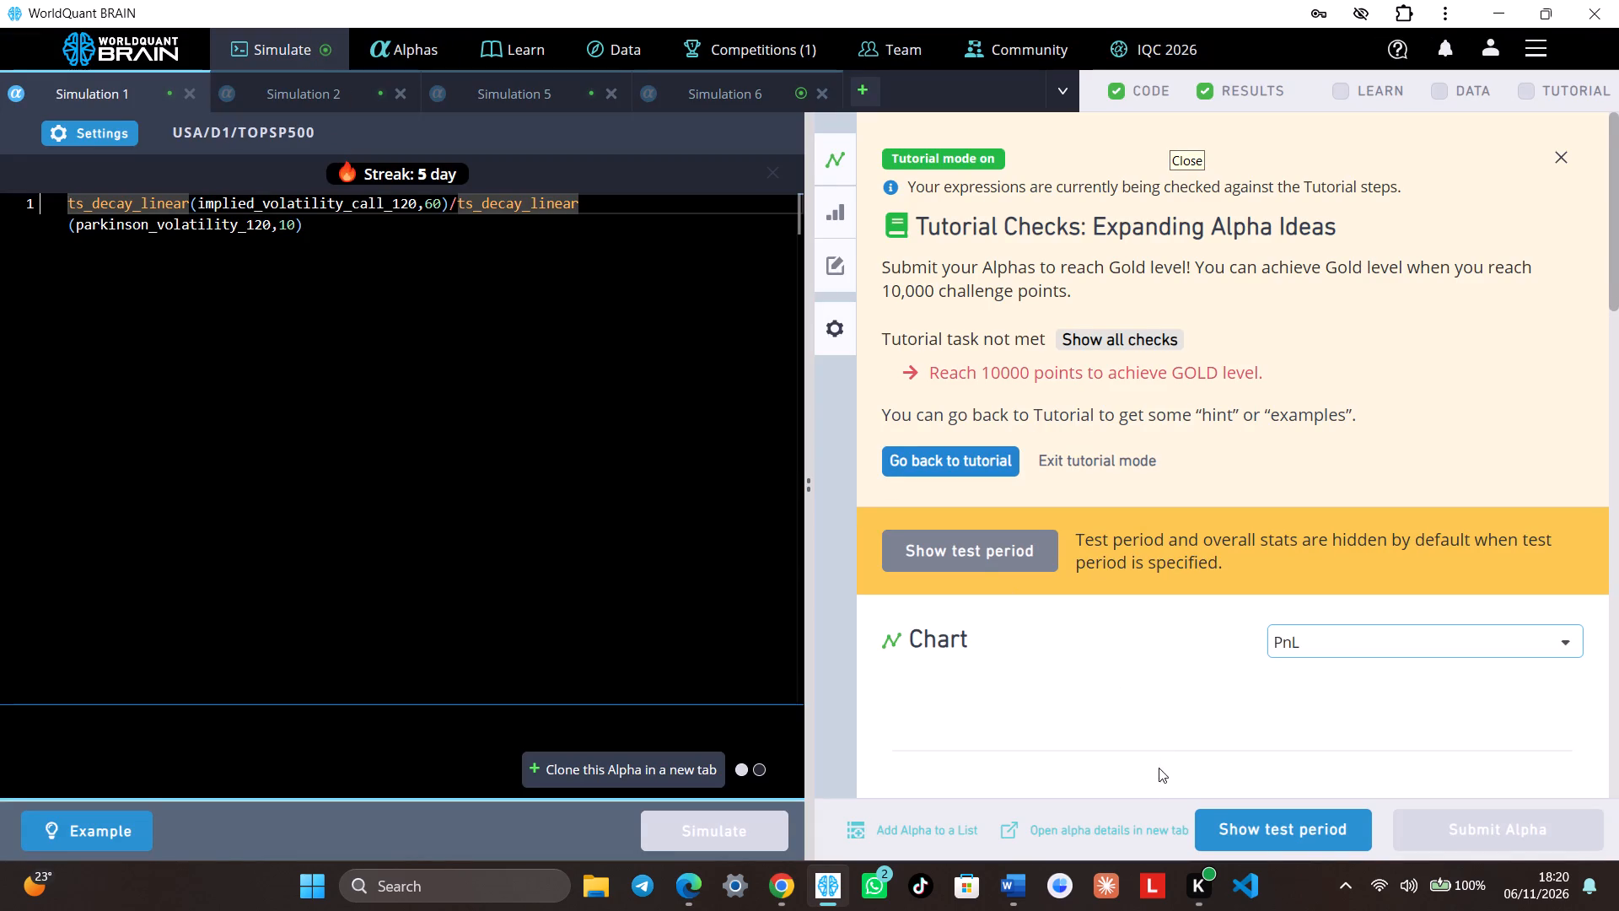
left_click(1257, 840)
scroll(1246, 674, "down", 6)
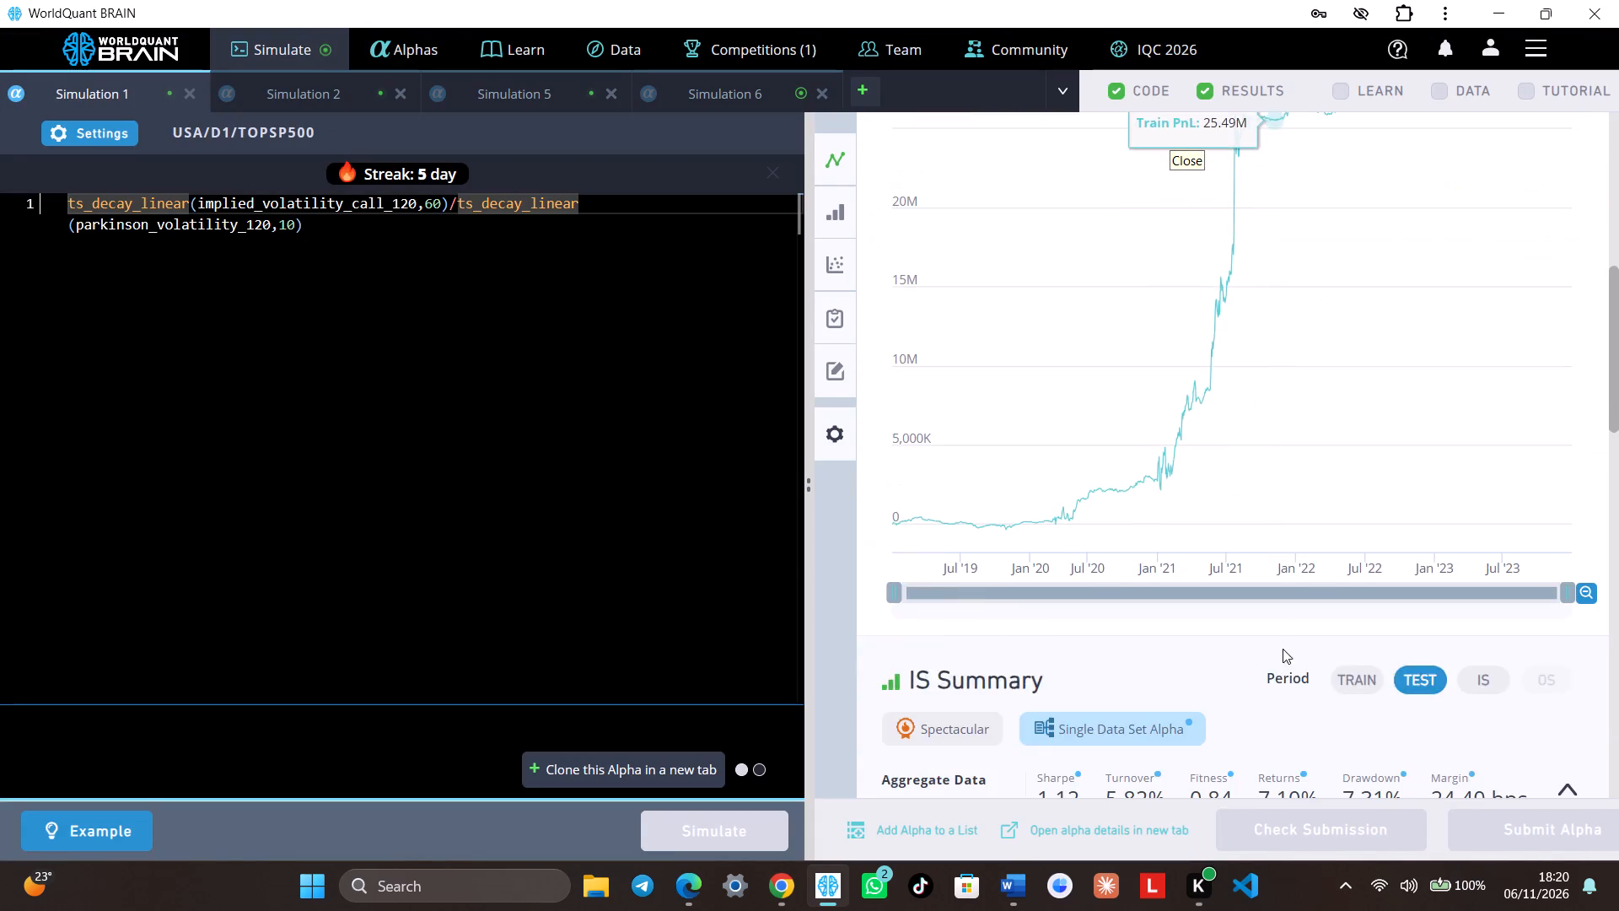
scroll(1287, 643, "down", 3)
left_click(1477, 367)
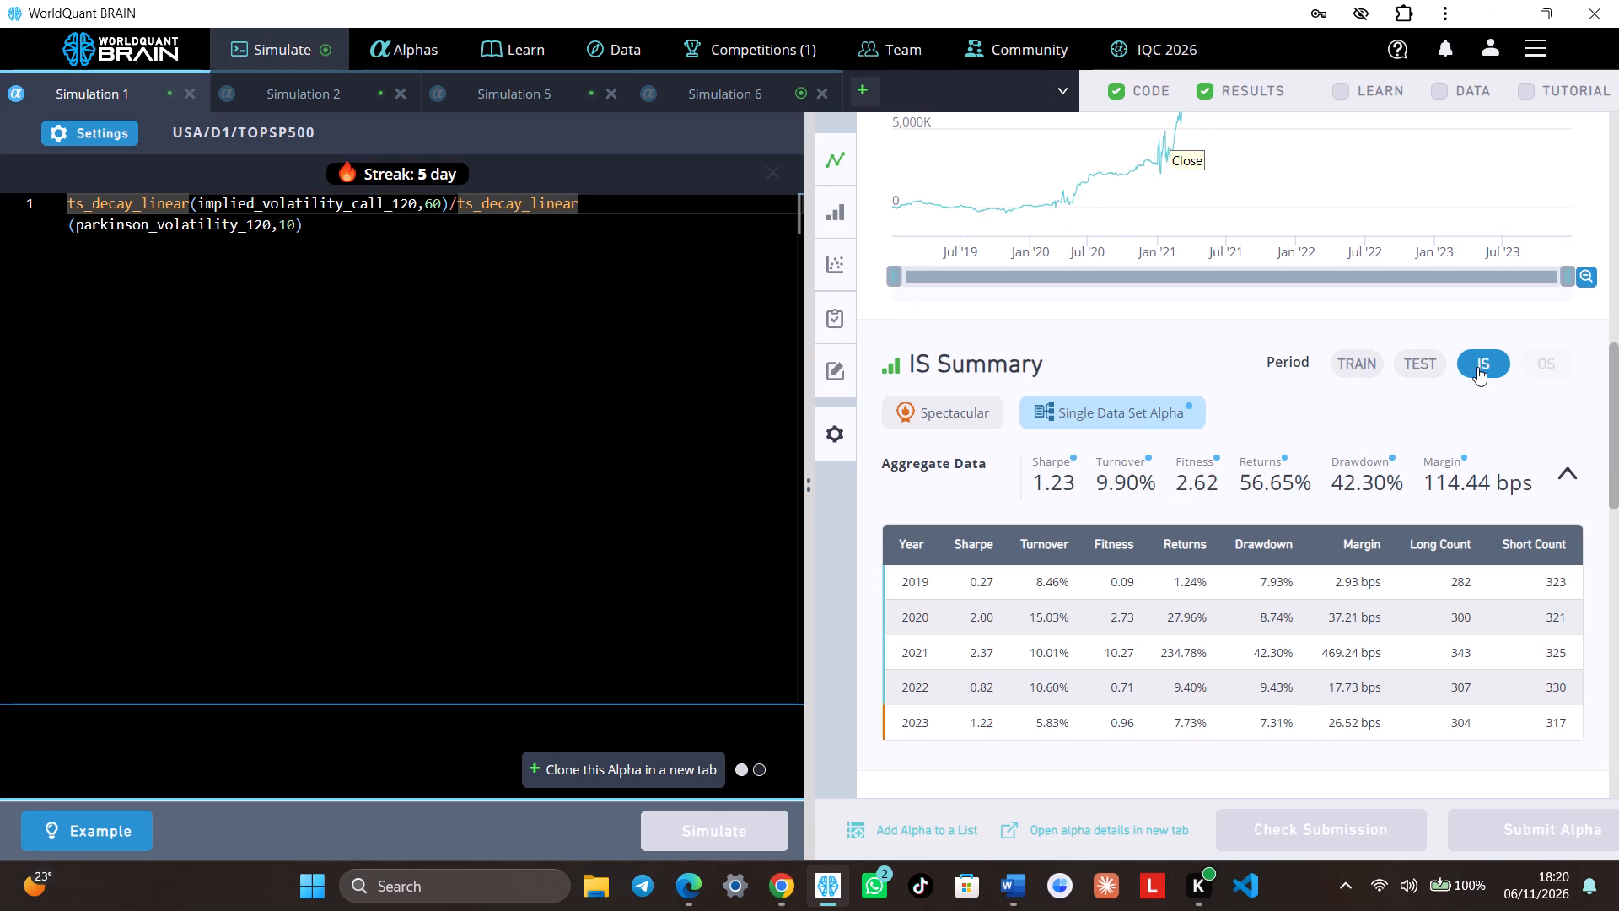
scroll(1432, 448, "down", 6)
left_click(1374, 478)
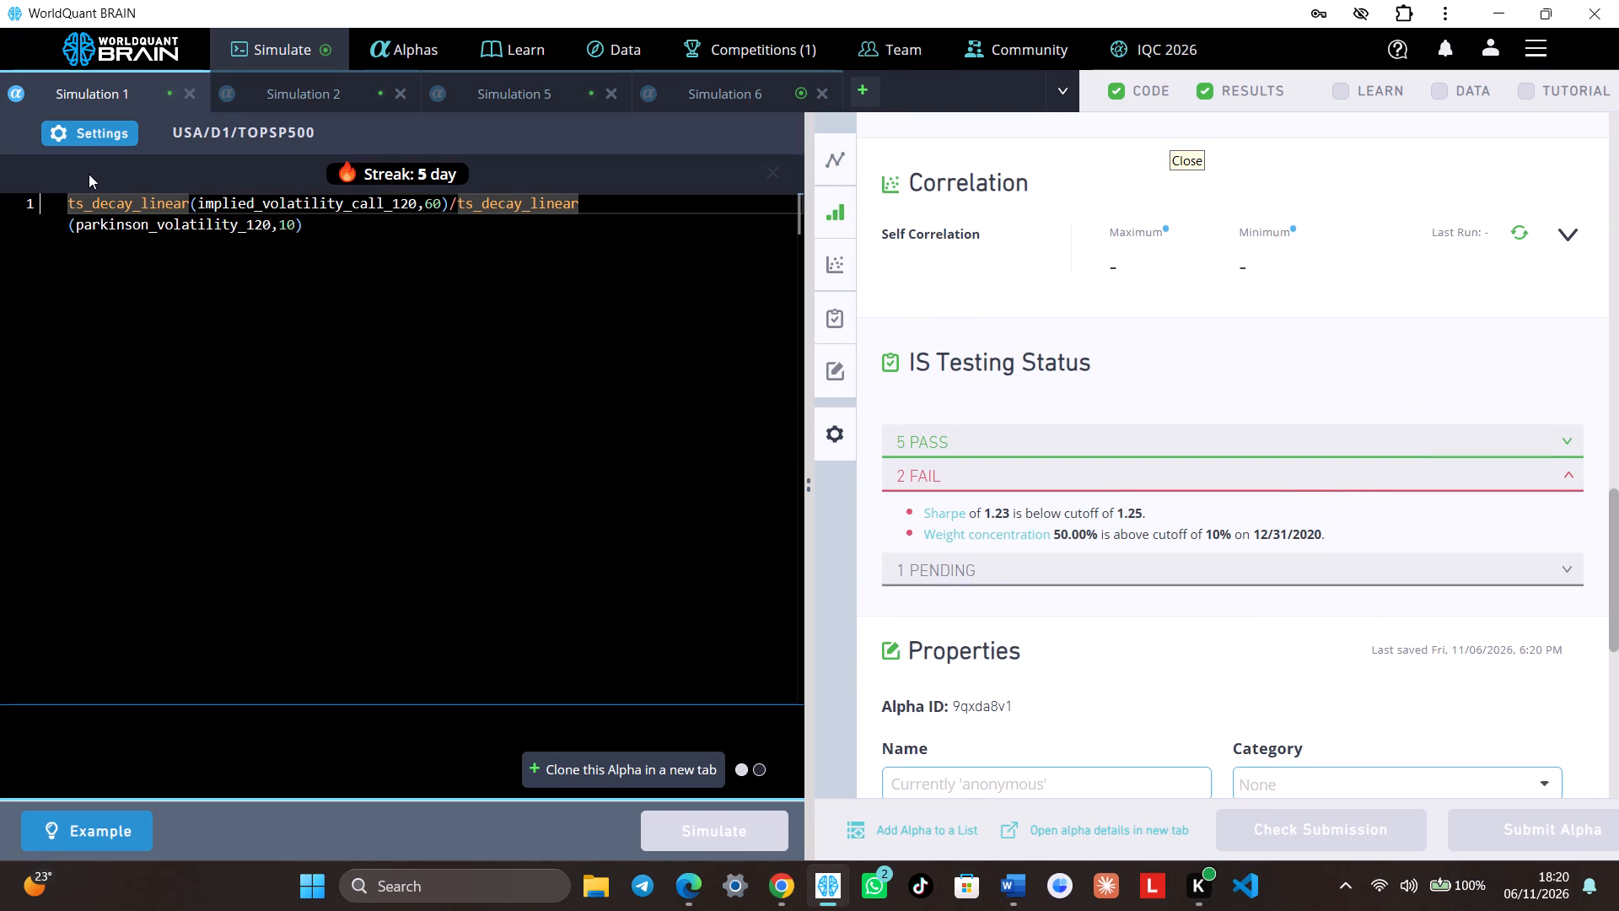
Set Simulation 1's neutralization to Sector and run the simulation.
left_click(116, 137)
left_click(216, 445)
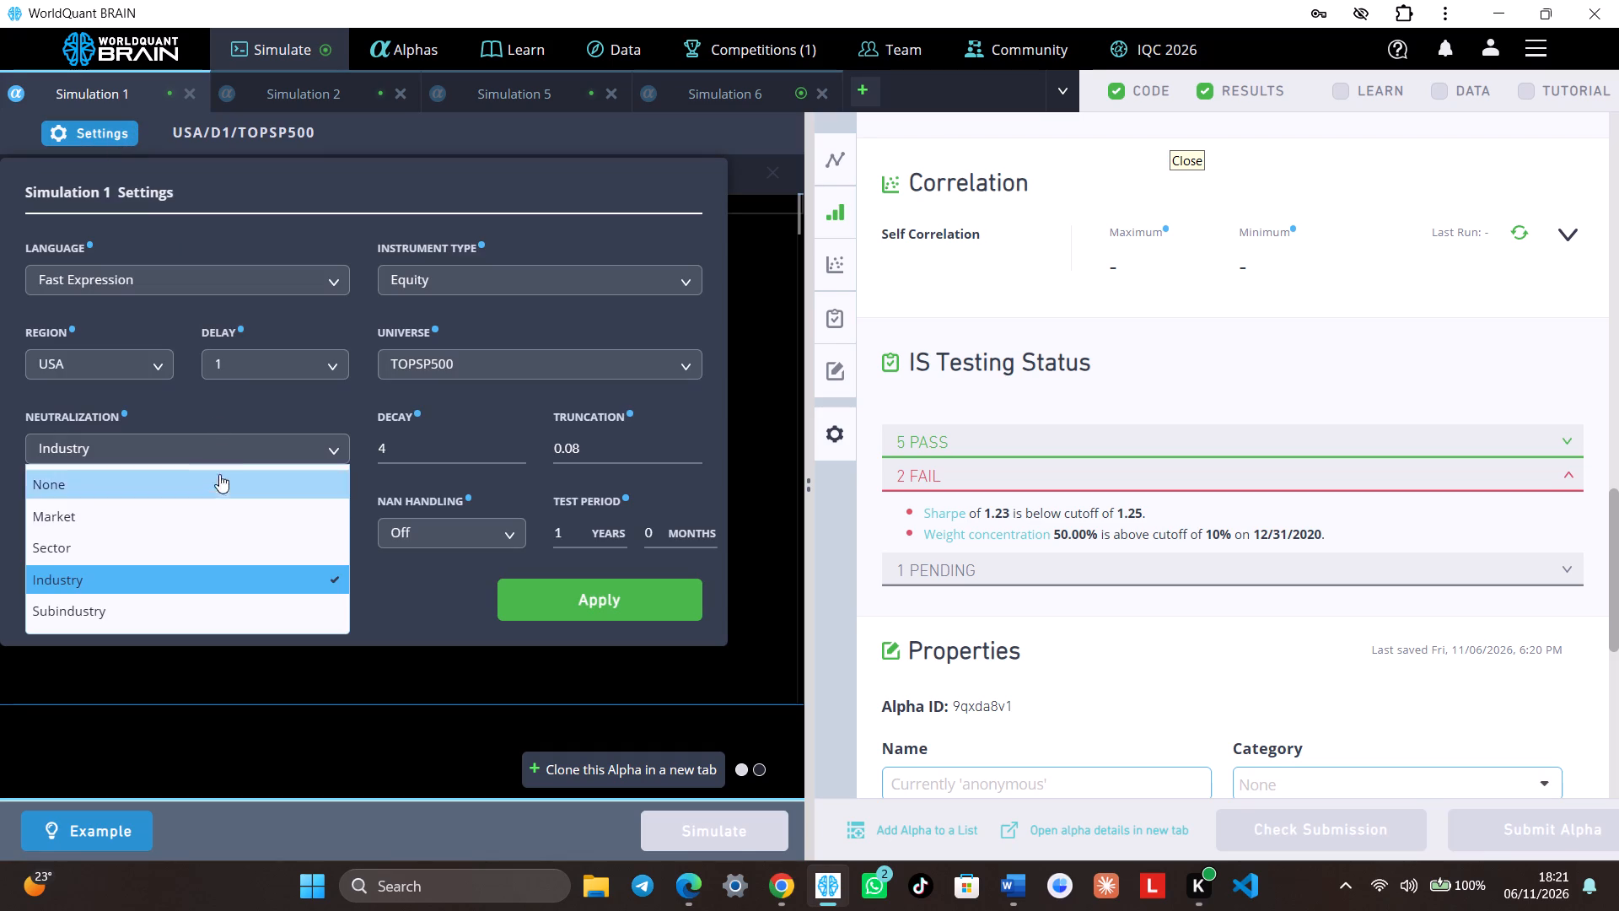
left_click(215, 541)
left_click(609, 612)
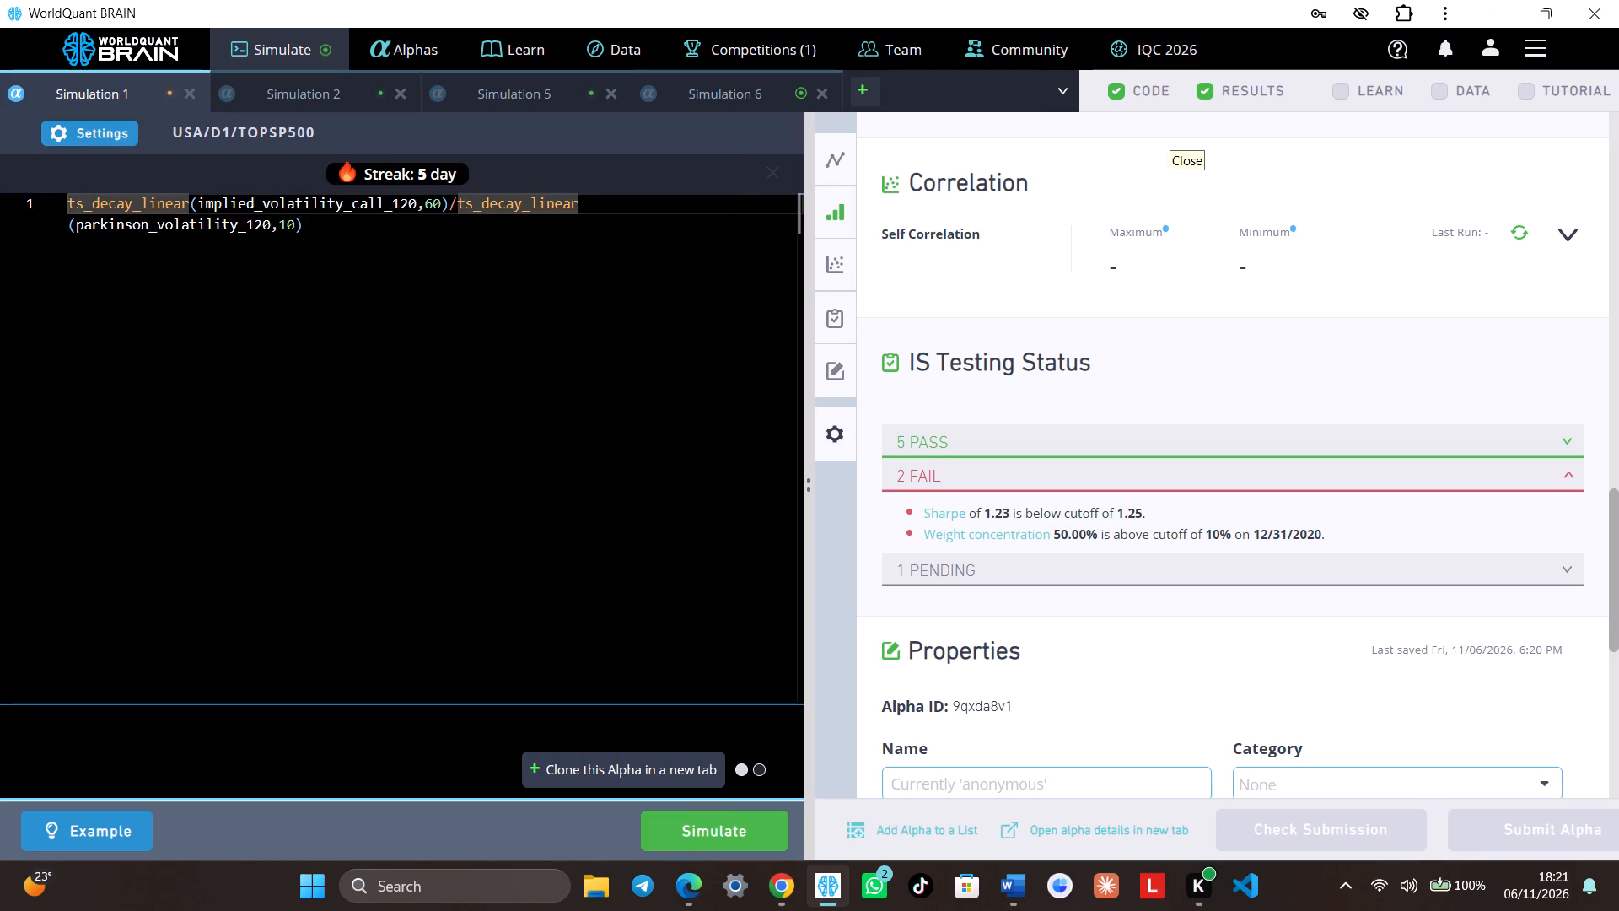
left_click(697, 817)
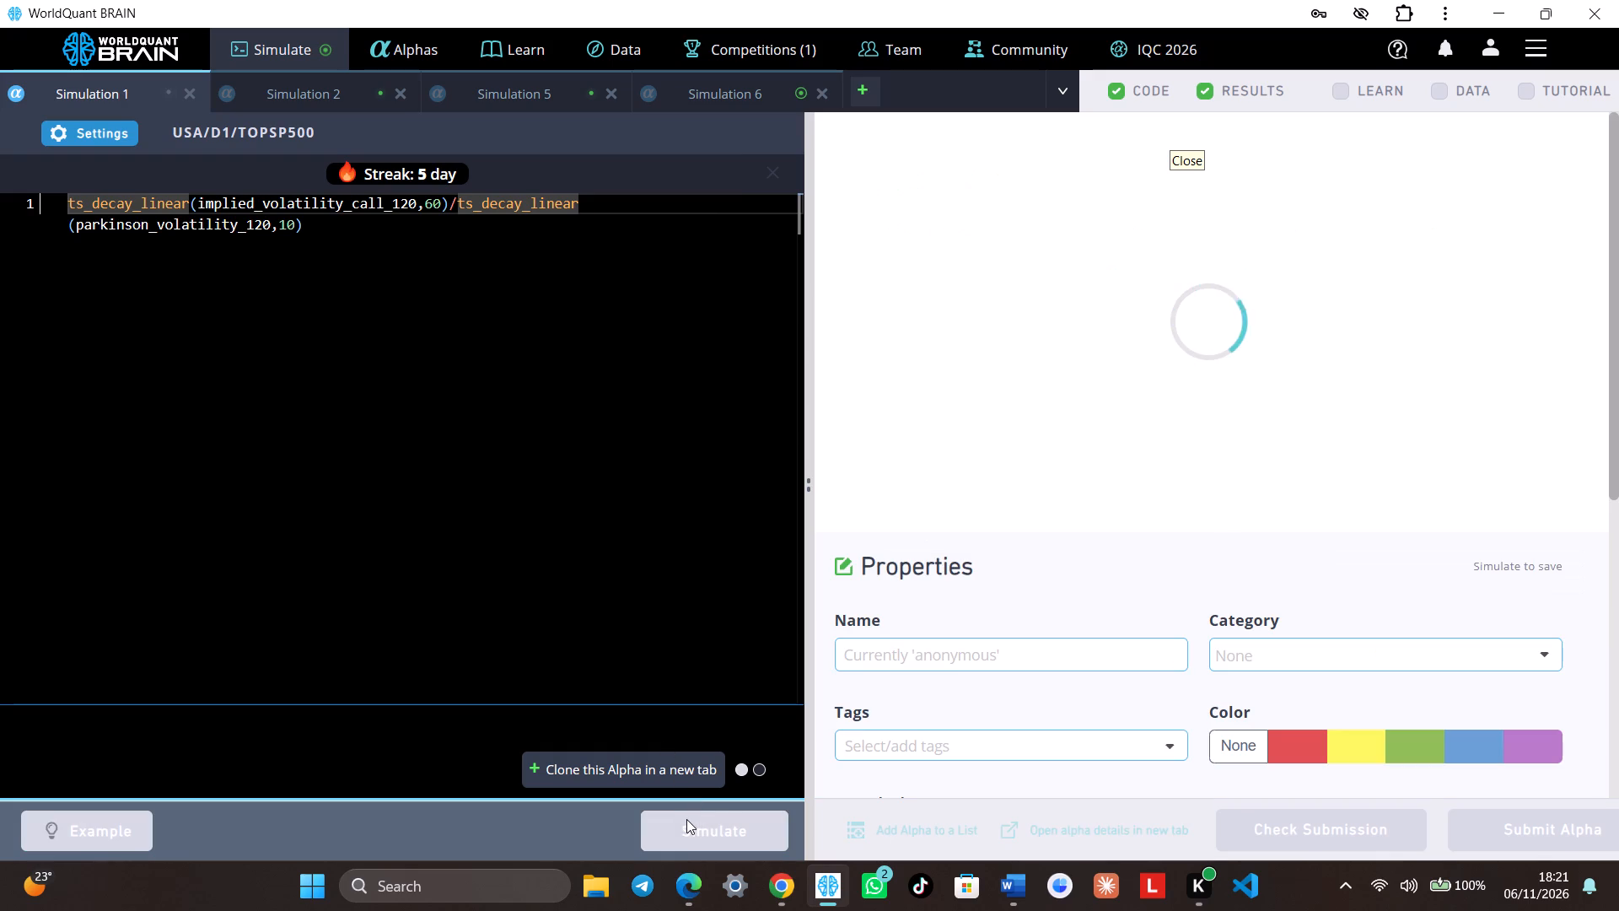
Show Simulation 6's test period and examine its IS-period summary and IS testing status.
left_click(723, 98)
left_click(1233, 821)
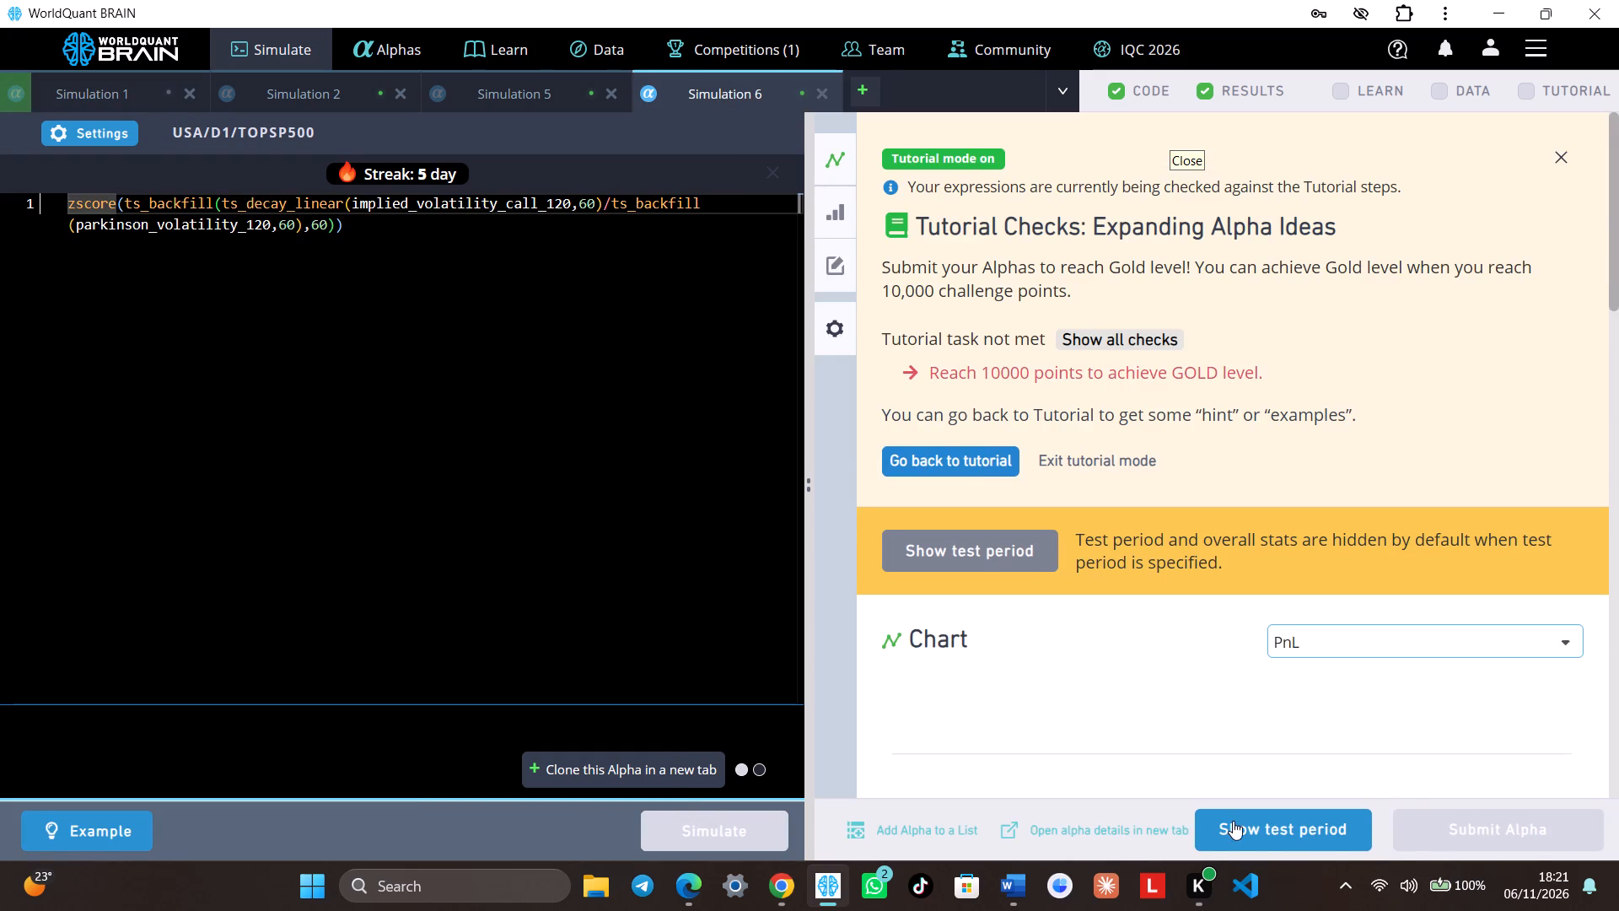
scroll(1224, 698, "down", 8)
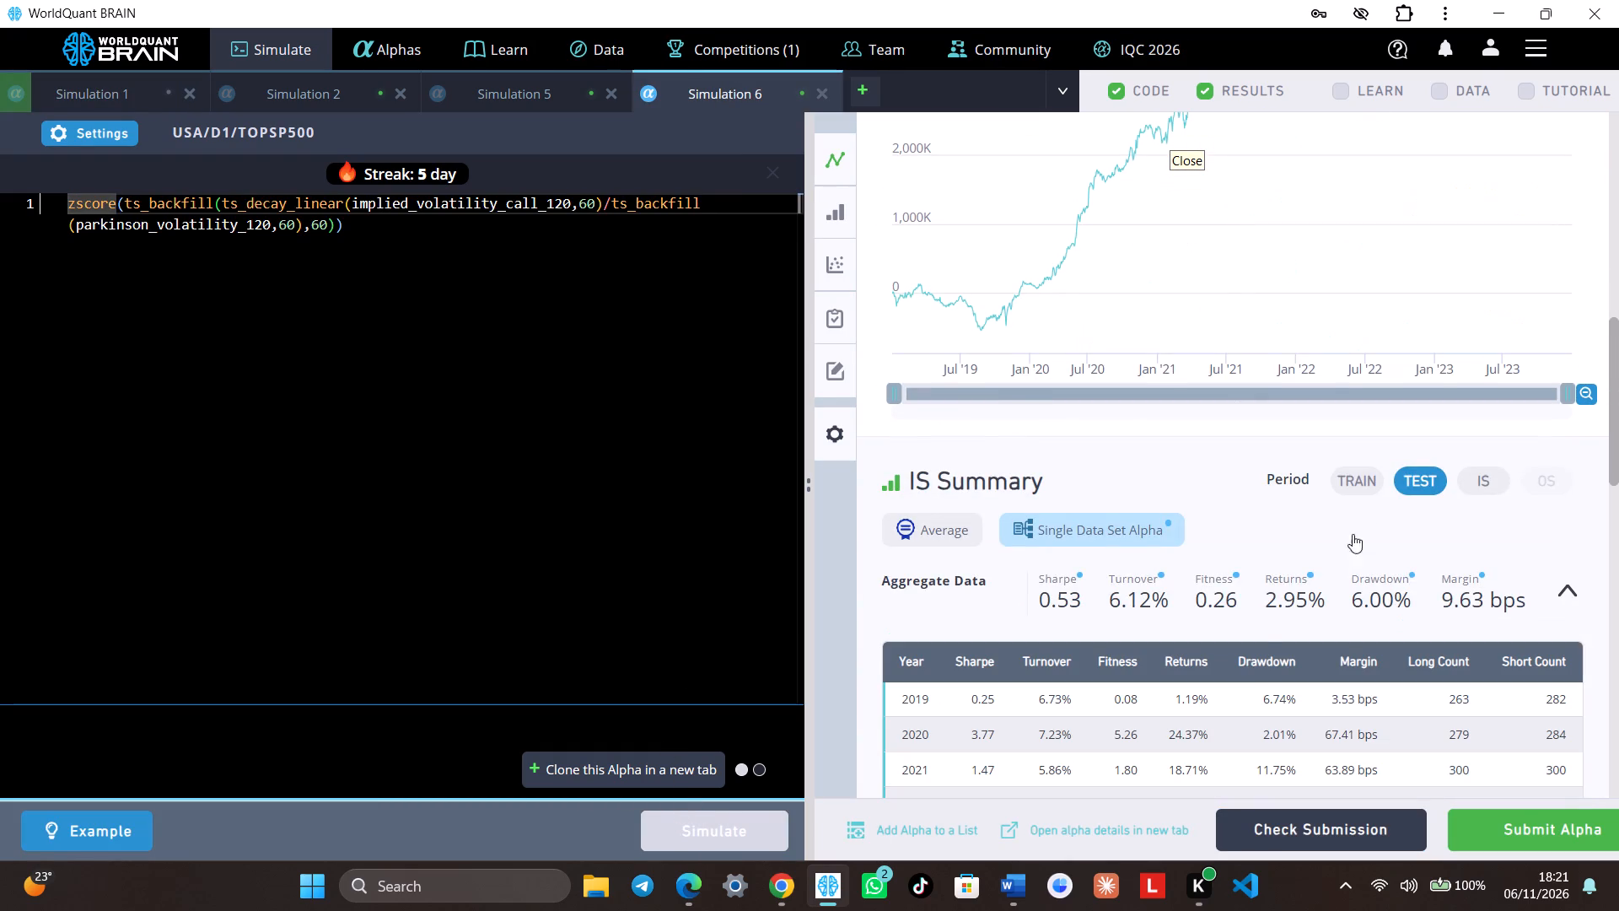
left_click(1502, 464)
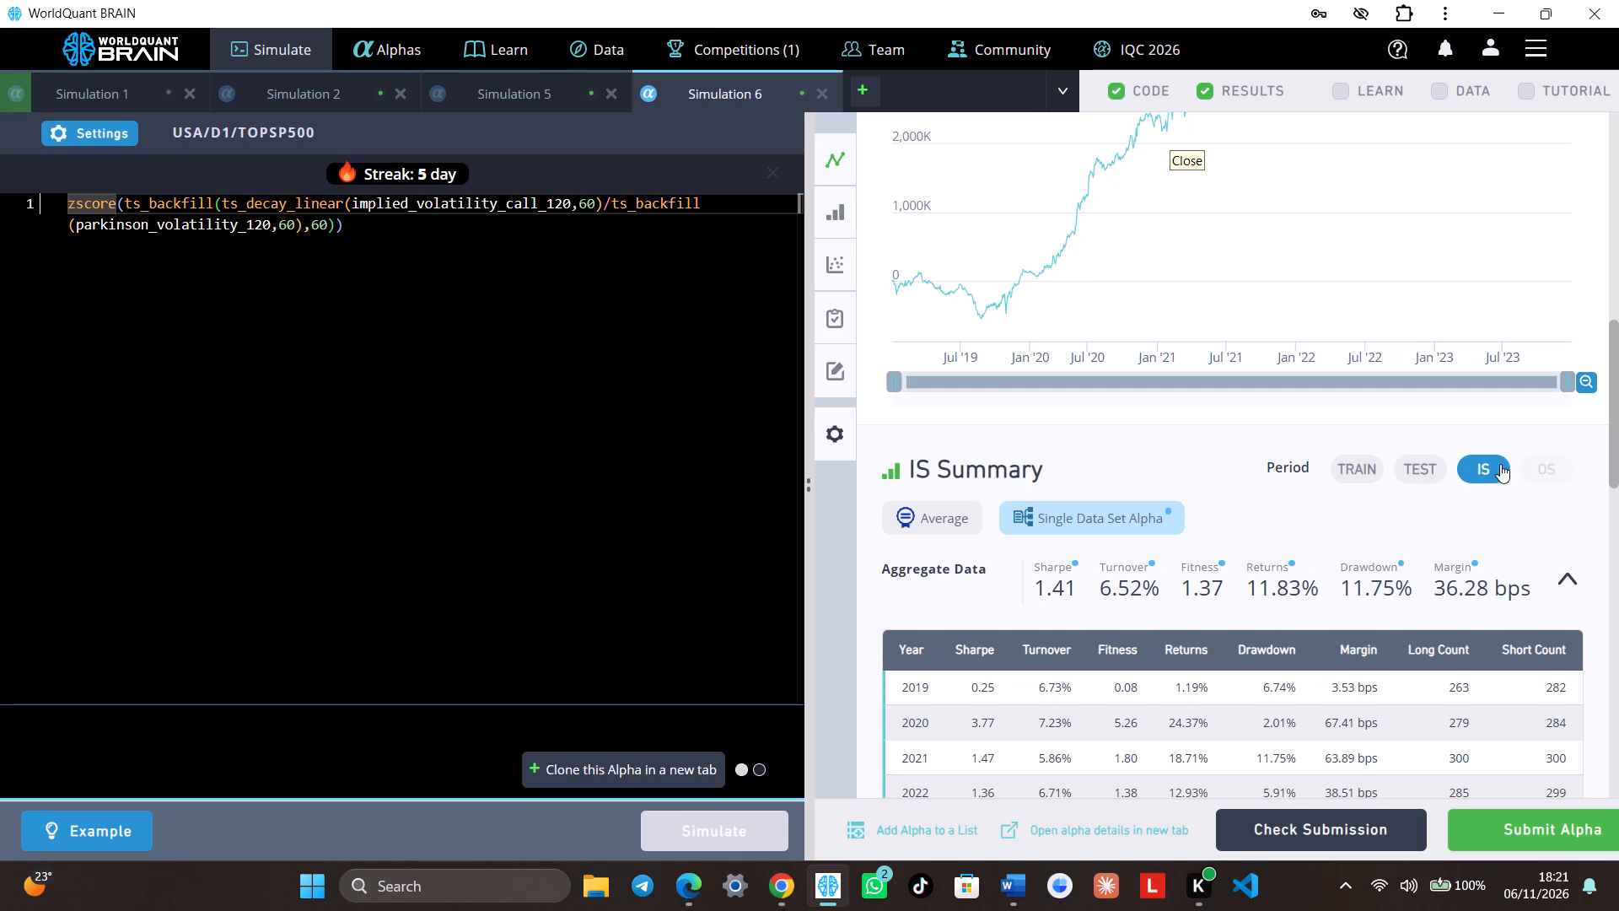
scroll(1259, 569, "down", 6)
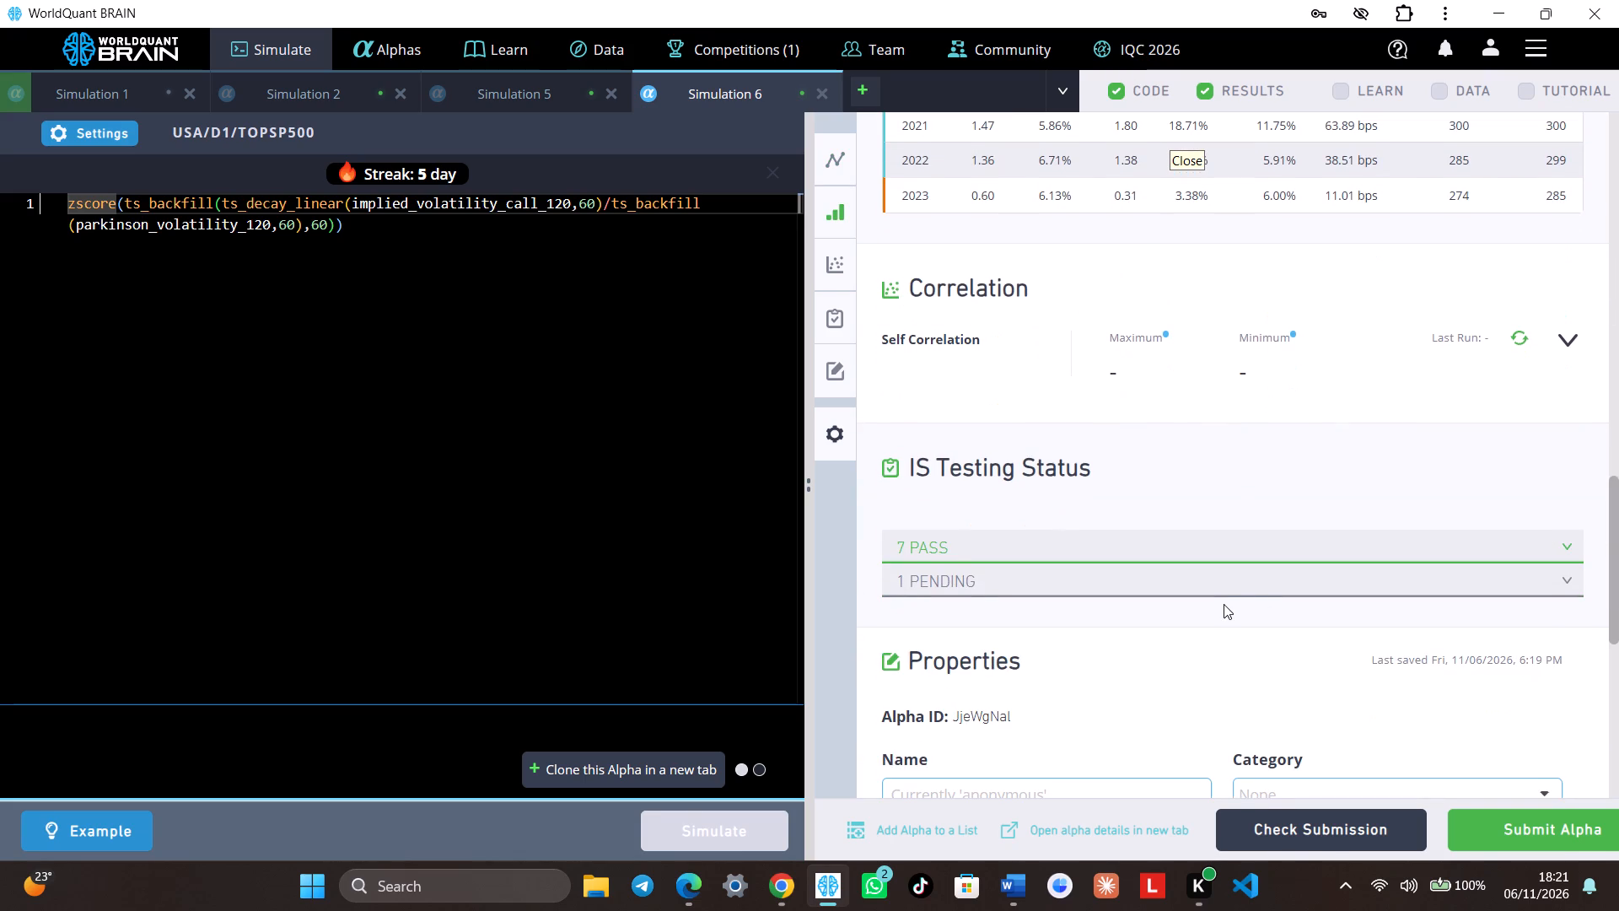
scroll(1222, 570, "up", 5)
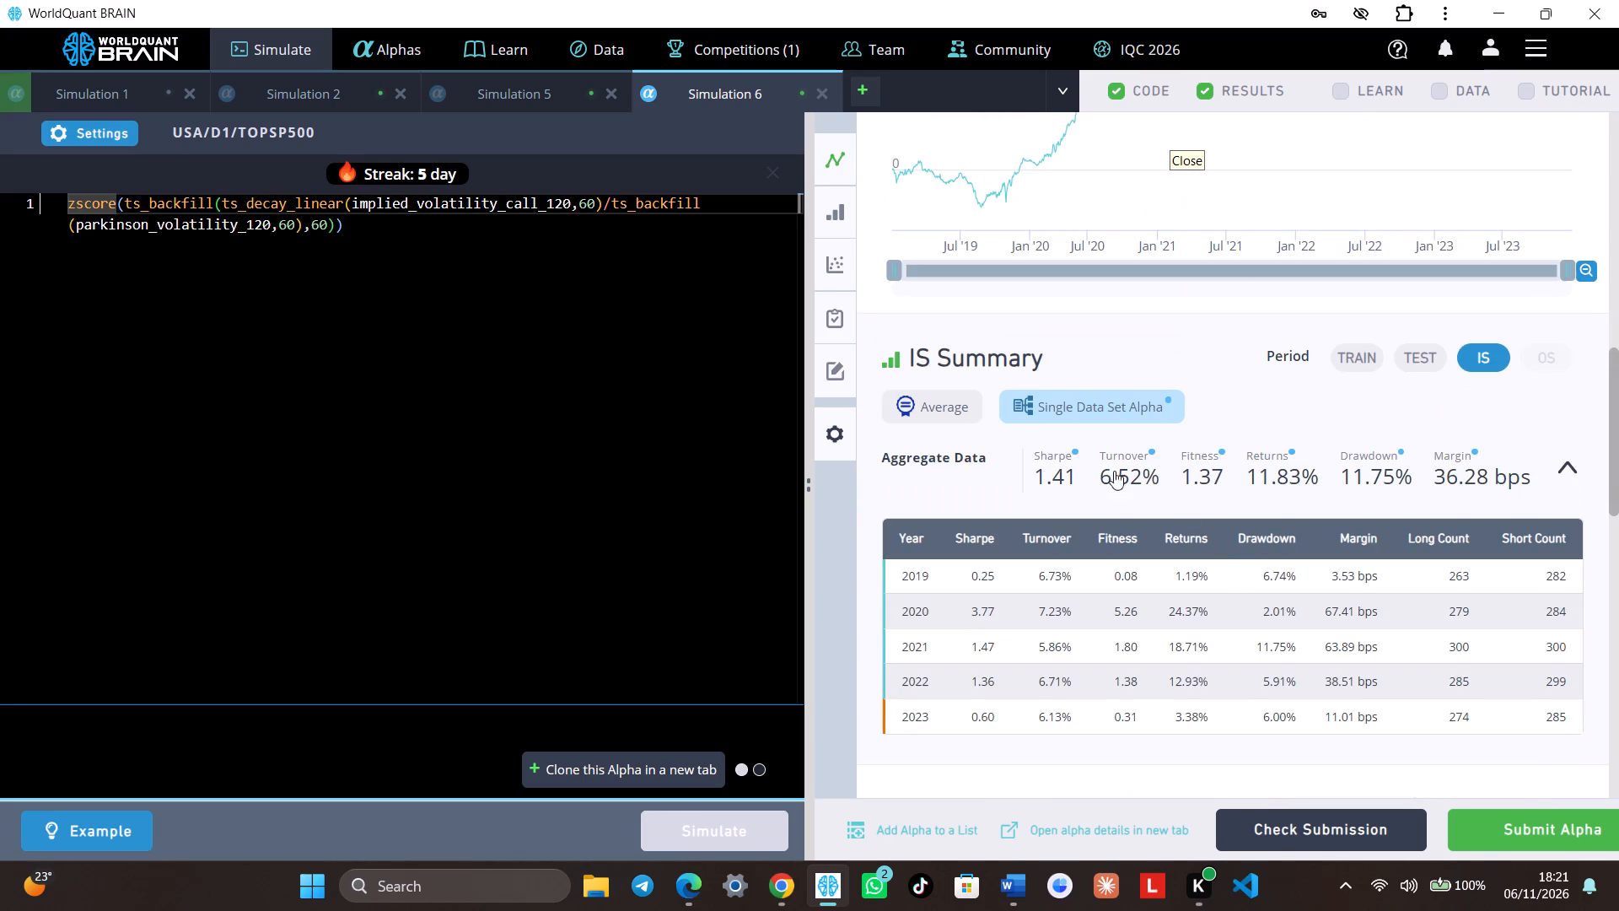
Set Simulation 6's neutralization to Industry and run the simulation.
left_click(114, 136)
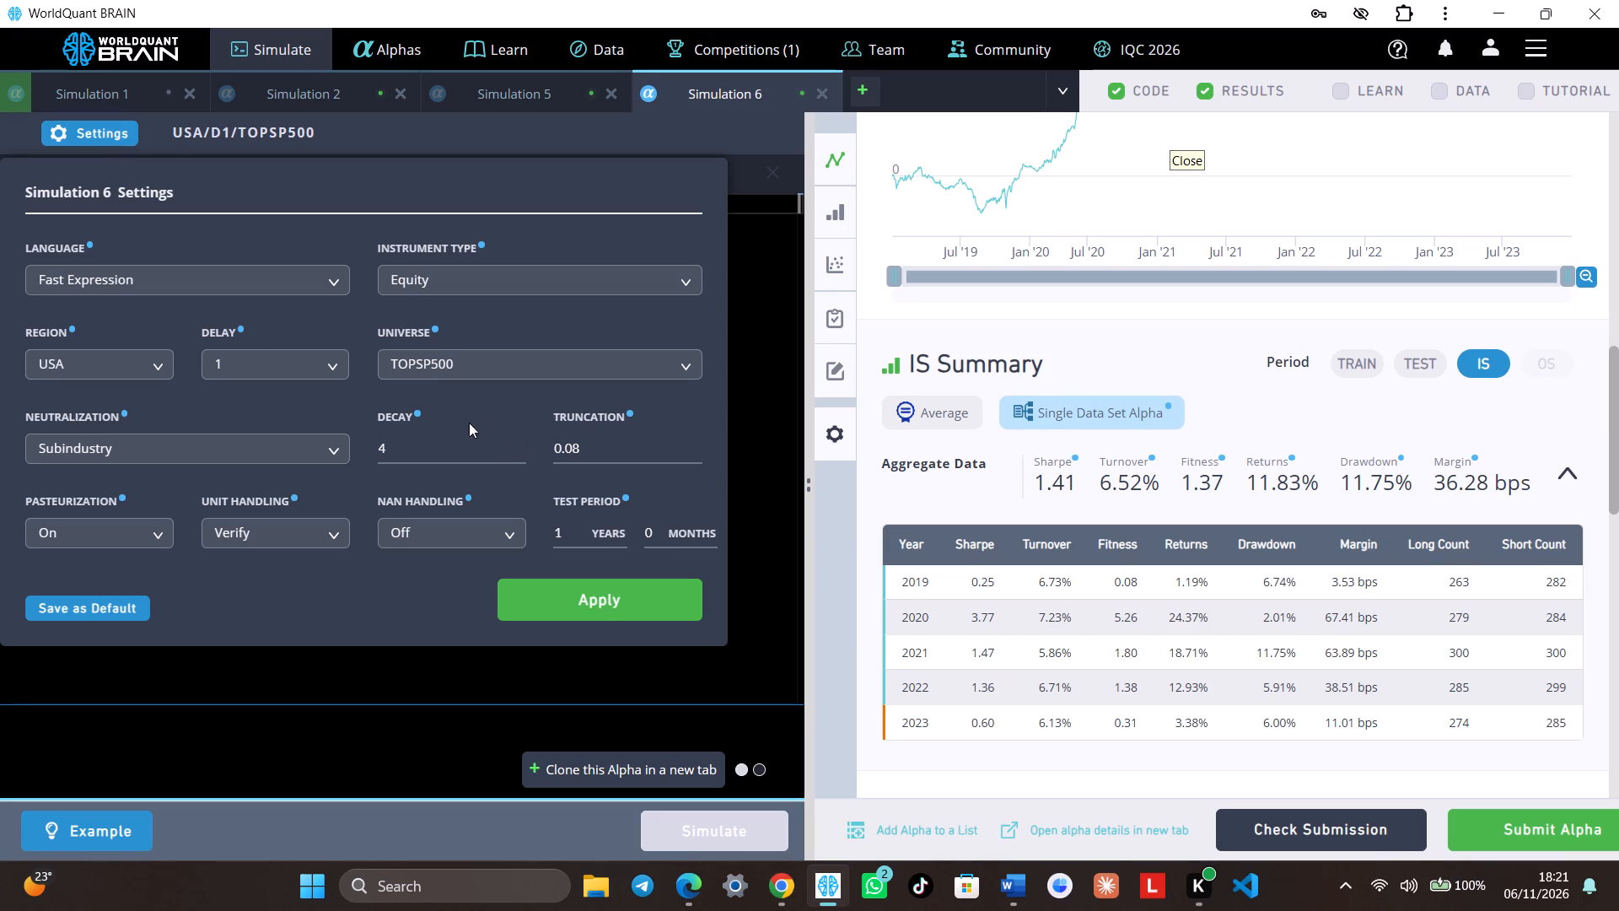
left_click(324, 447)
left_click(317, 567)
left_click(546, 595)
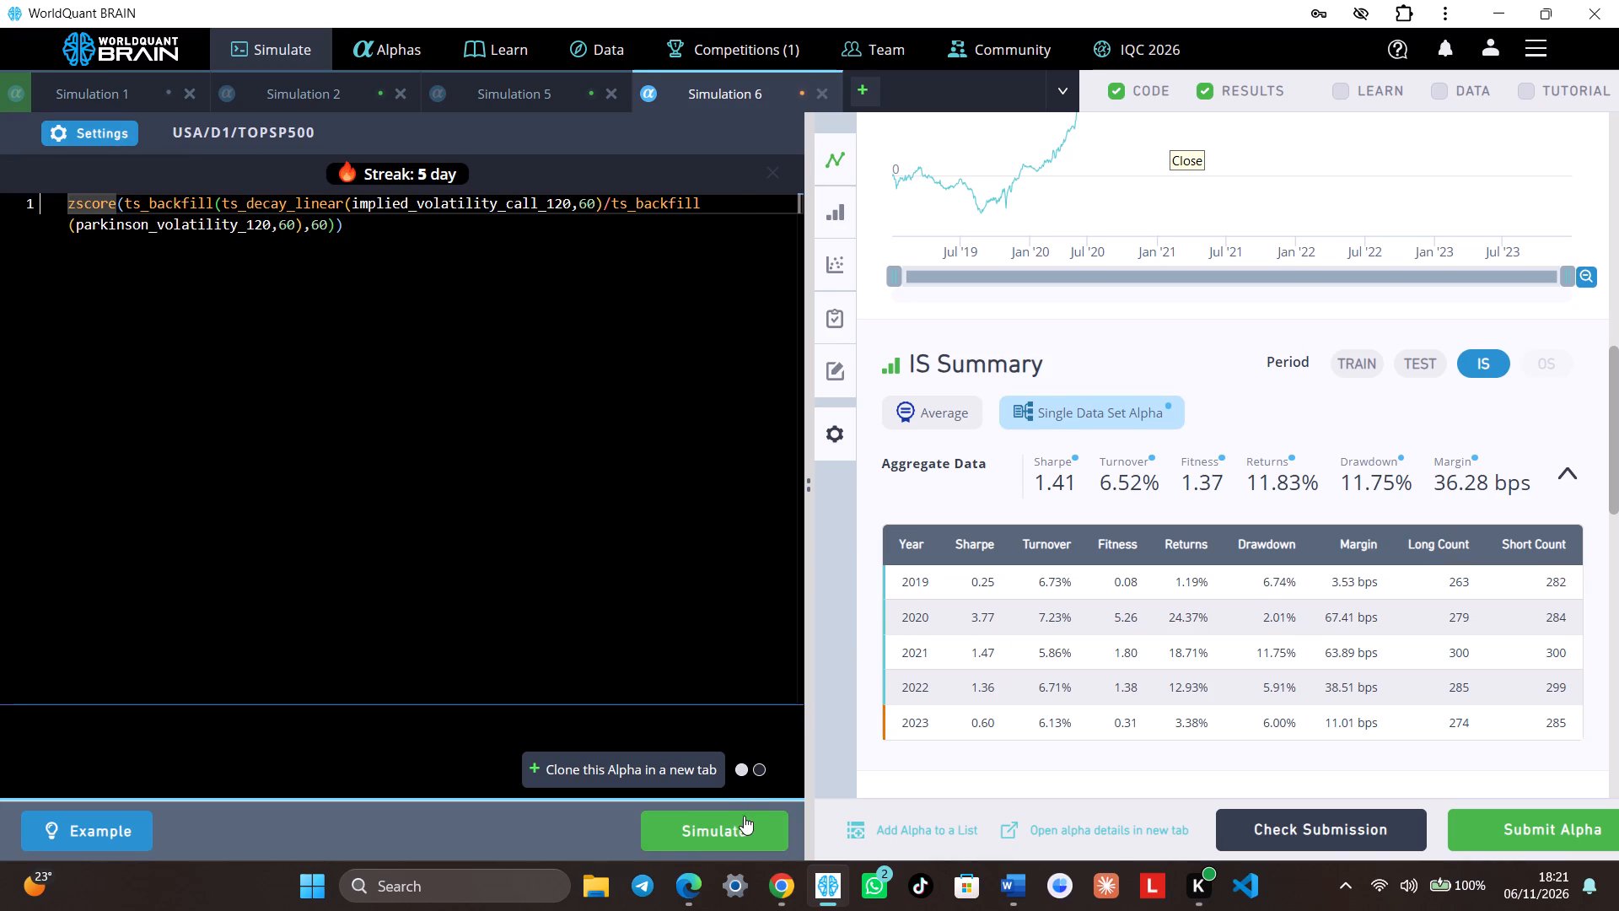
left_click(740, 819)
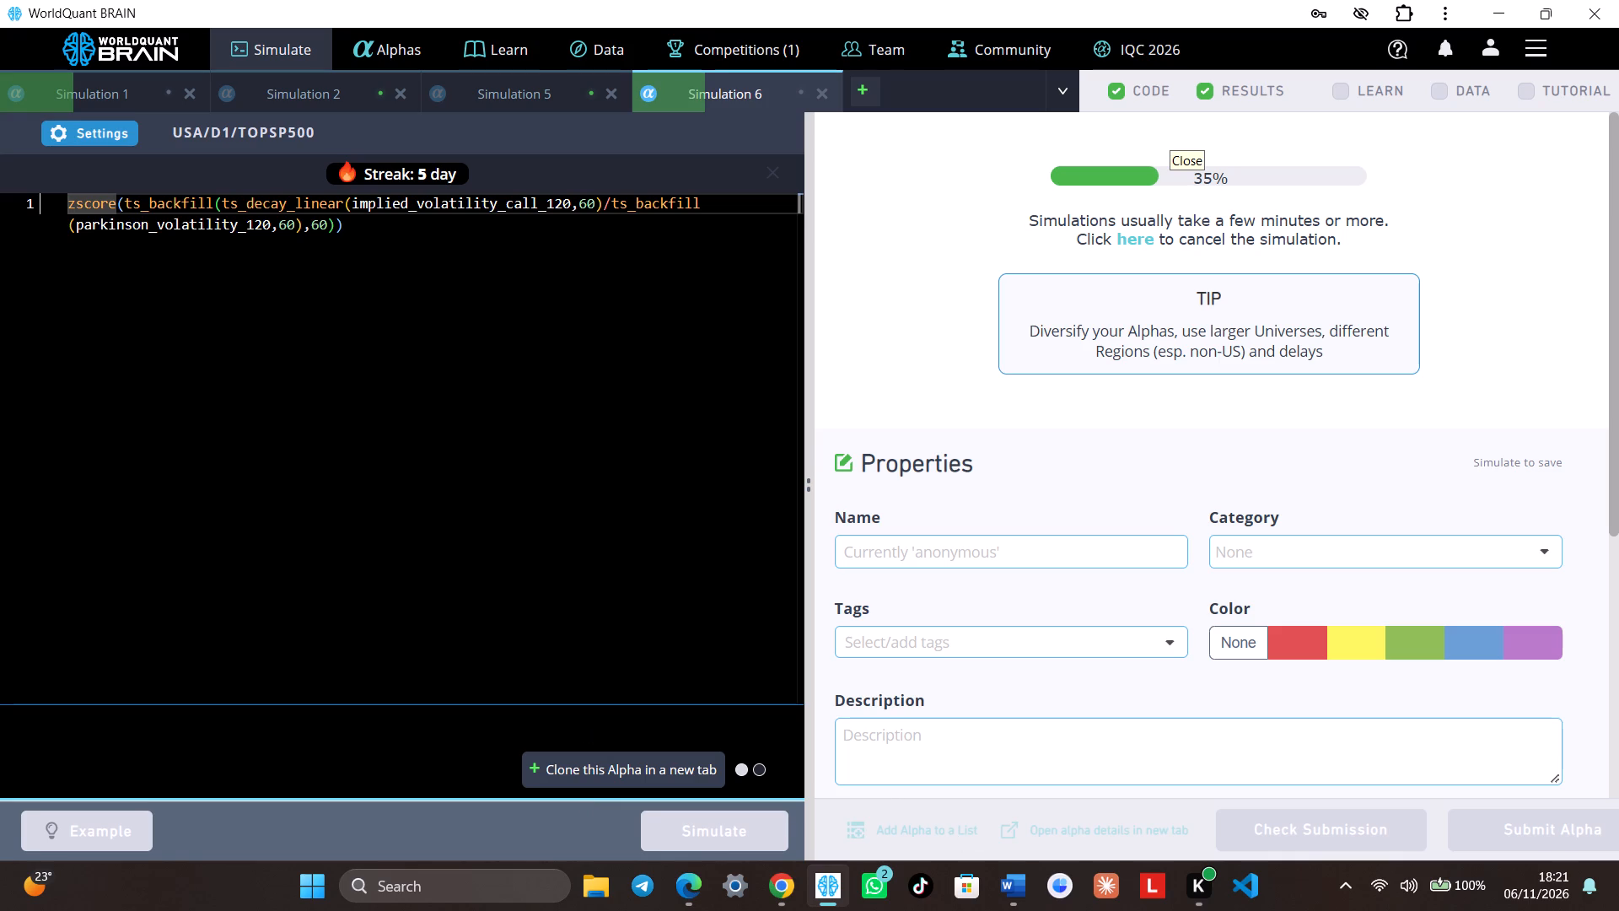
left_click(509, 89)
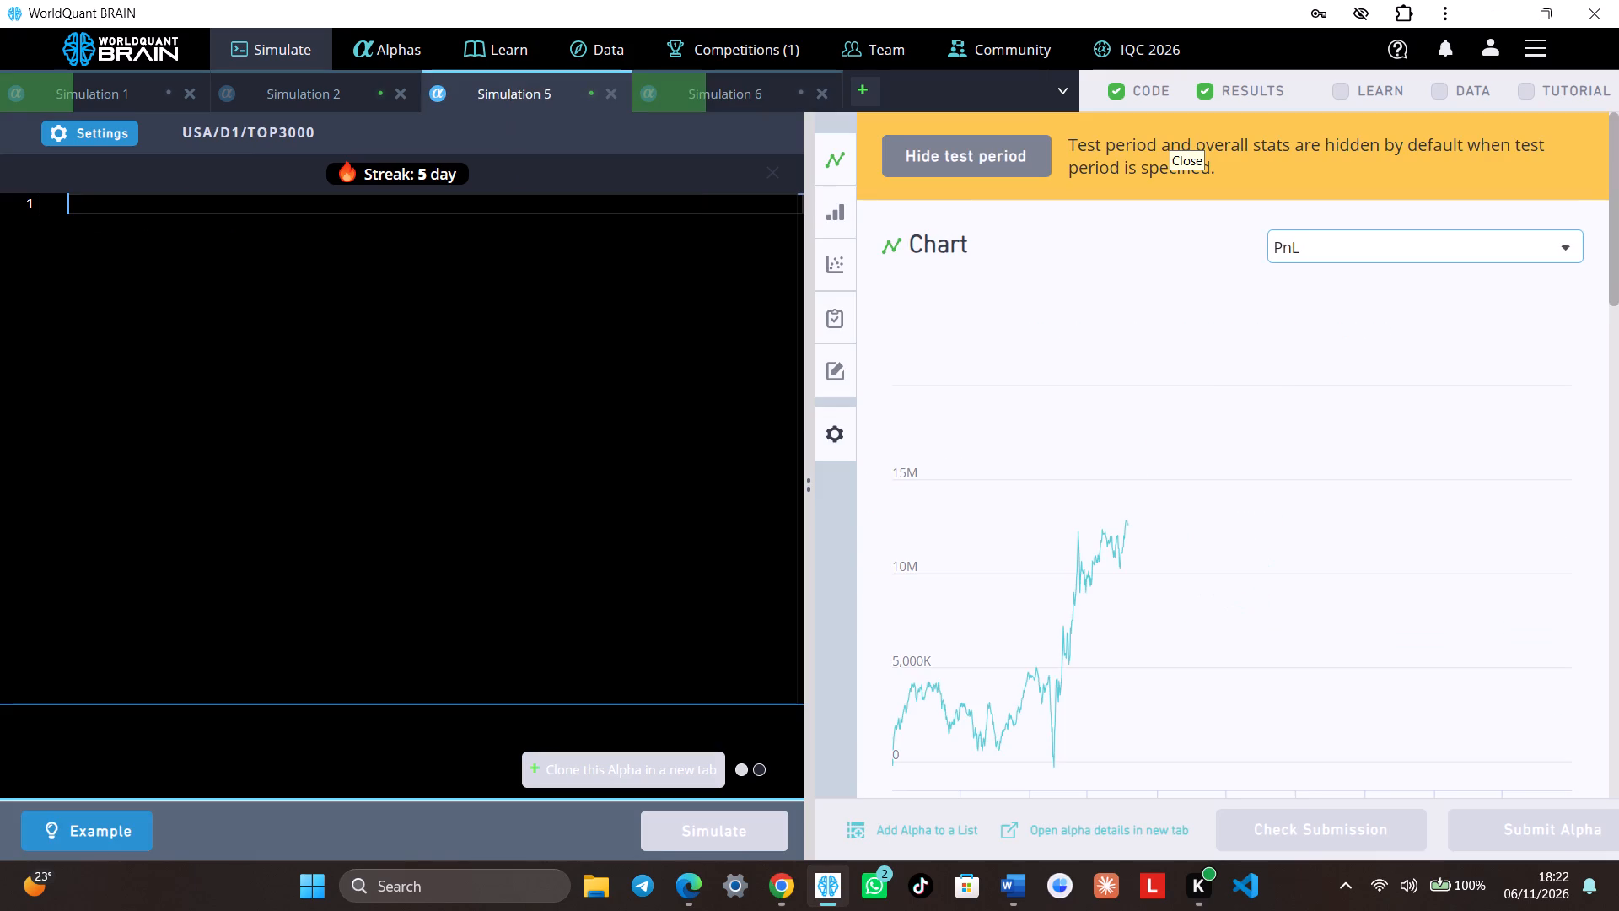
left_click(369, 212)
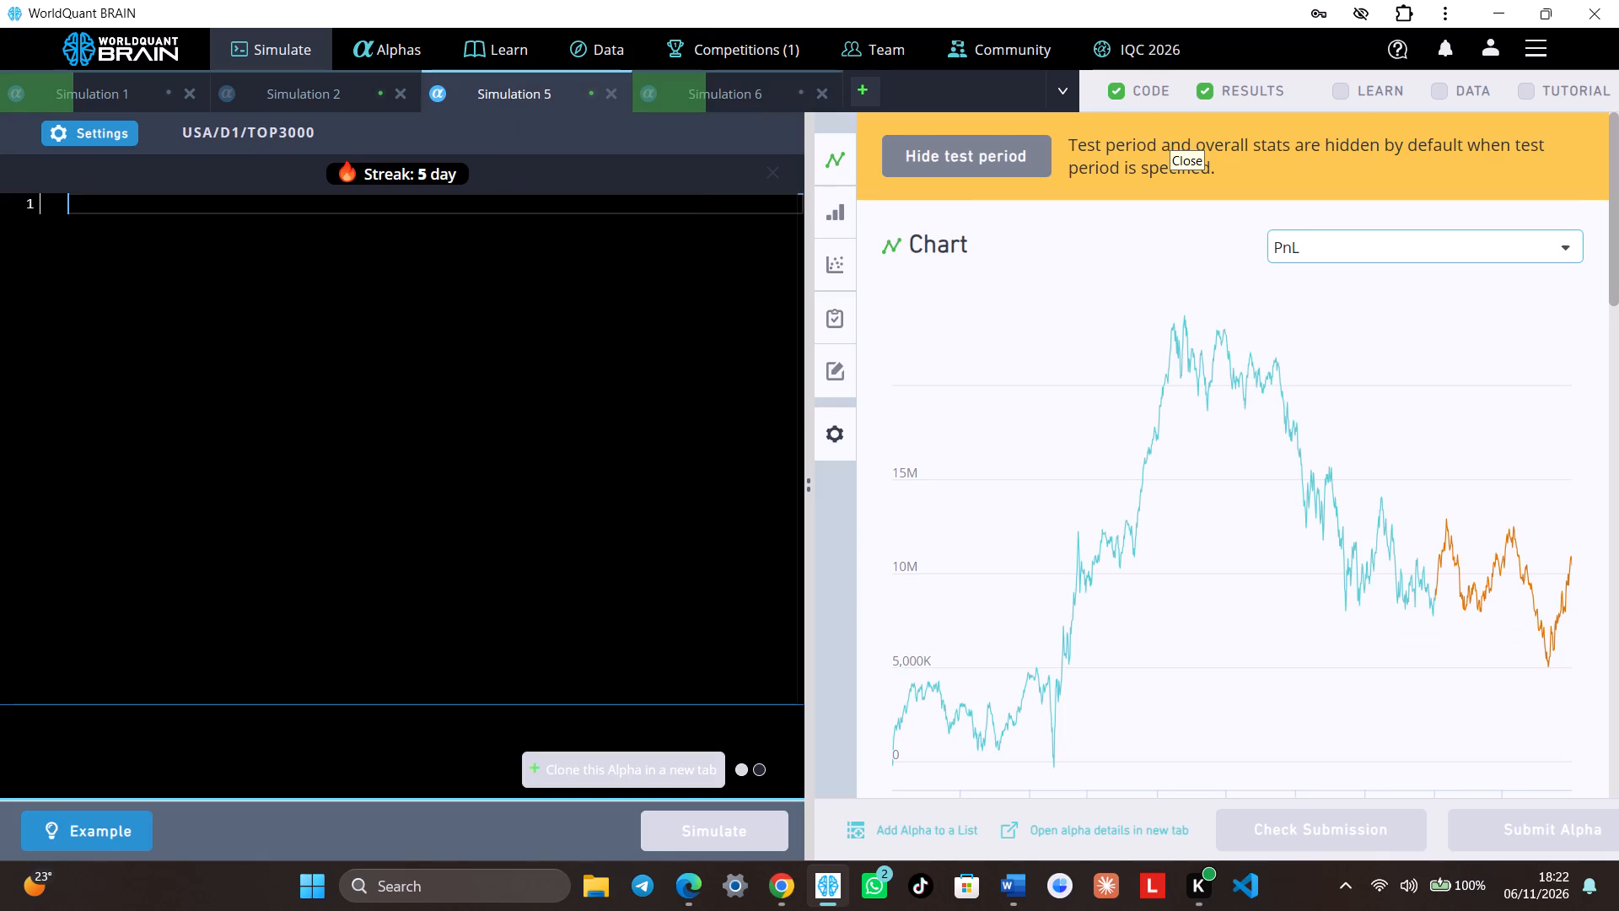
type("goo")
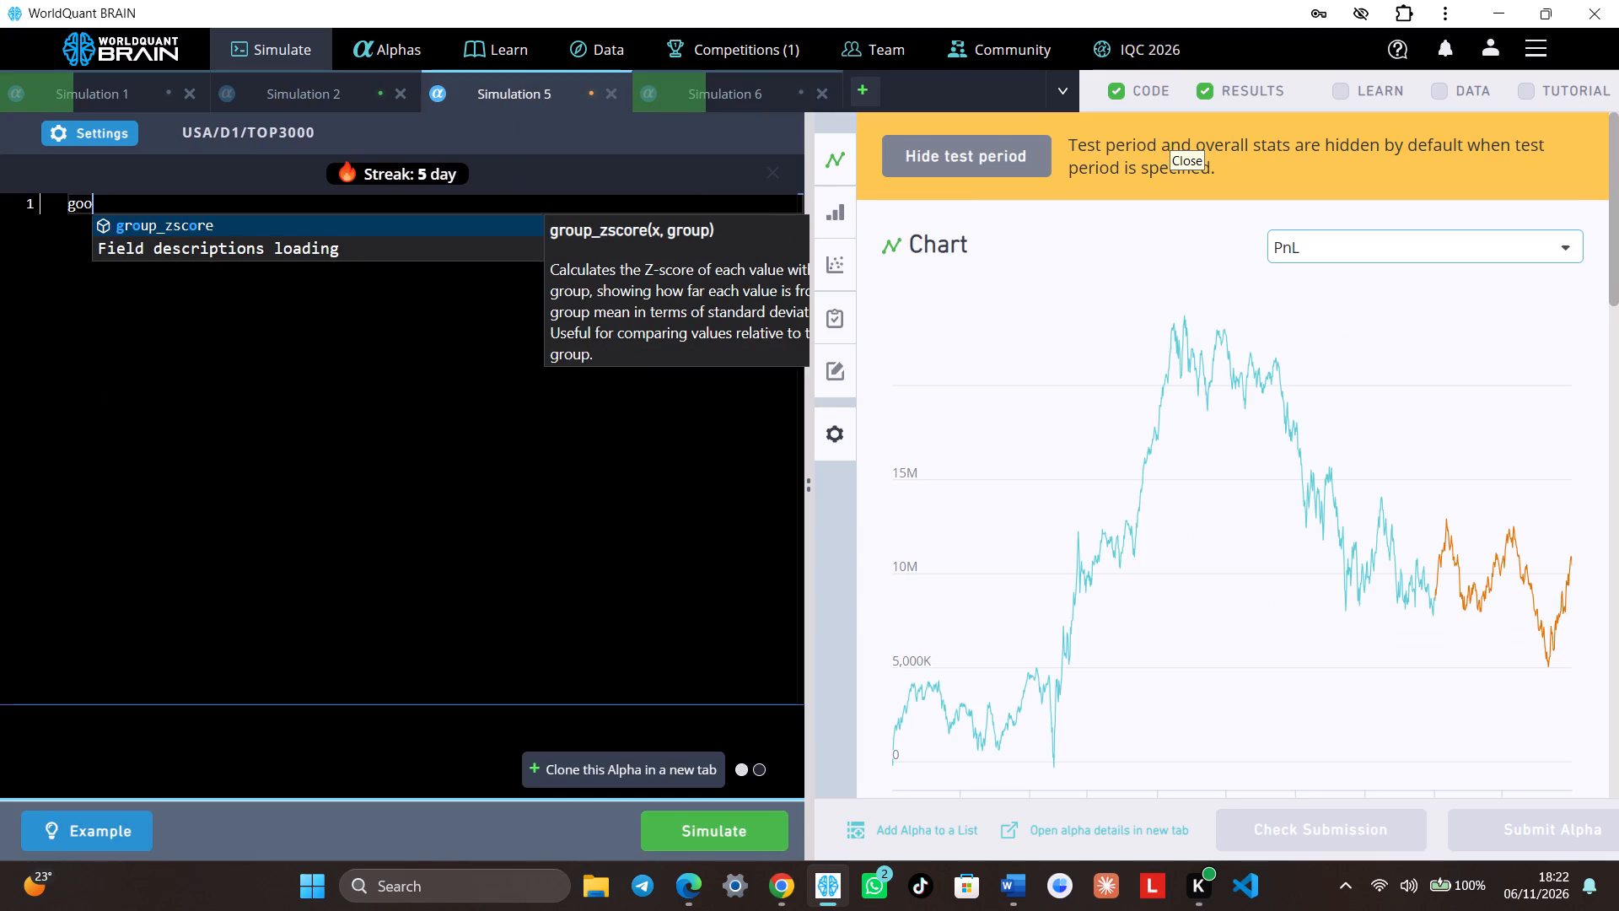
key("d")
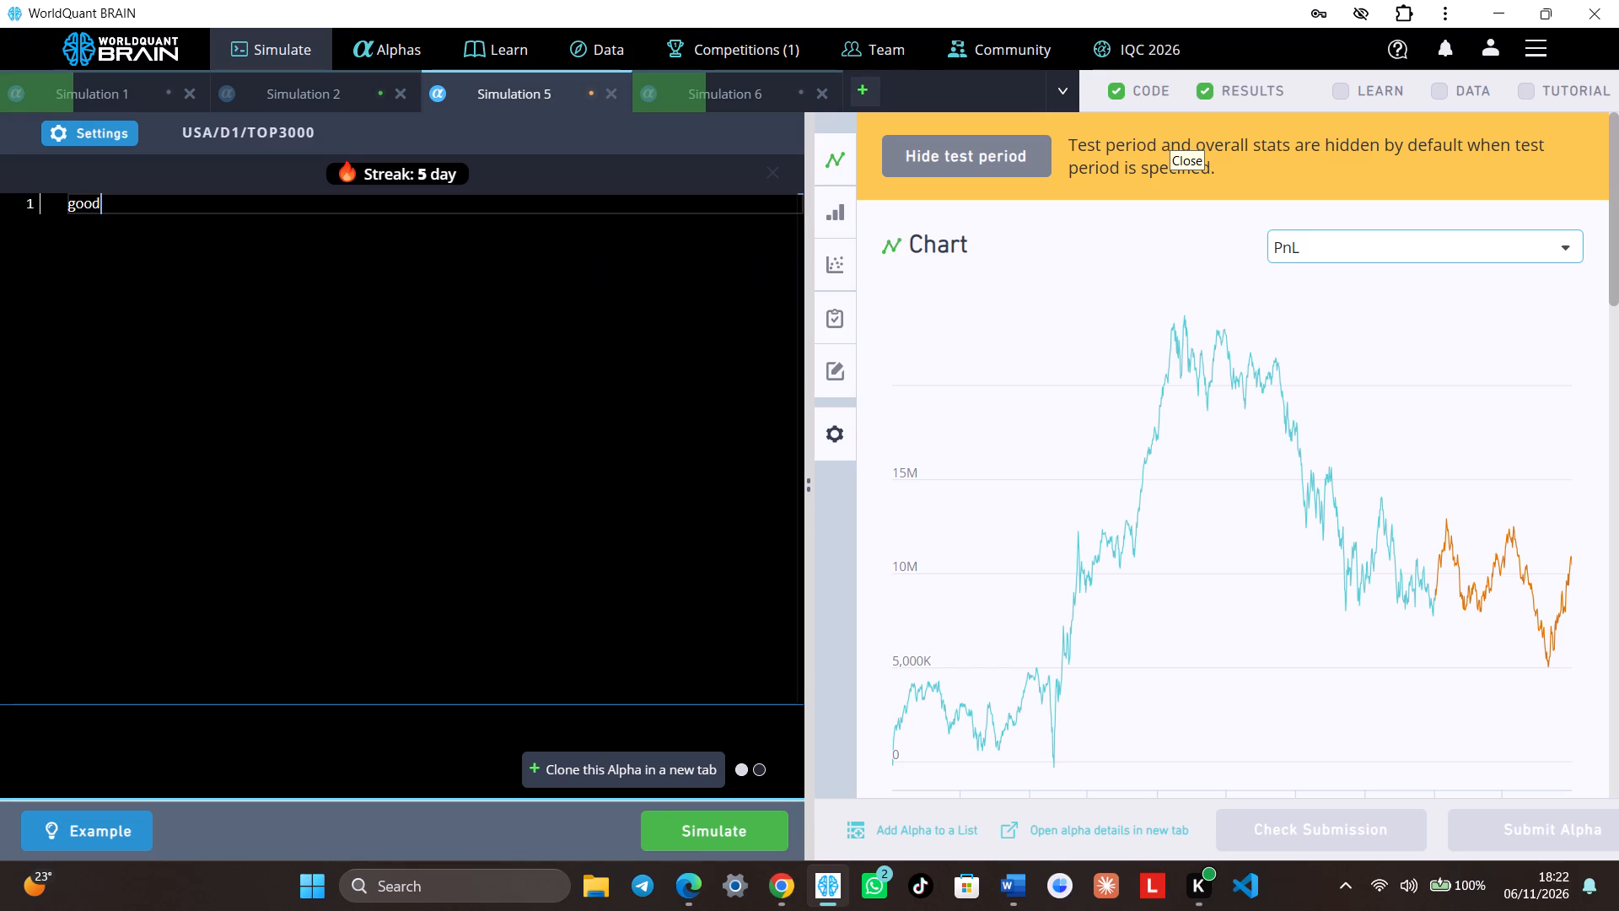
Check the IS-period summary of Simulation 2's goodwill impairment alpha and rerun it with the universe set to TOP200.
left_click(322, 91)
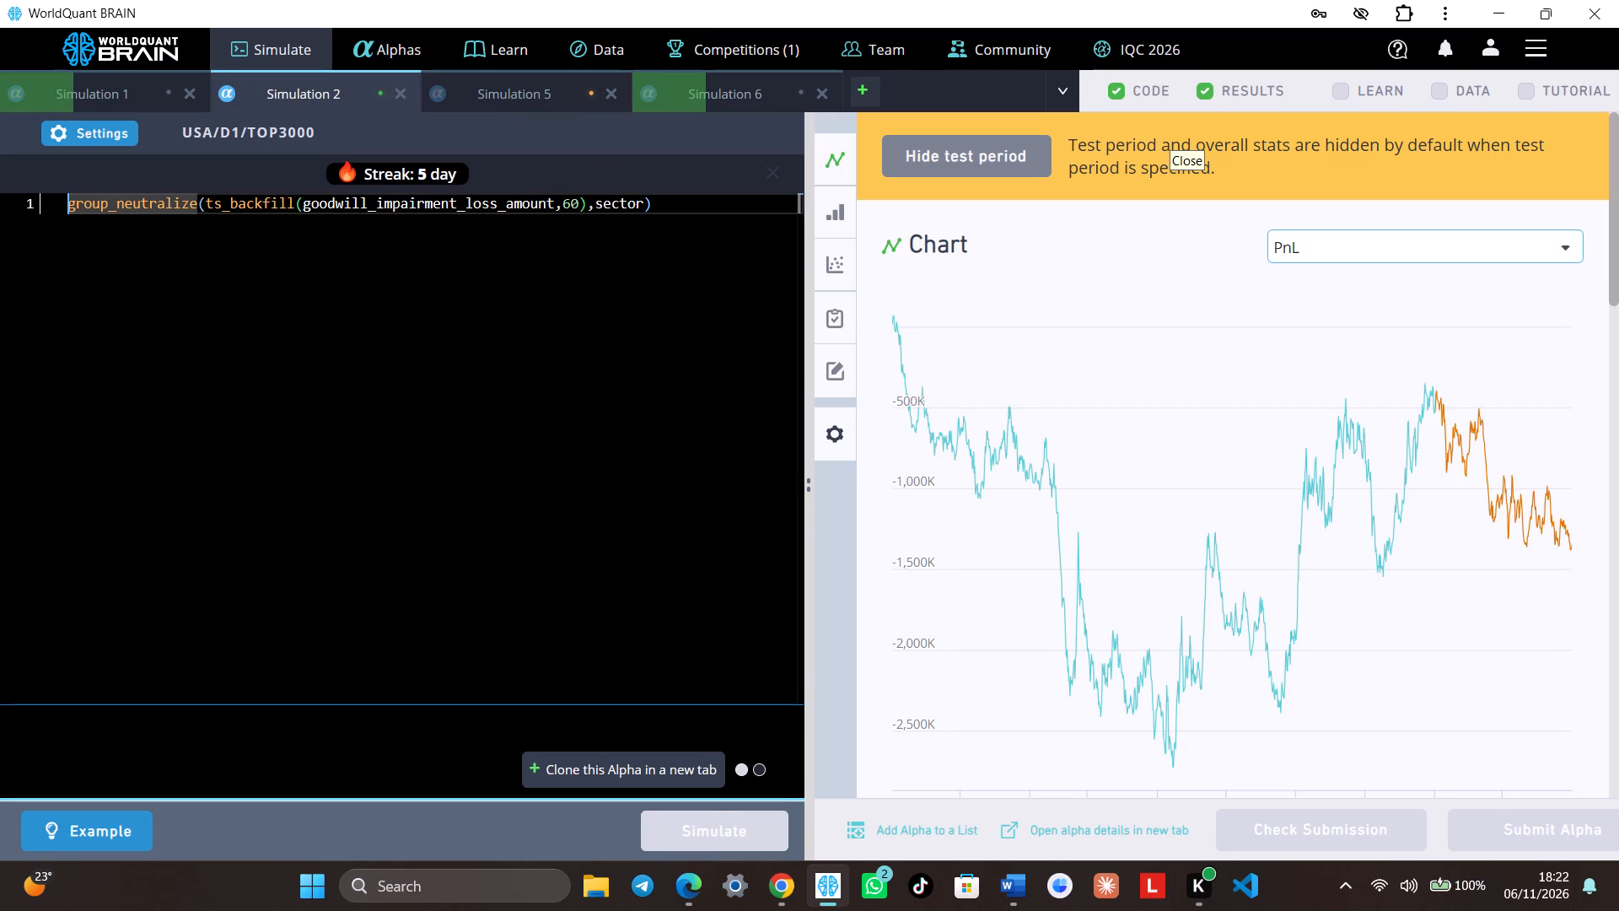
scroll(643, 340, "down", 1)
scroll(1100, 463, "down", 3)
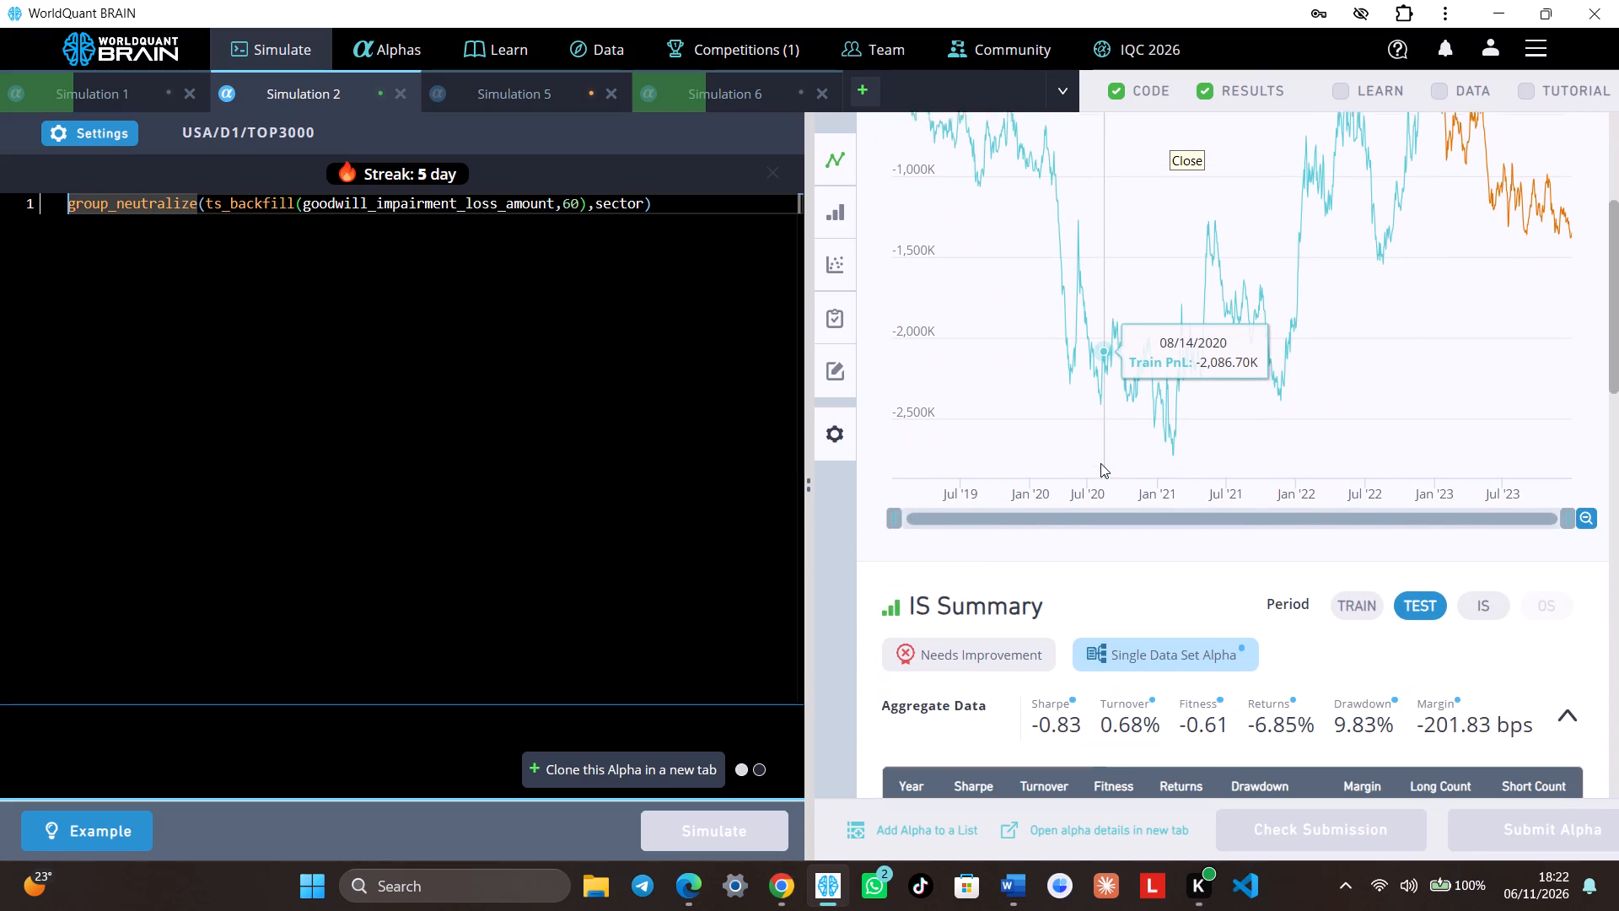
scroll(1100, 463, "down", 1)
left_click(1493, 583)
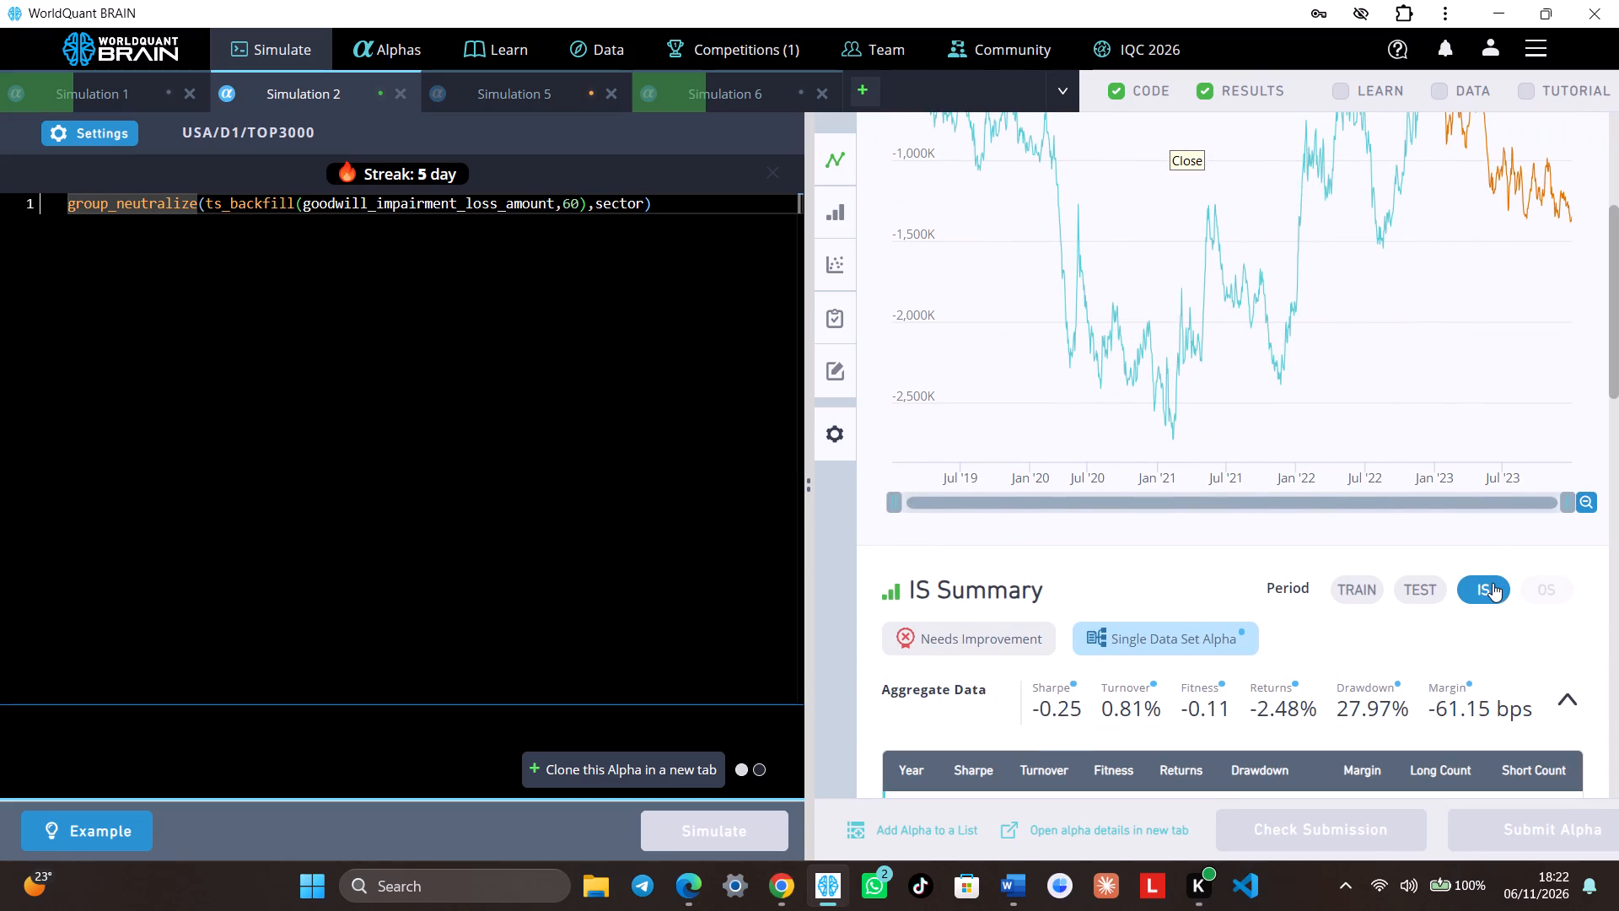
left_click(92, 139)
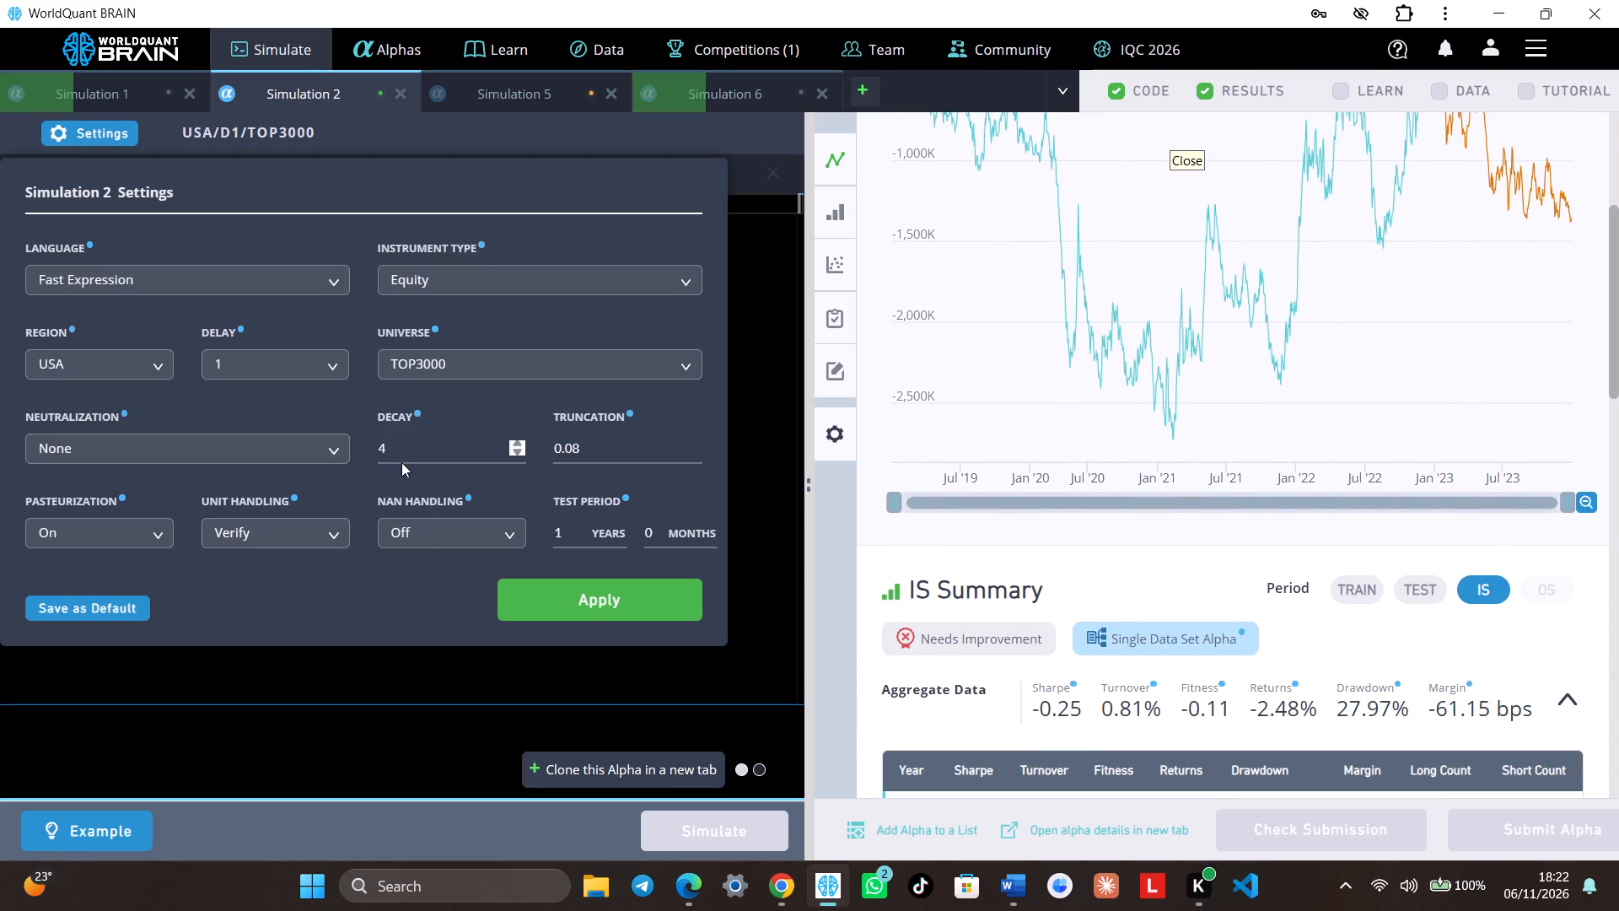
left_click(568, 367)
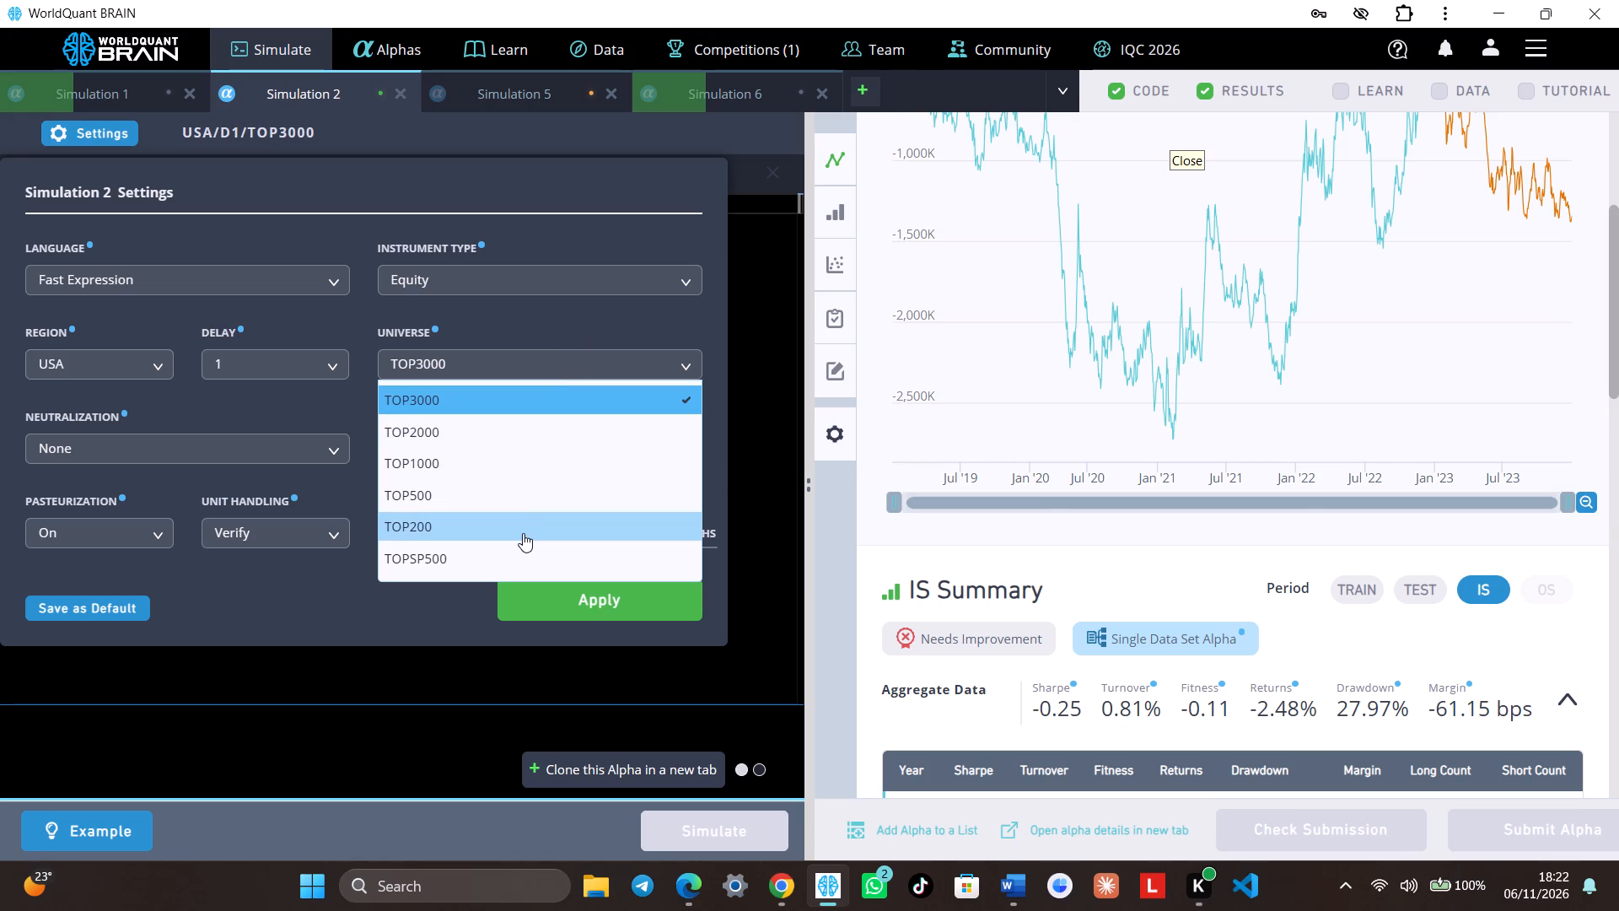
left_click(523, 533)
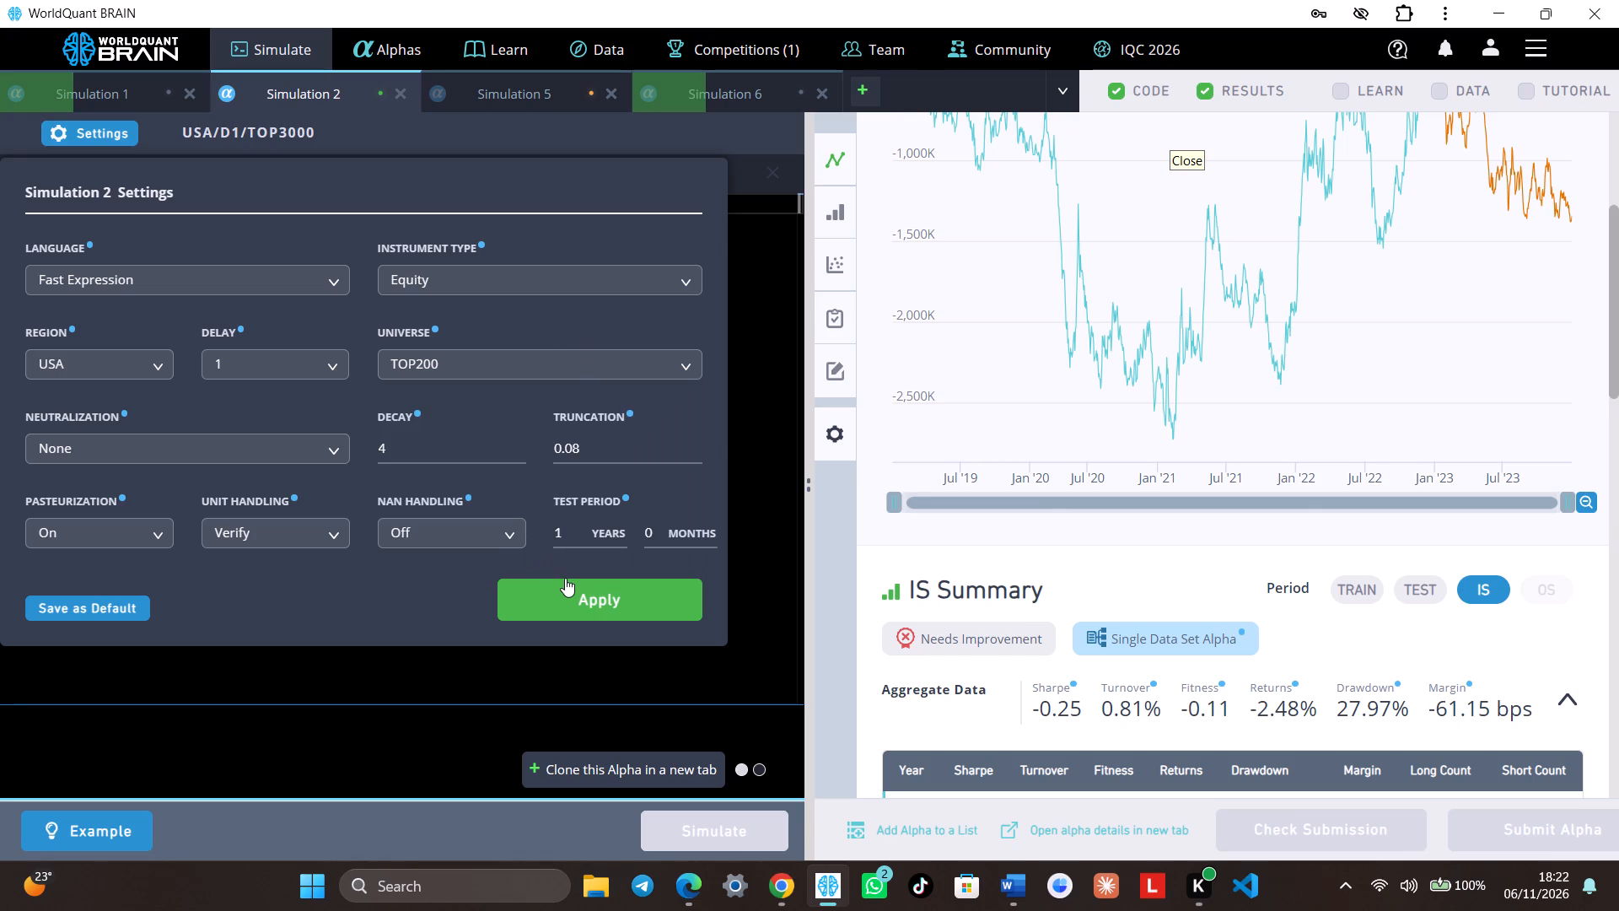
left_click(567, 585)
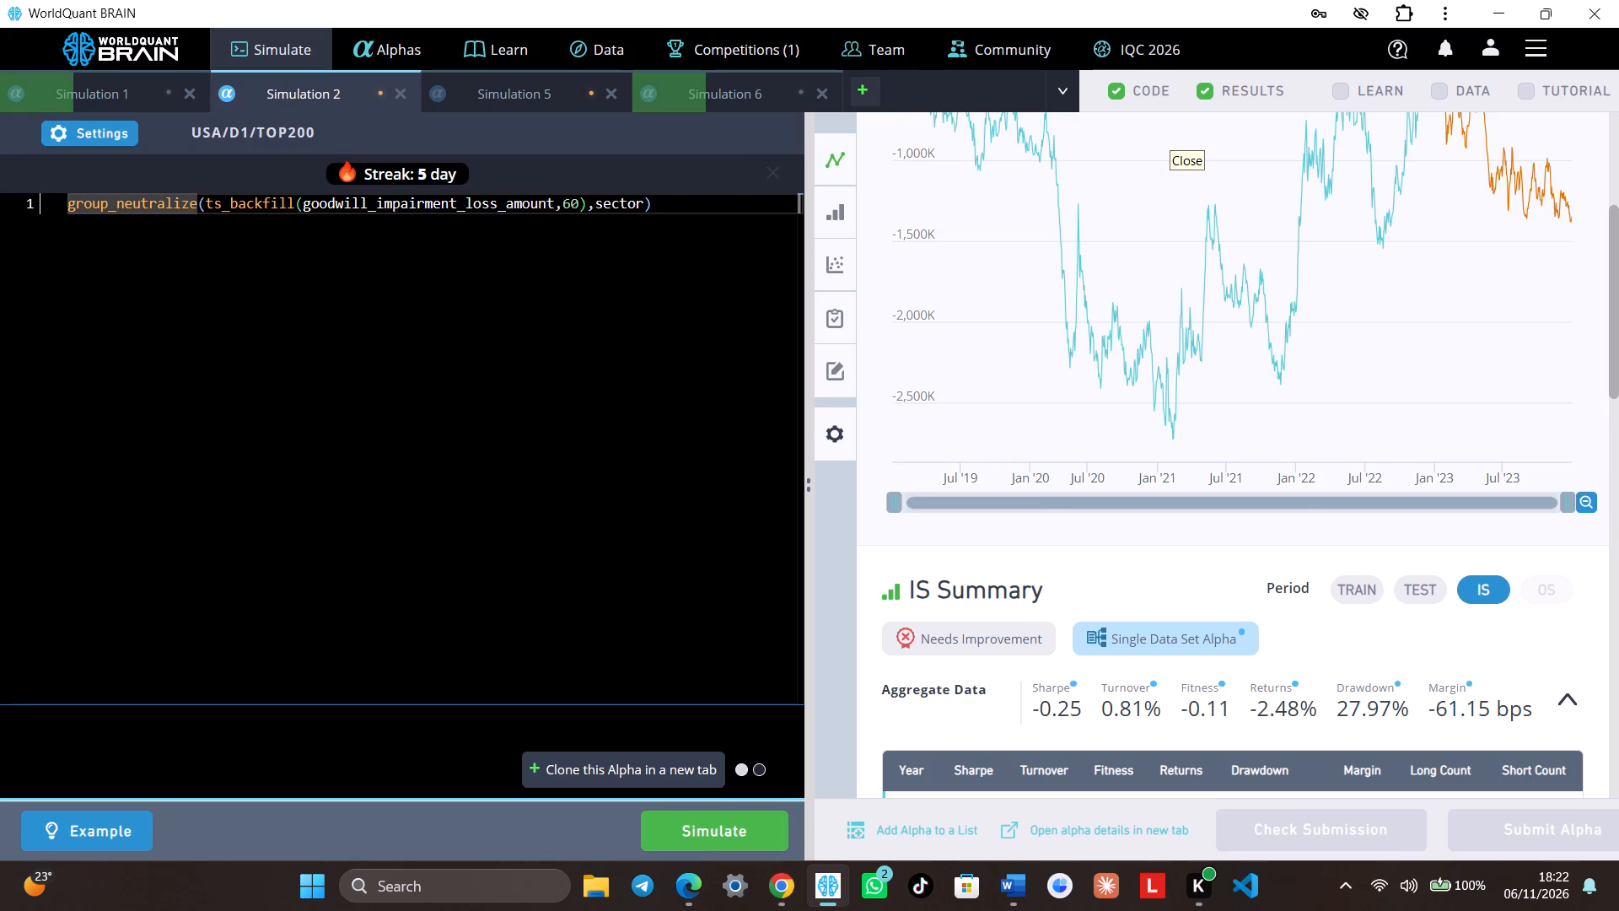
left_click(668, 814)
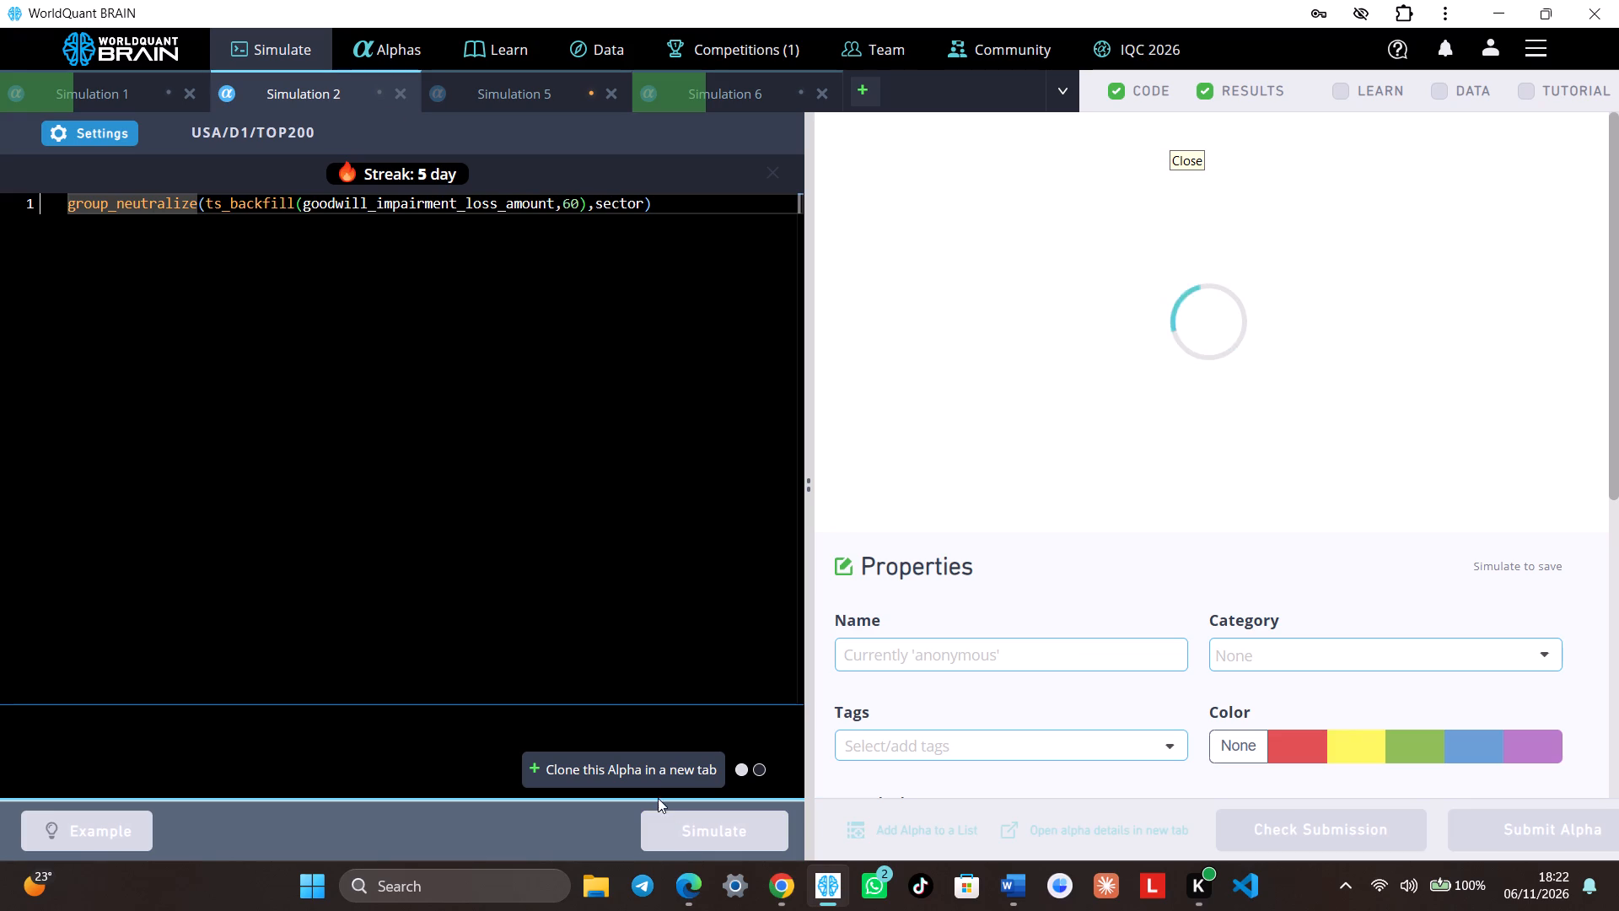
Close the Simulation 5 tab, discarding its unsimulated code.
left_click(458, 94)
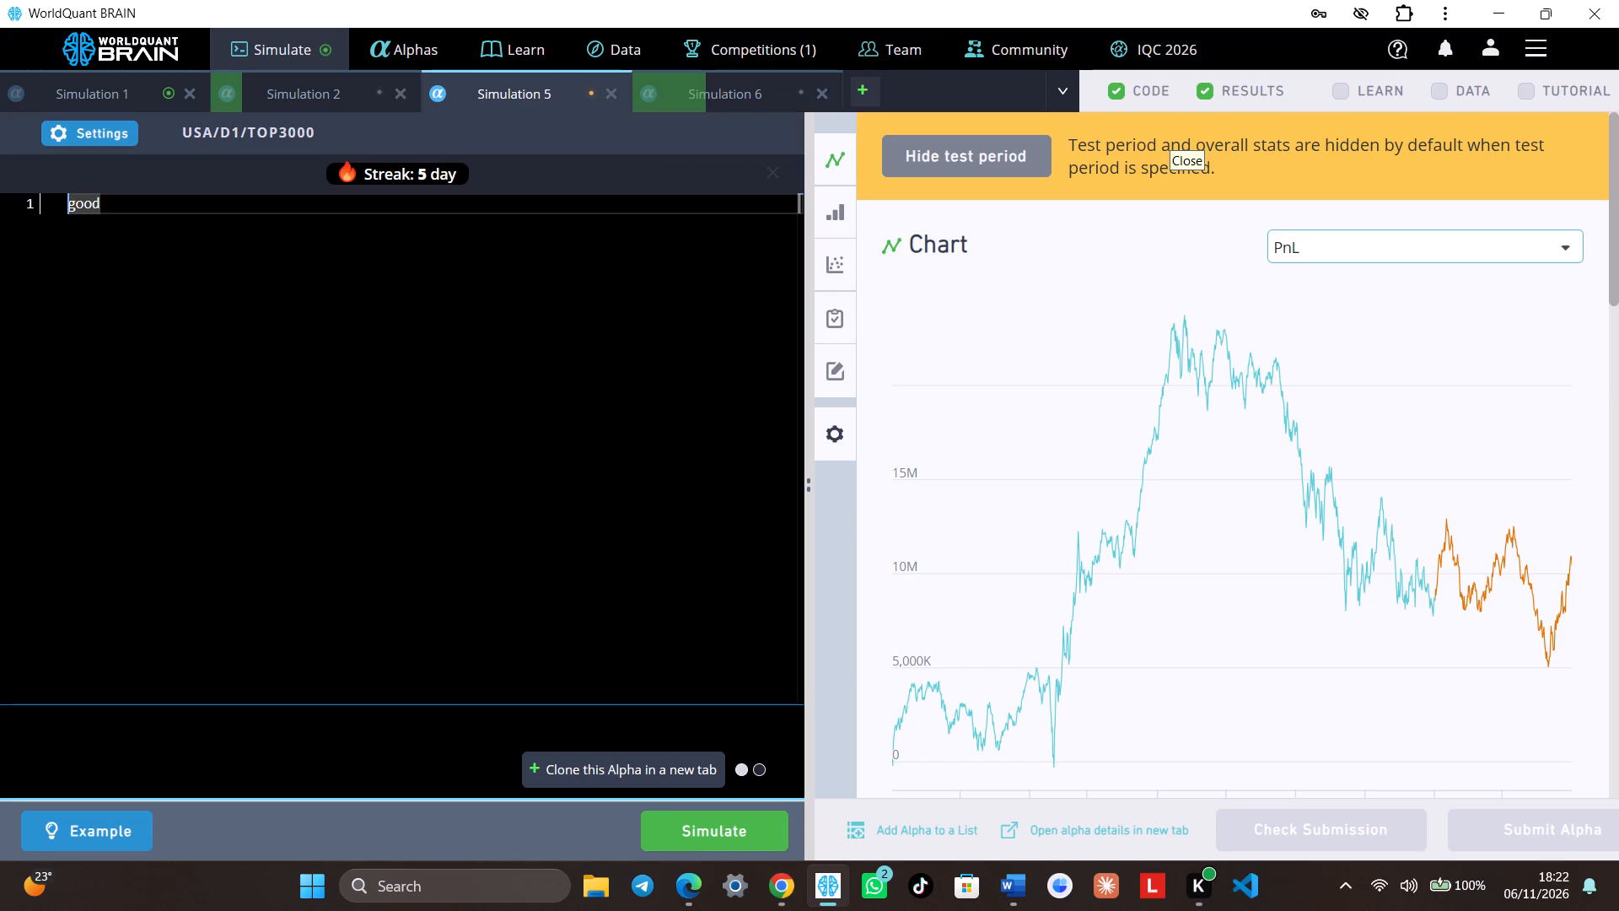
left_click(614, 90)
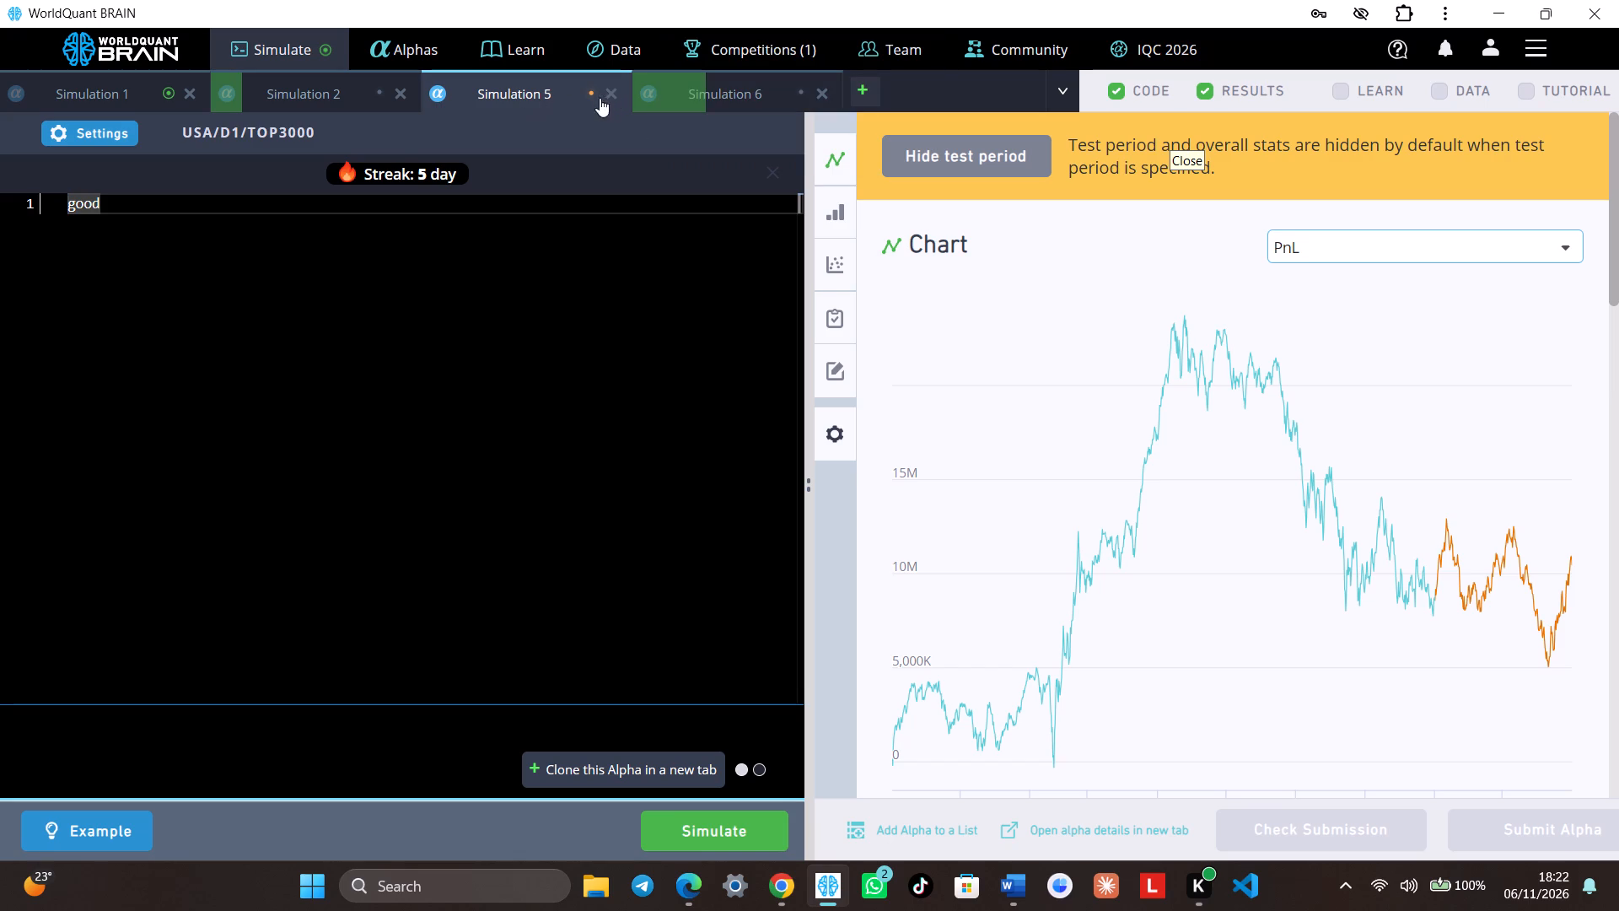
left_click(608, 89)
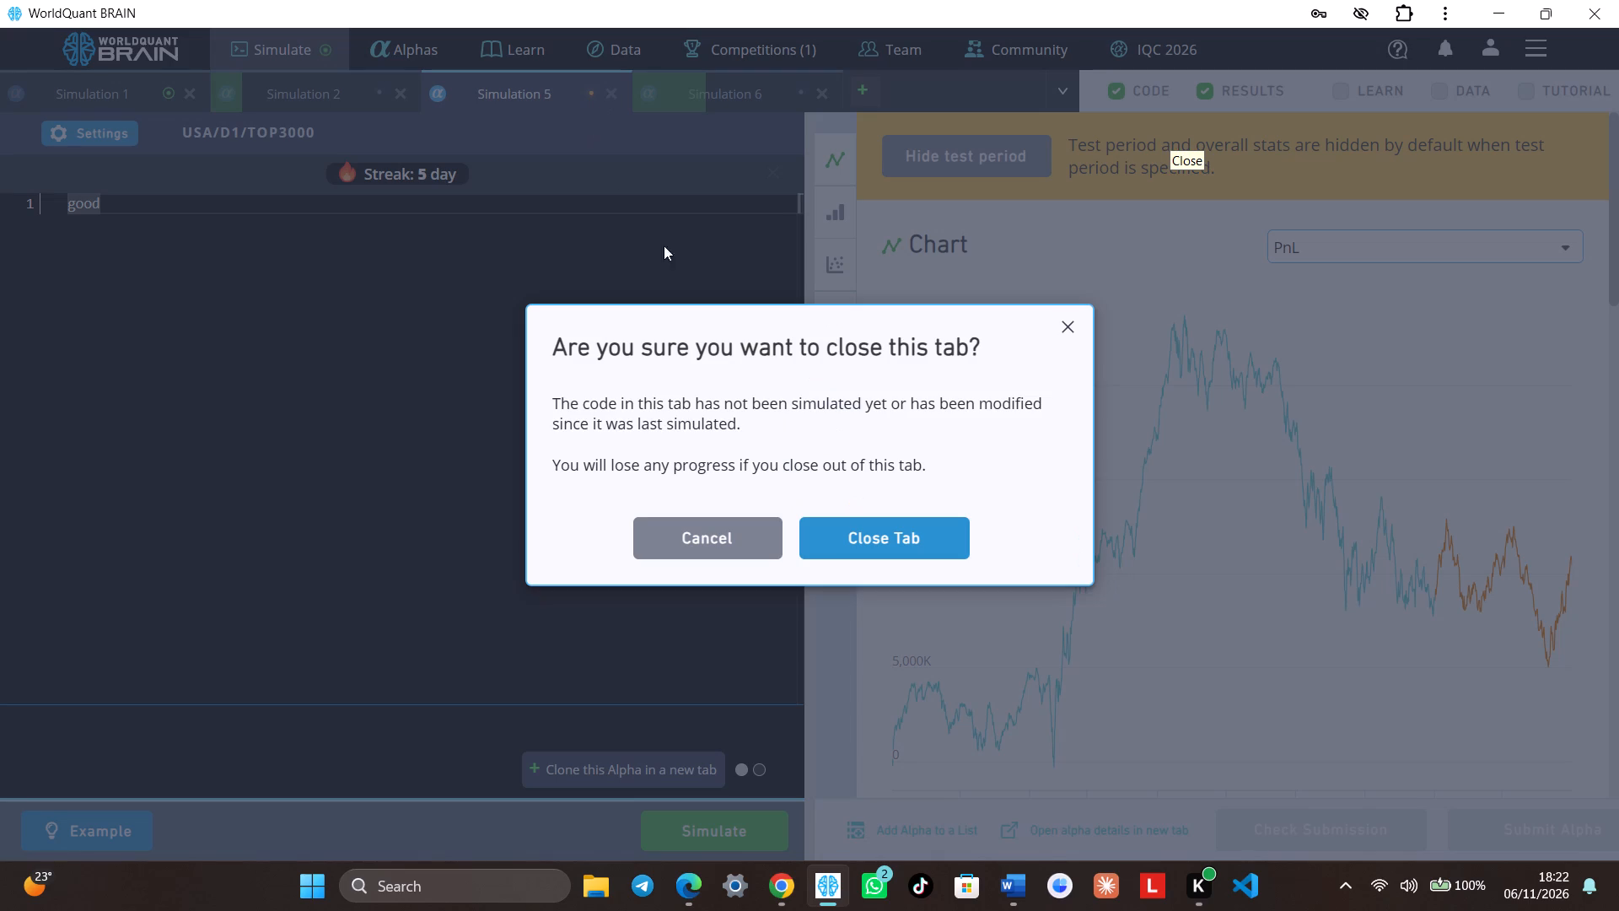
left_click(846, 530)
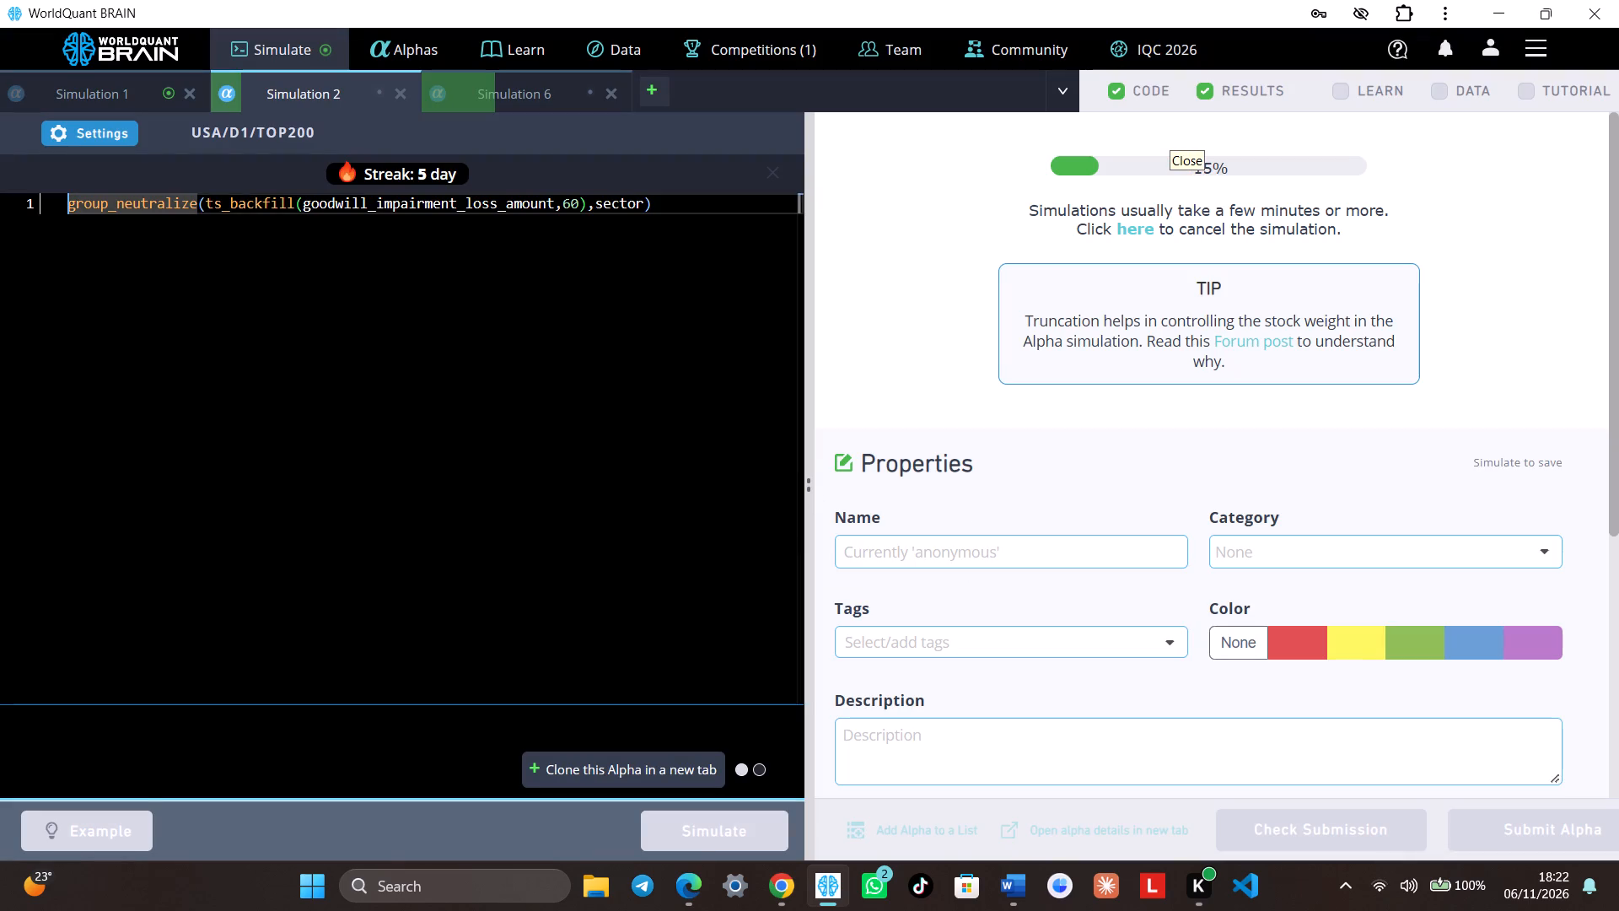
Show Simulation 1's test period, then examine its IS-period summary and the failed check in its IS testing status.
left_click(155, 90)
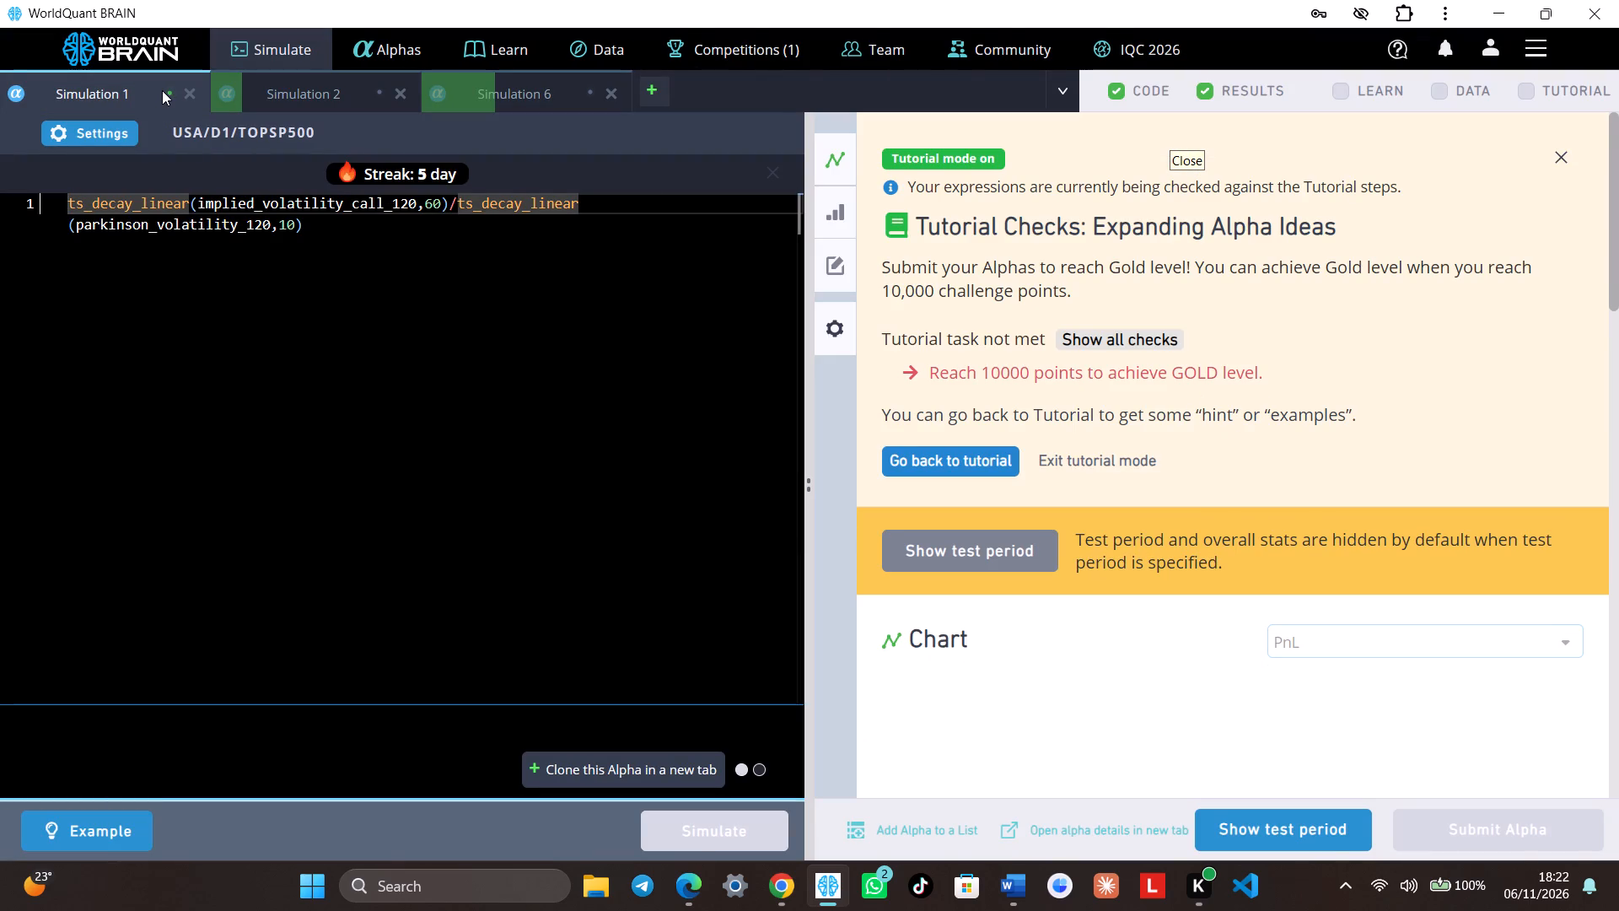
left_click(1304, 811)
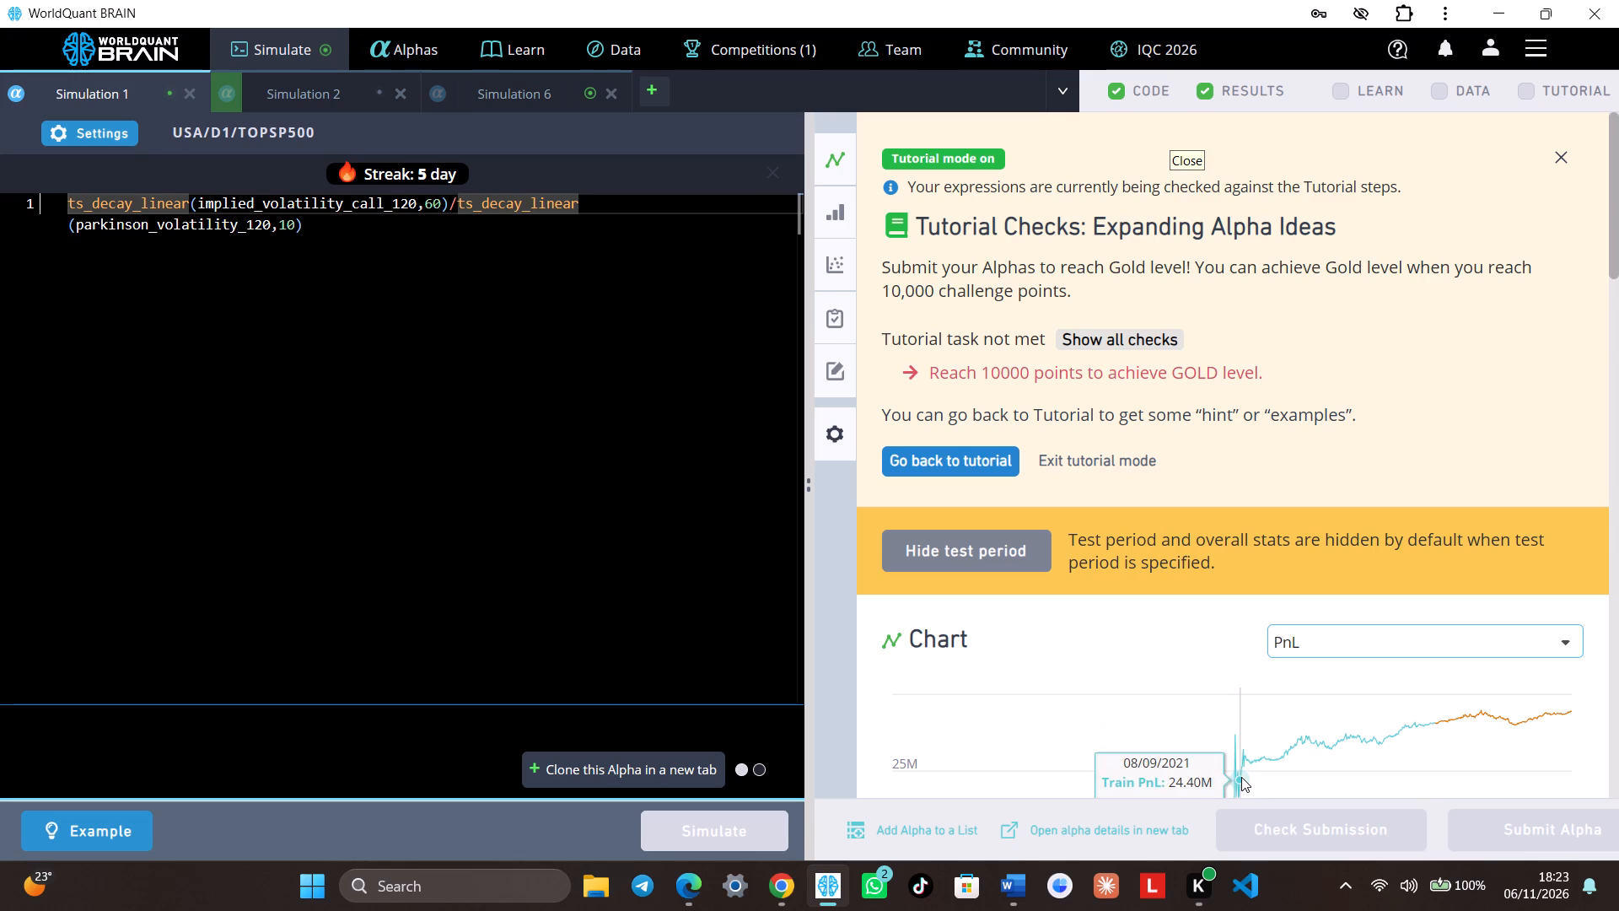
scroll(1240, 772, "down", 1)
scroll(1343, 729, "down", 2)
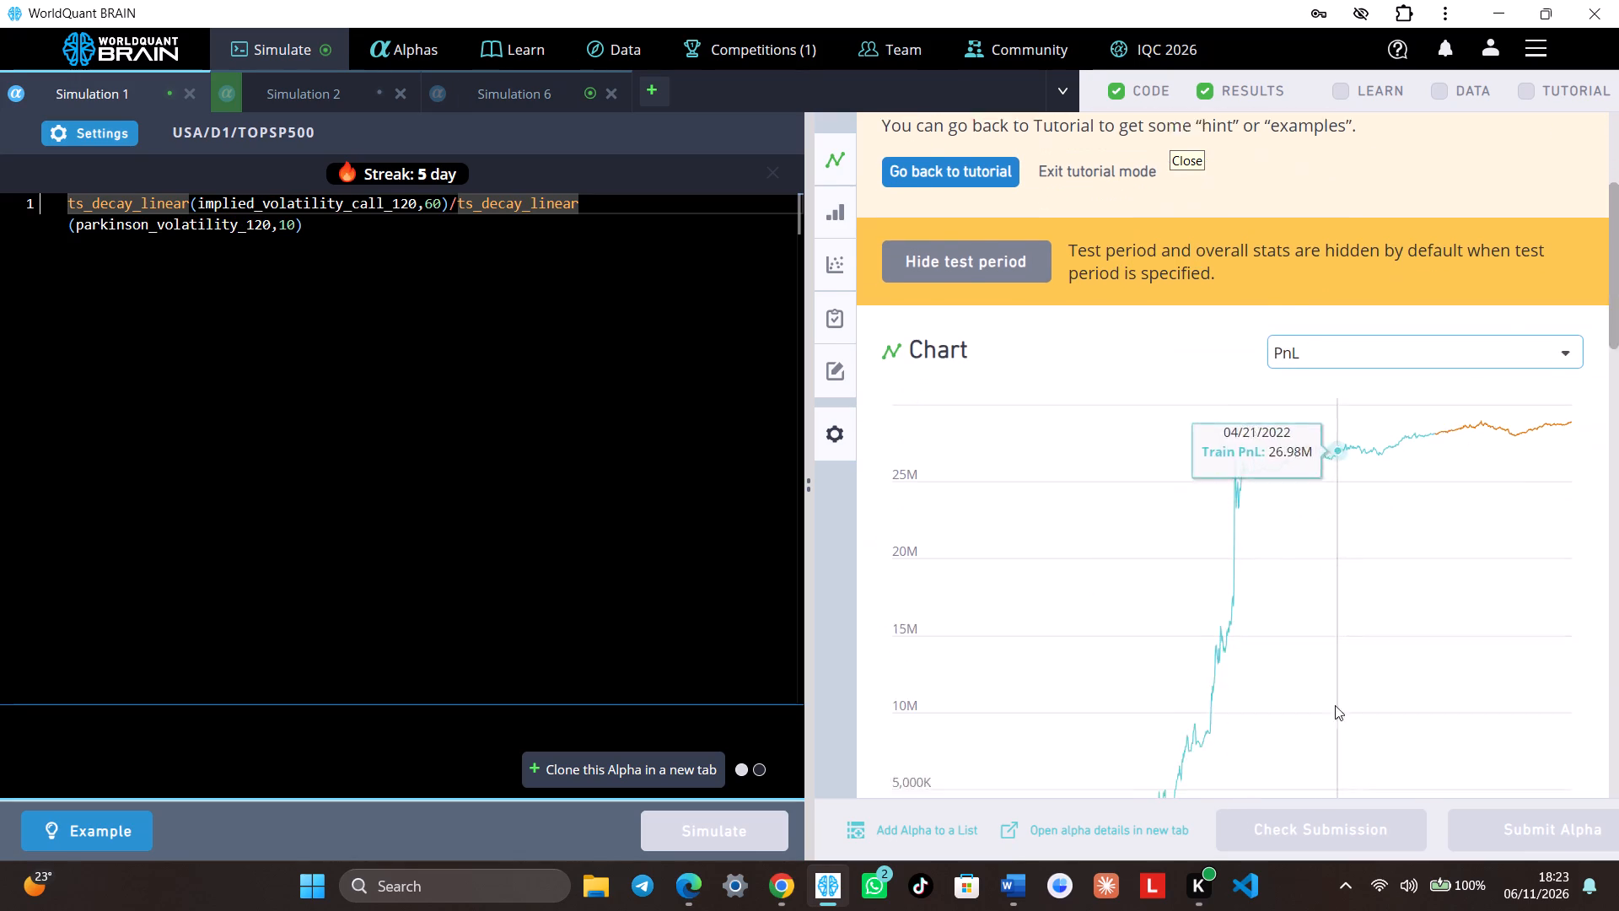
scroll(1324, 645, "down", 4)
left_click(1476, 573)
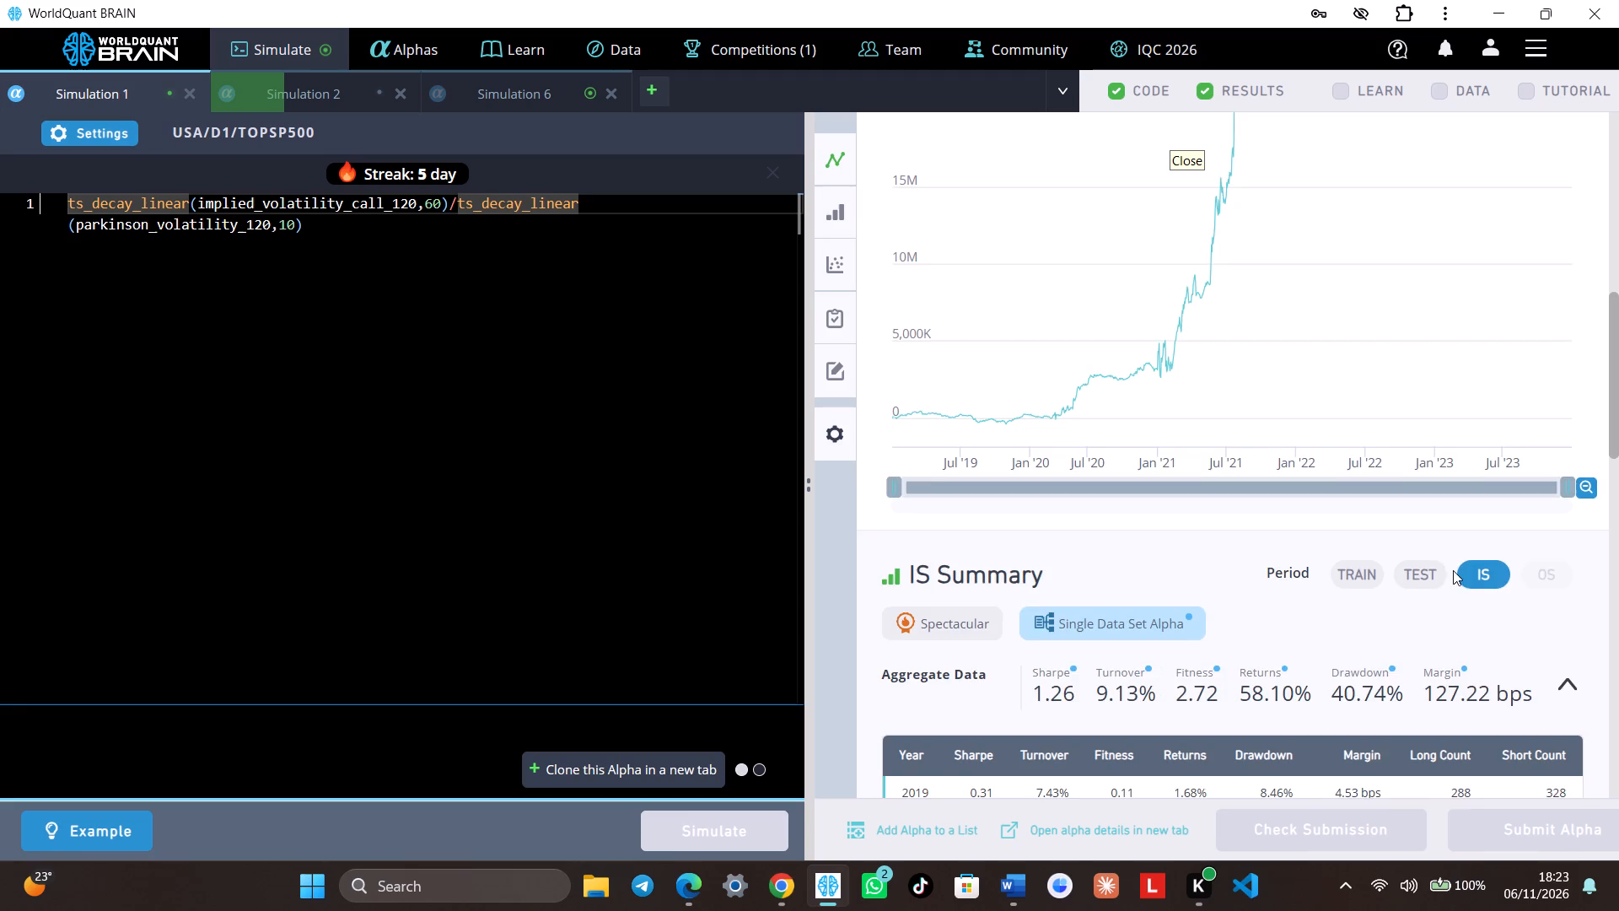
scroll(1446, 571, "down", 5)
scroll(1337, 597, "up", 1)
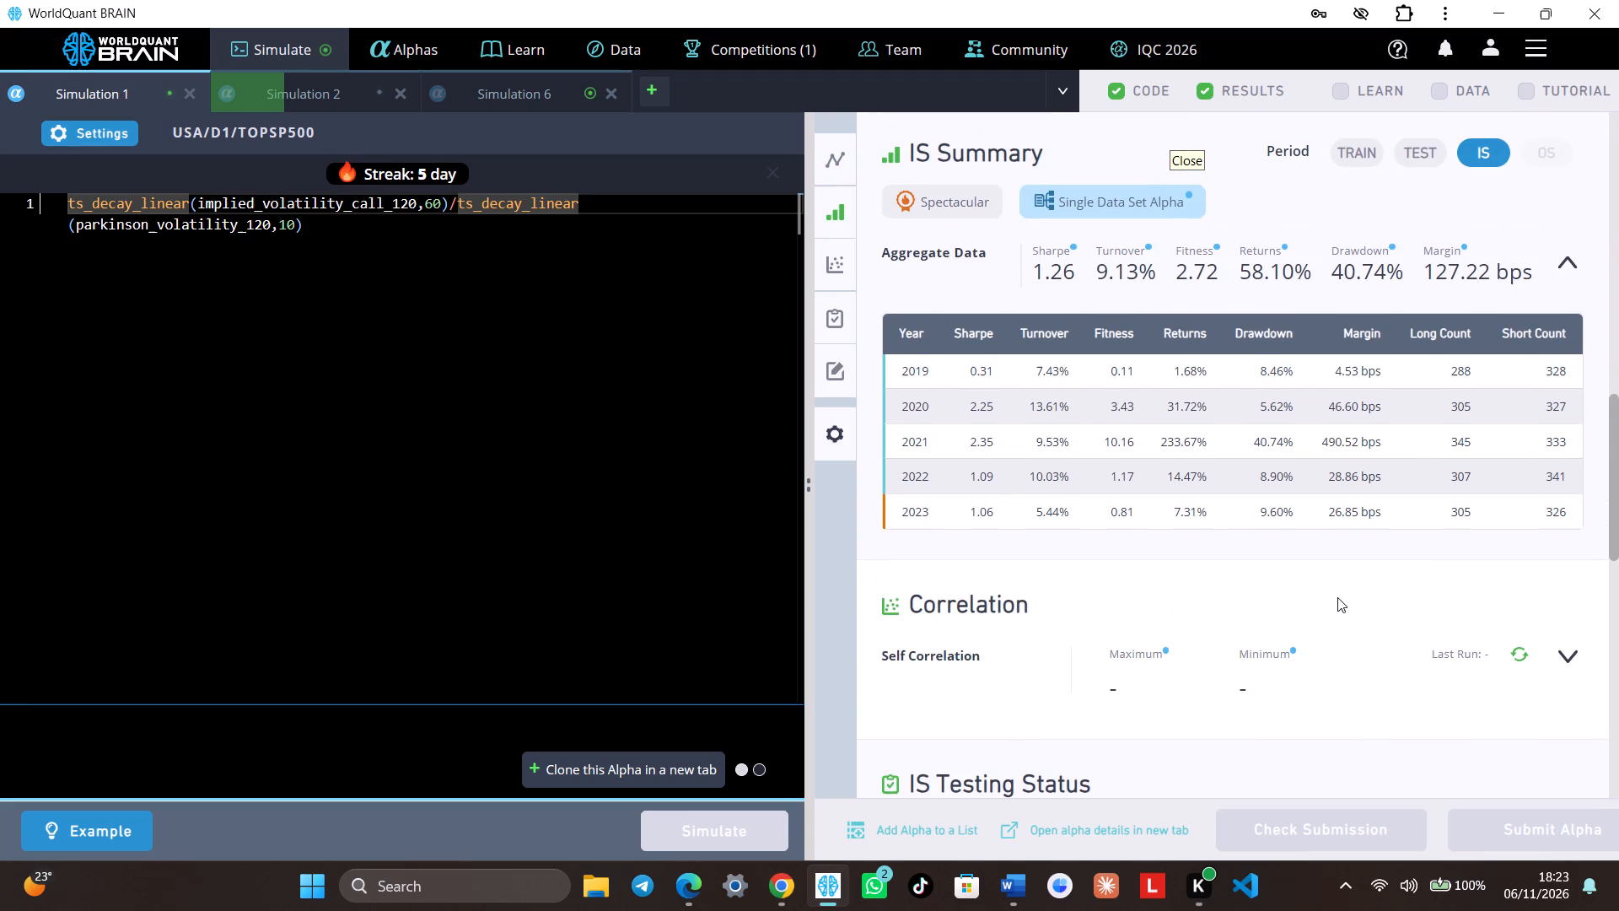
scroll(1337, 599, "down", 3)
left_click(1335, 591)
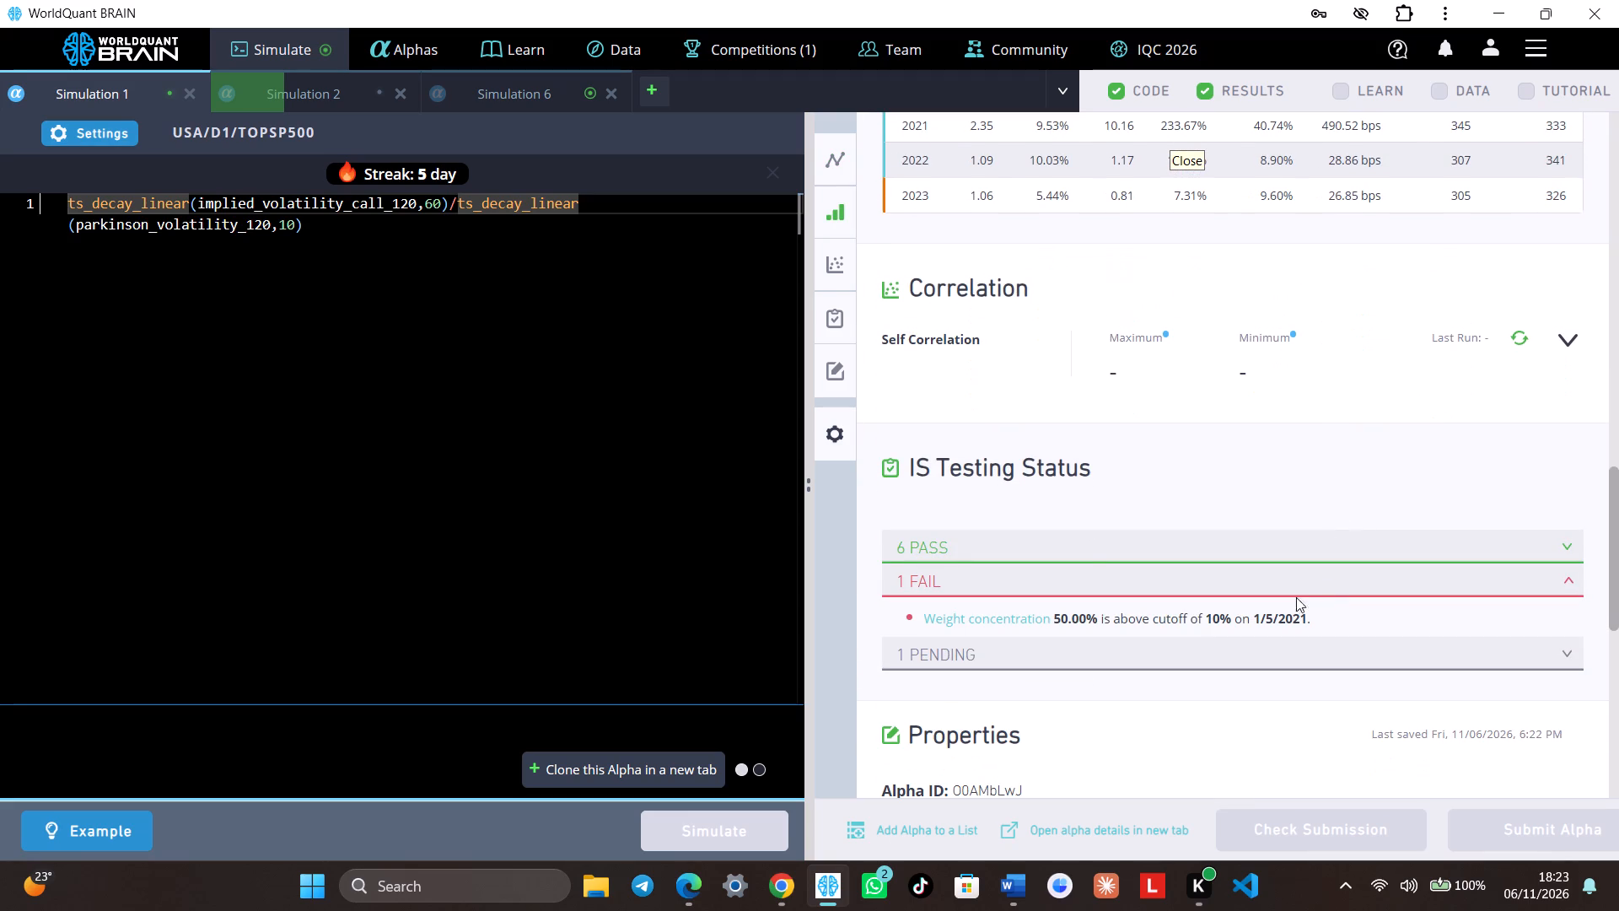
Wrap Simulation 1's whole volatility-ratio expression in ts_backfill with a 60-day lookback.
left_click(70, 202)
key("shift+parenleft")
key("Left")
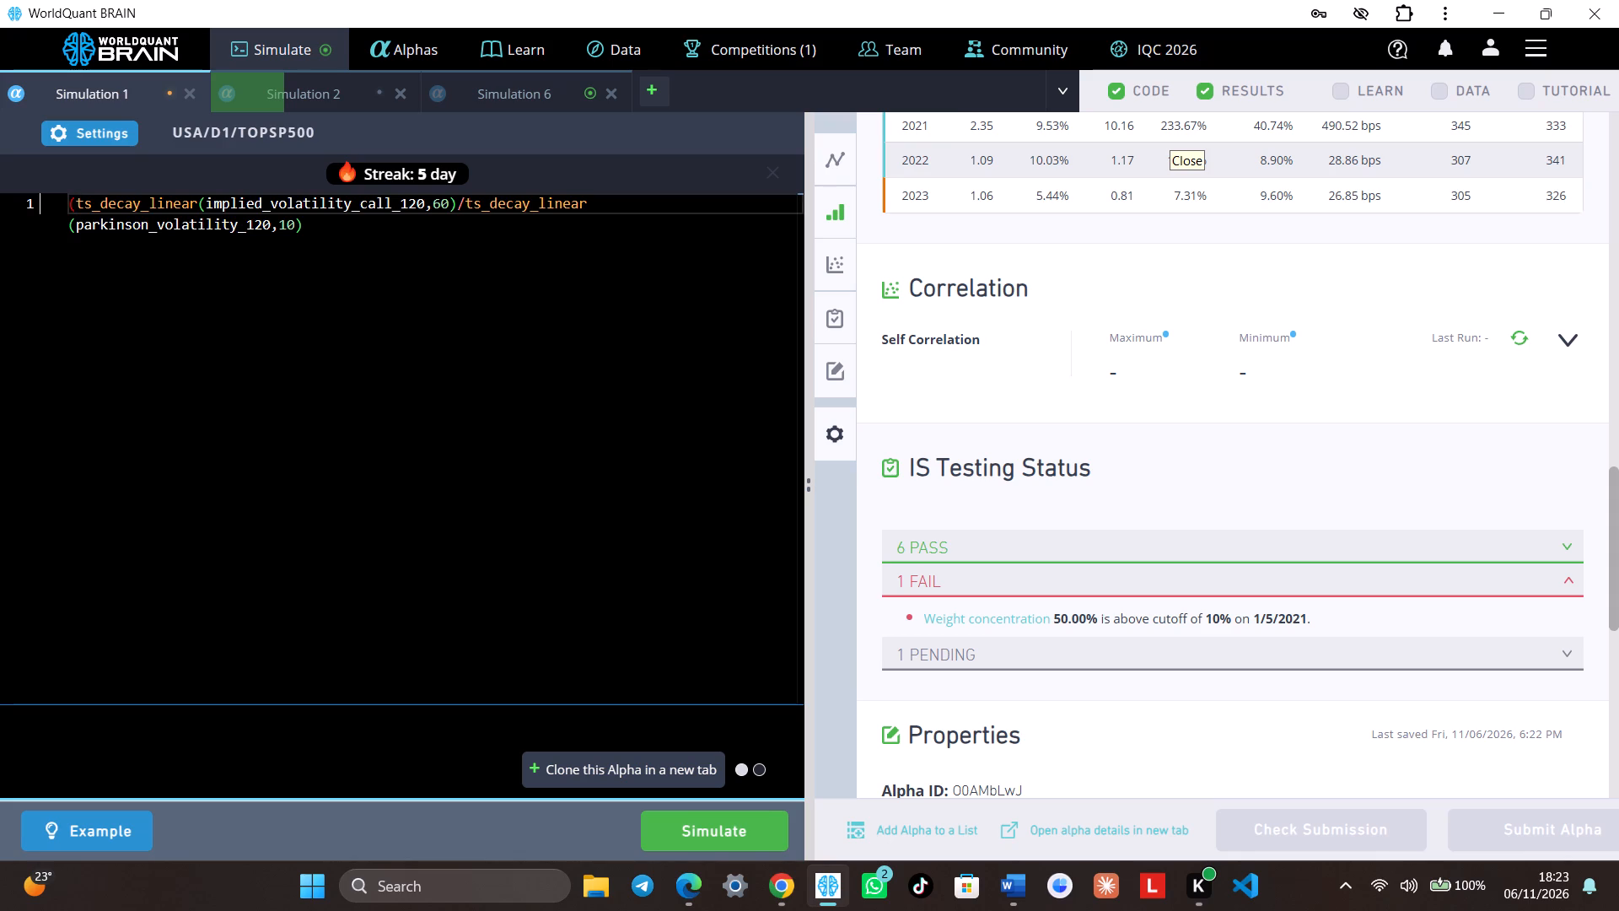
type("ts")
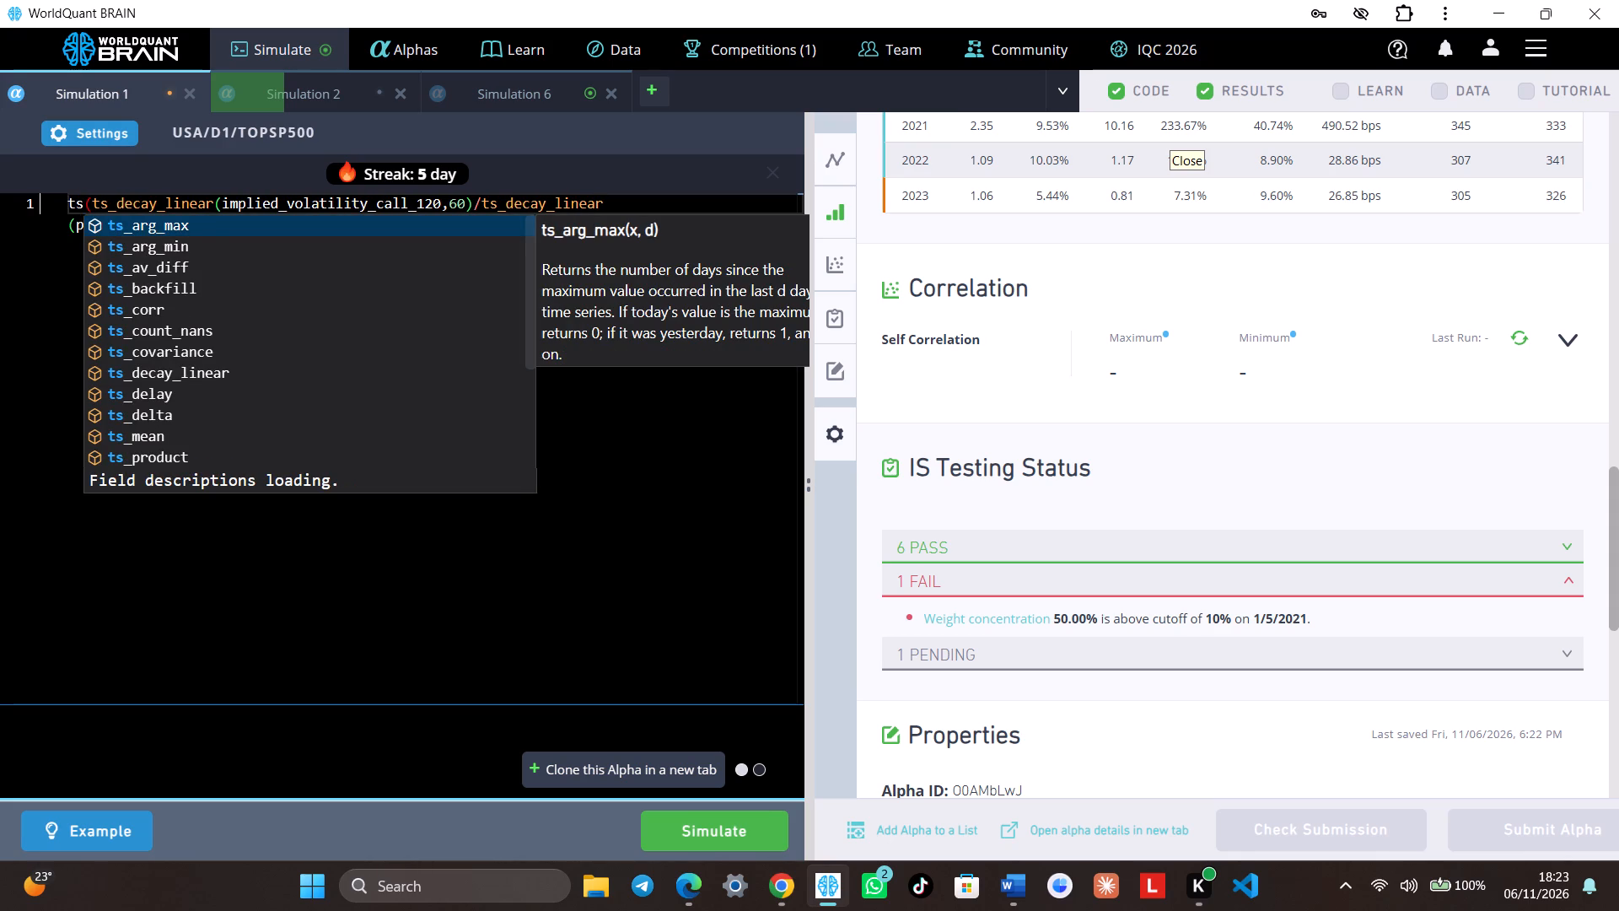
left_click(189, 282)
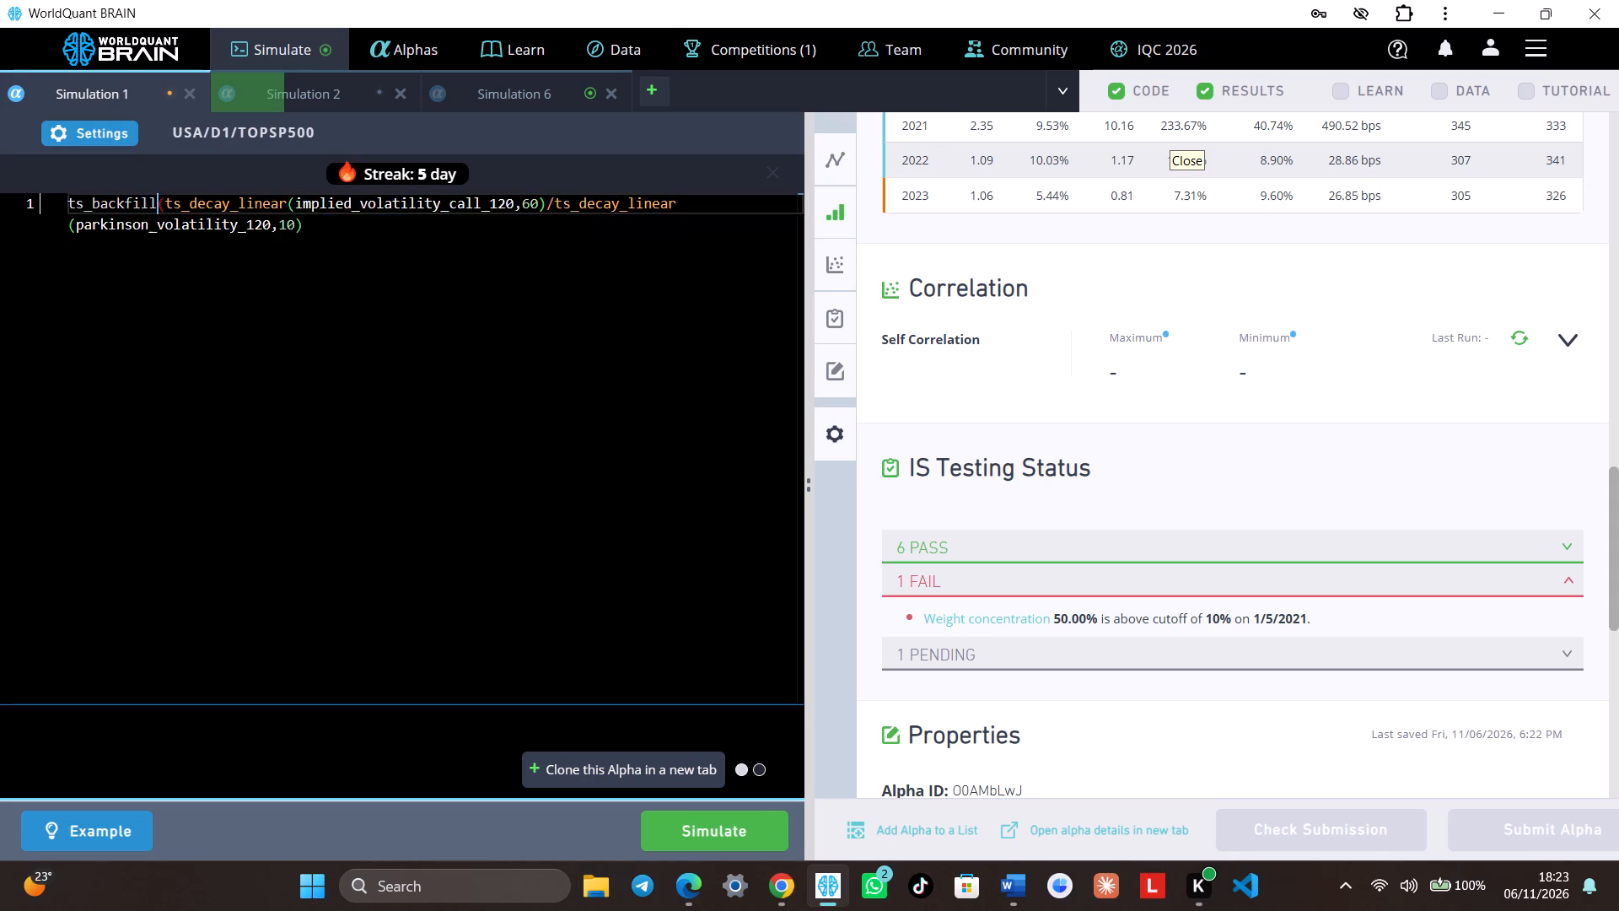
left_click(309, 229)
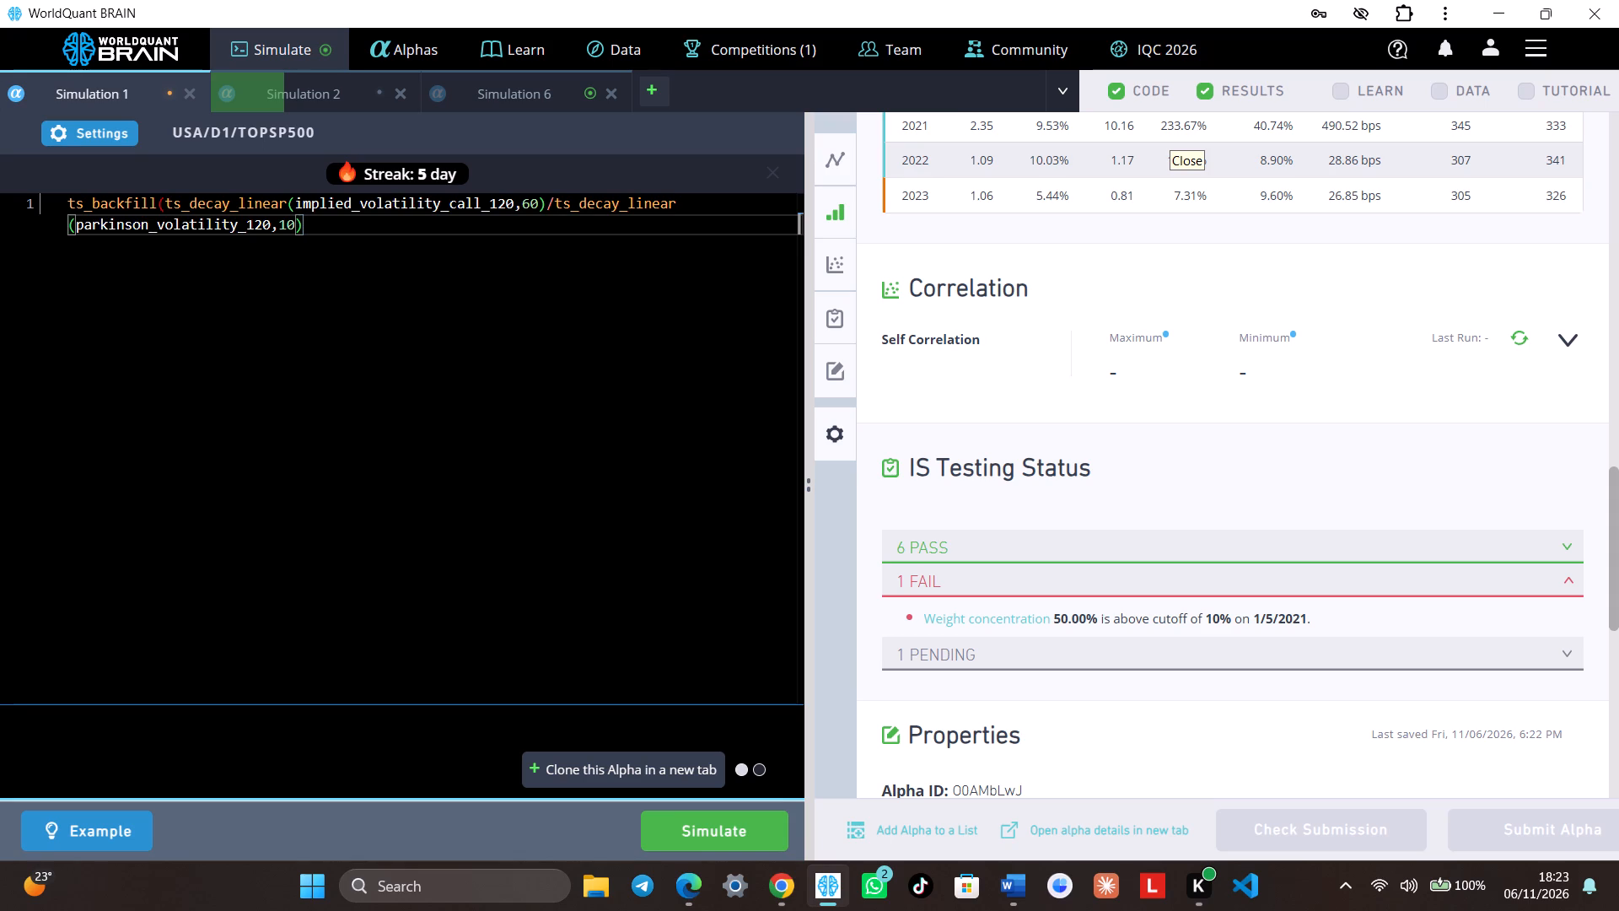
key("comma")
type("60")
key("shift+parenright")
Add an opening "zscore(" before ts_backfill in Simulation 1's expression and run the simulation.
left_click(72, 201)
key("Left")
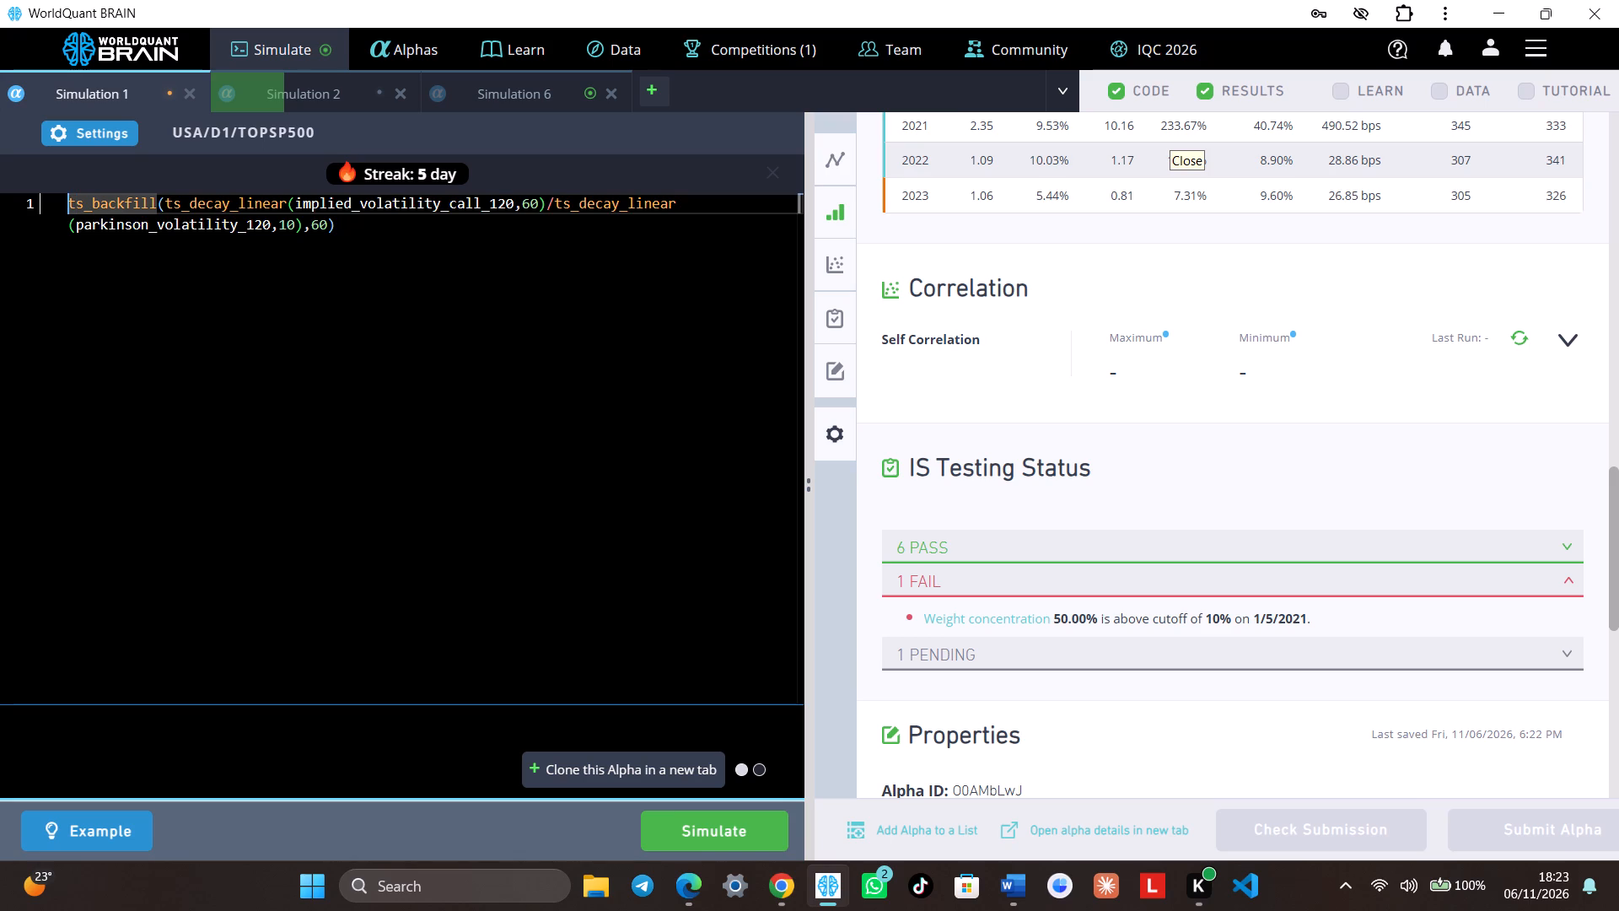
key("shift+parenleft")
key("Left")
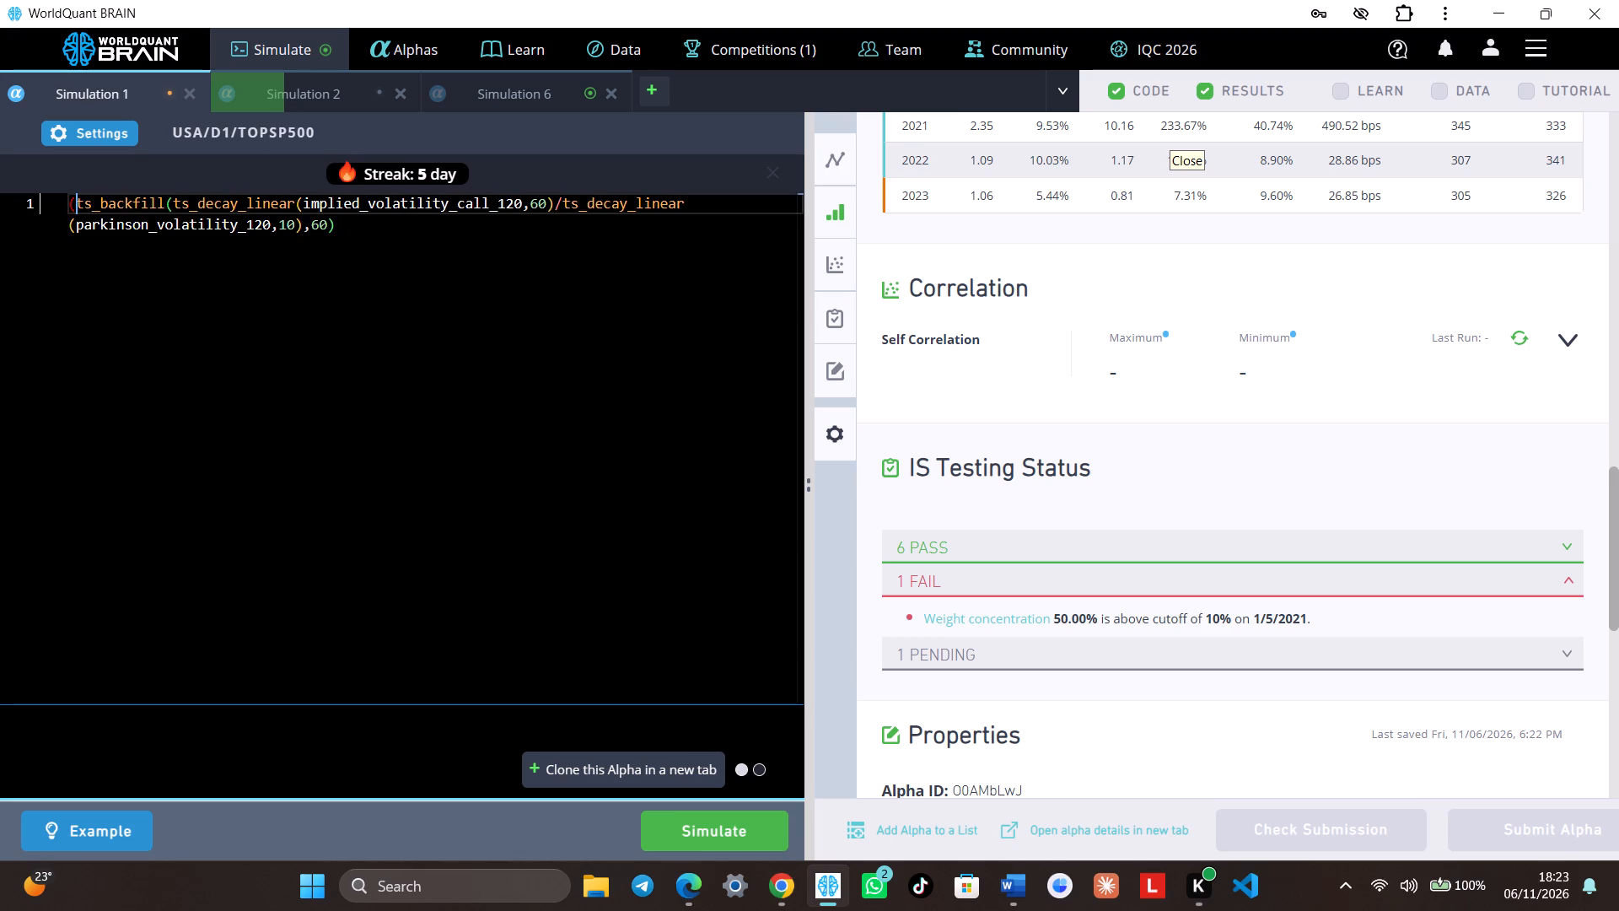
type("zs")
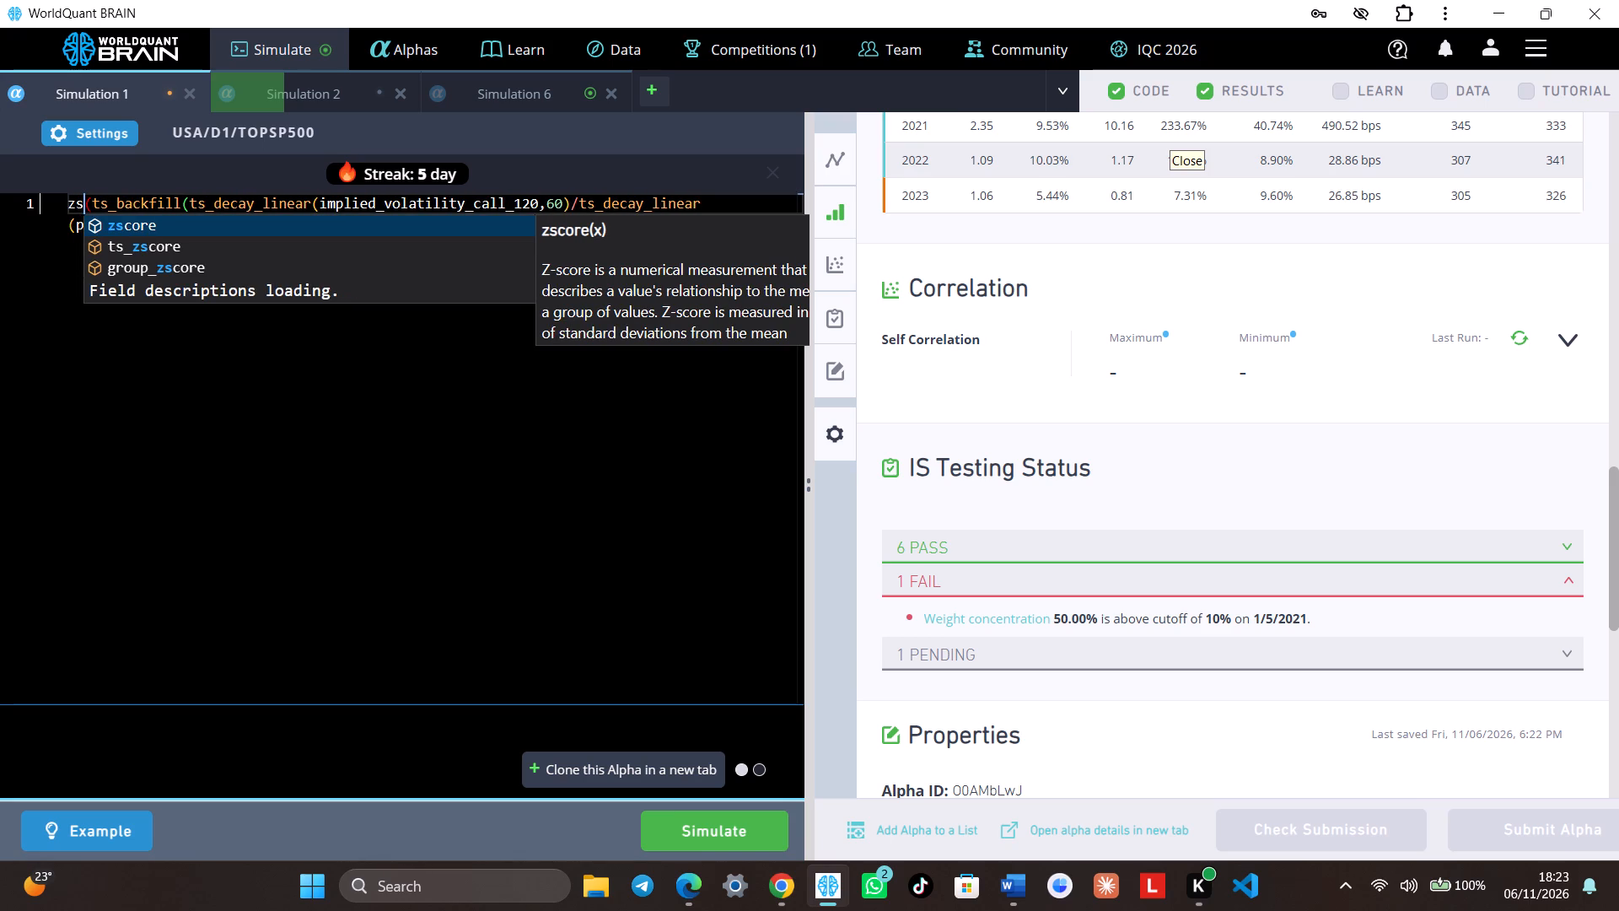
type("core")
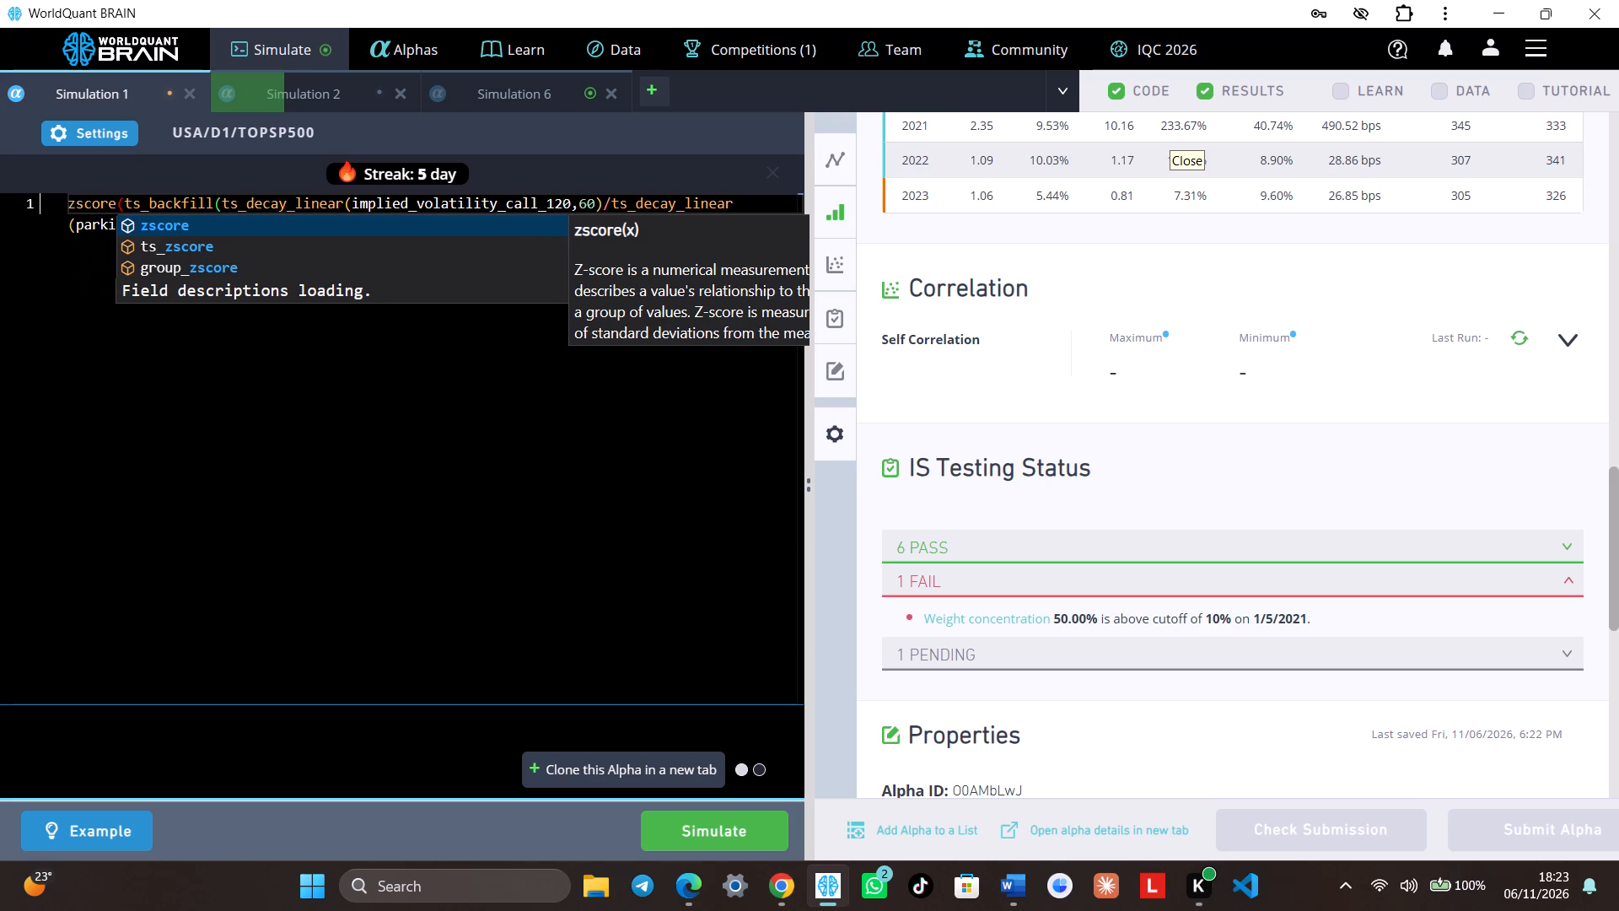
left_click(668, 829)
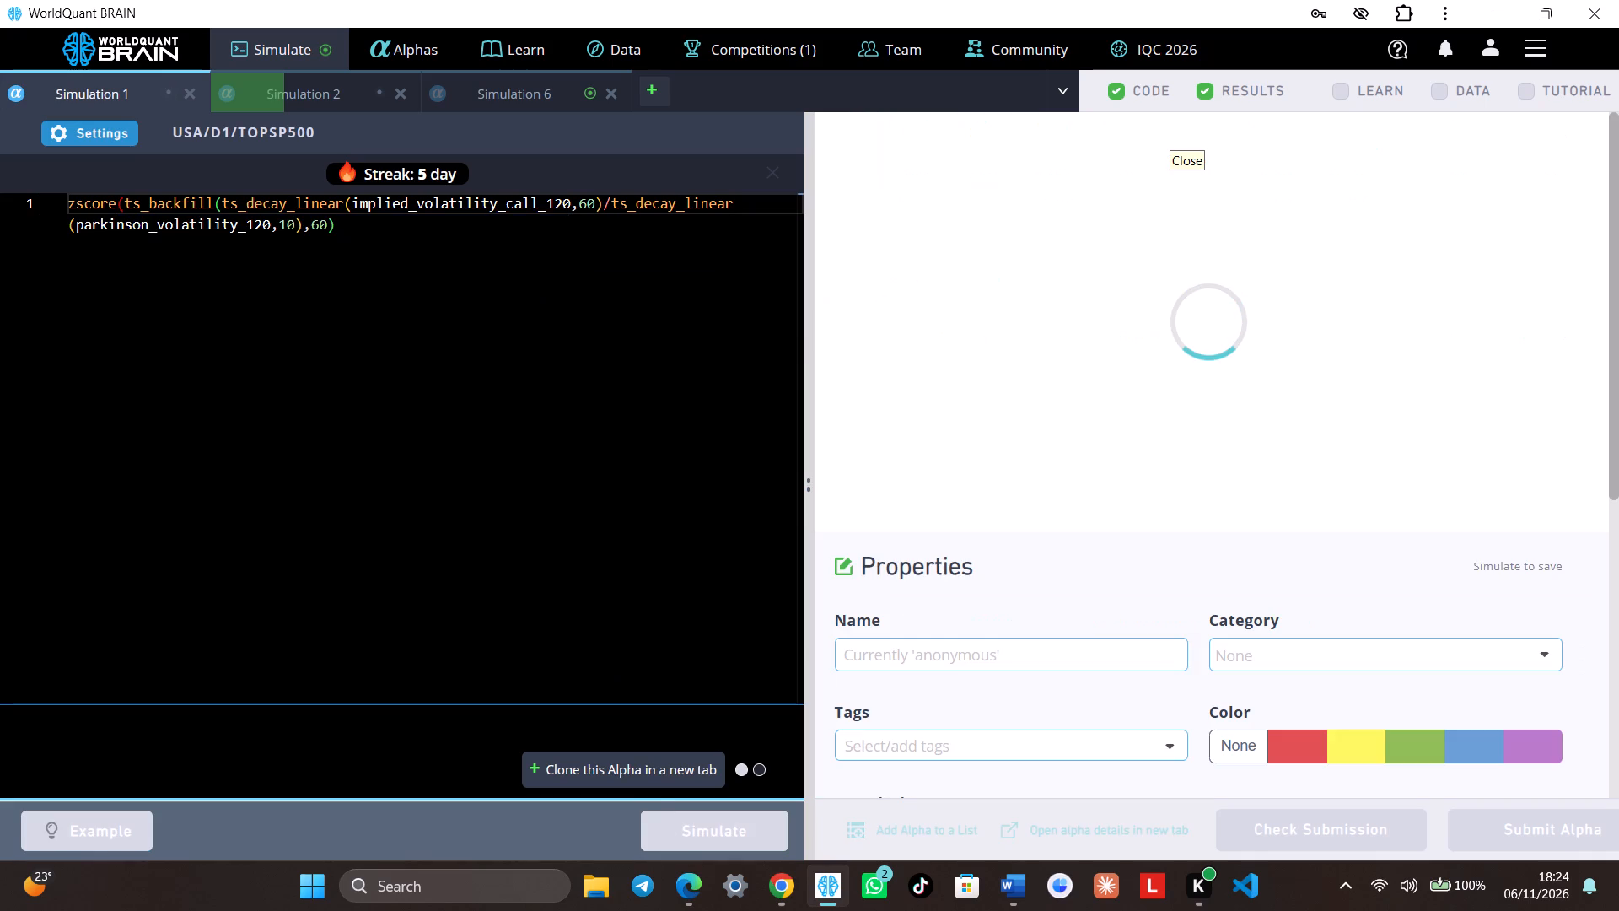
Show Simulation 6's test period and examine its IS-period summary, IS testing status and simulation settings.
left_click(523, 103)
left_click(1240, 844)
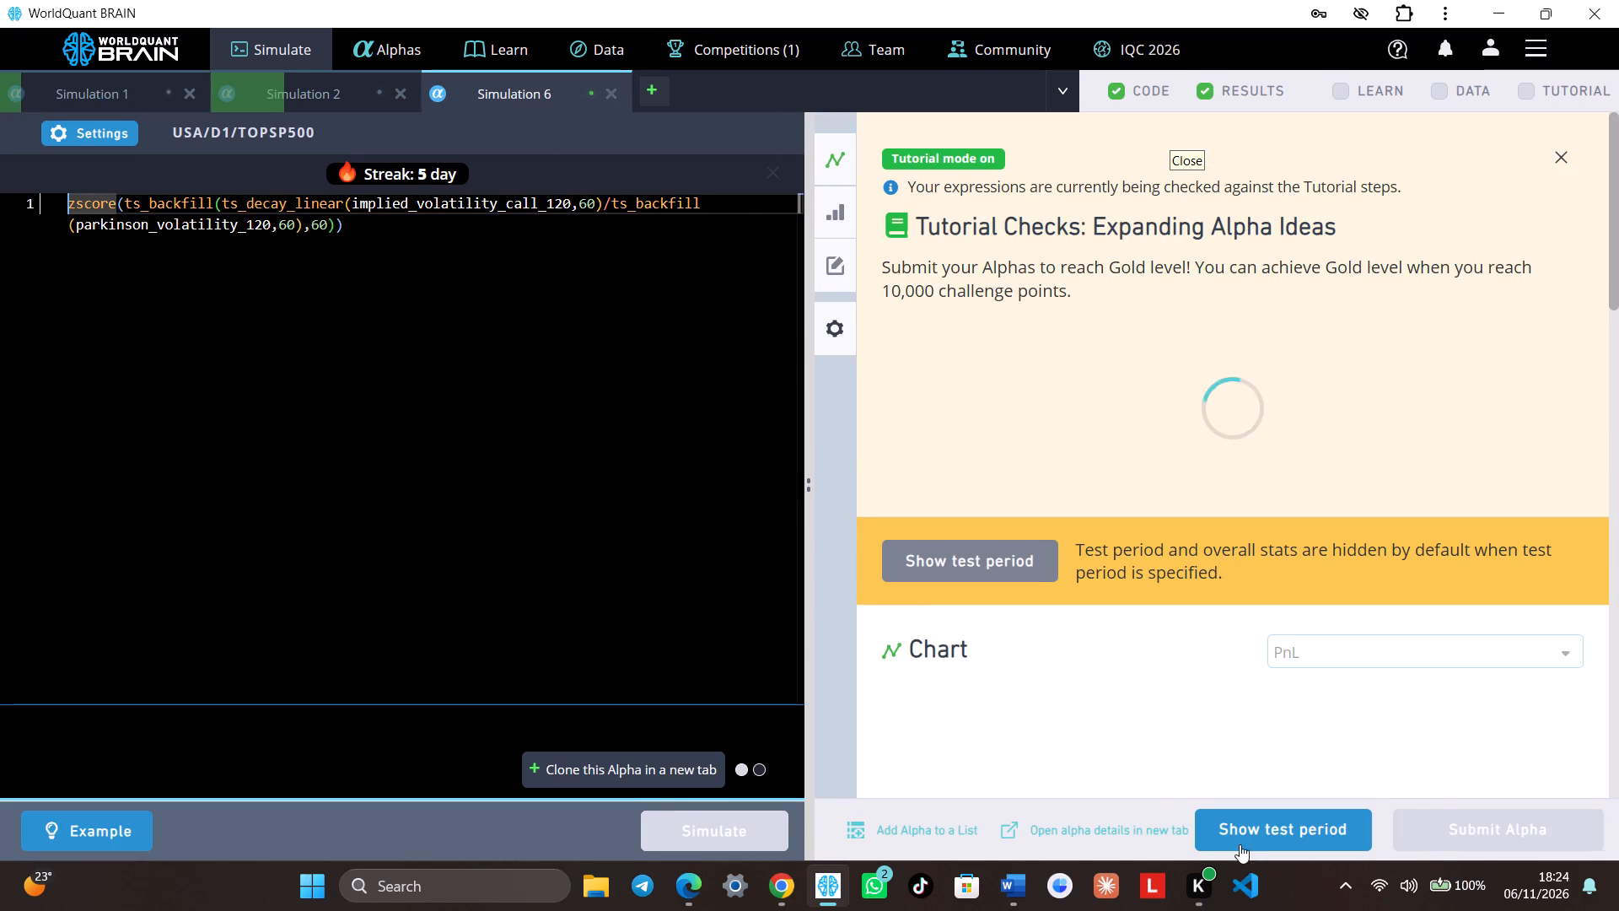
scroll(1212, 671, "down", 9)
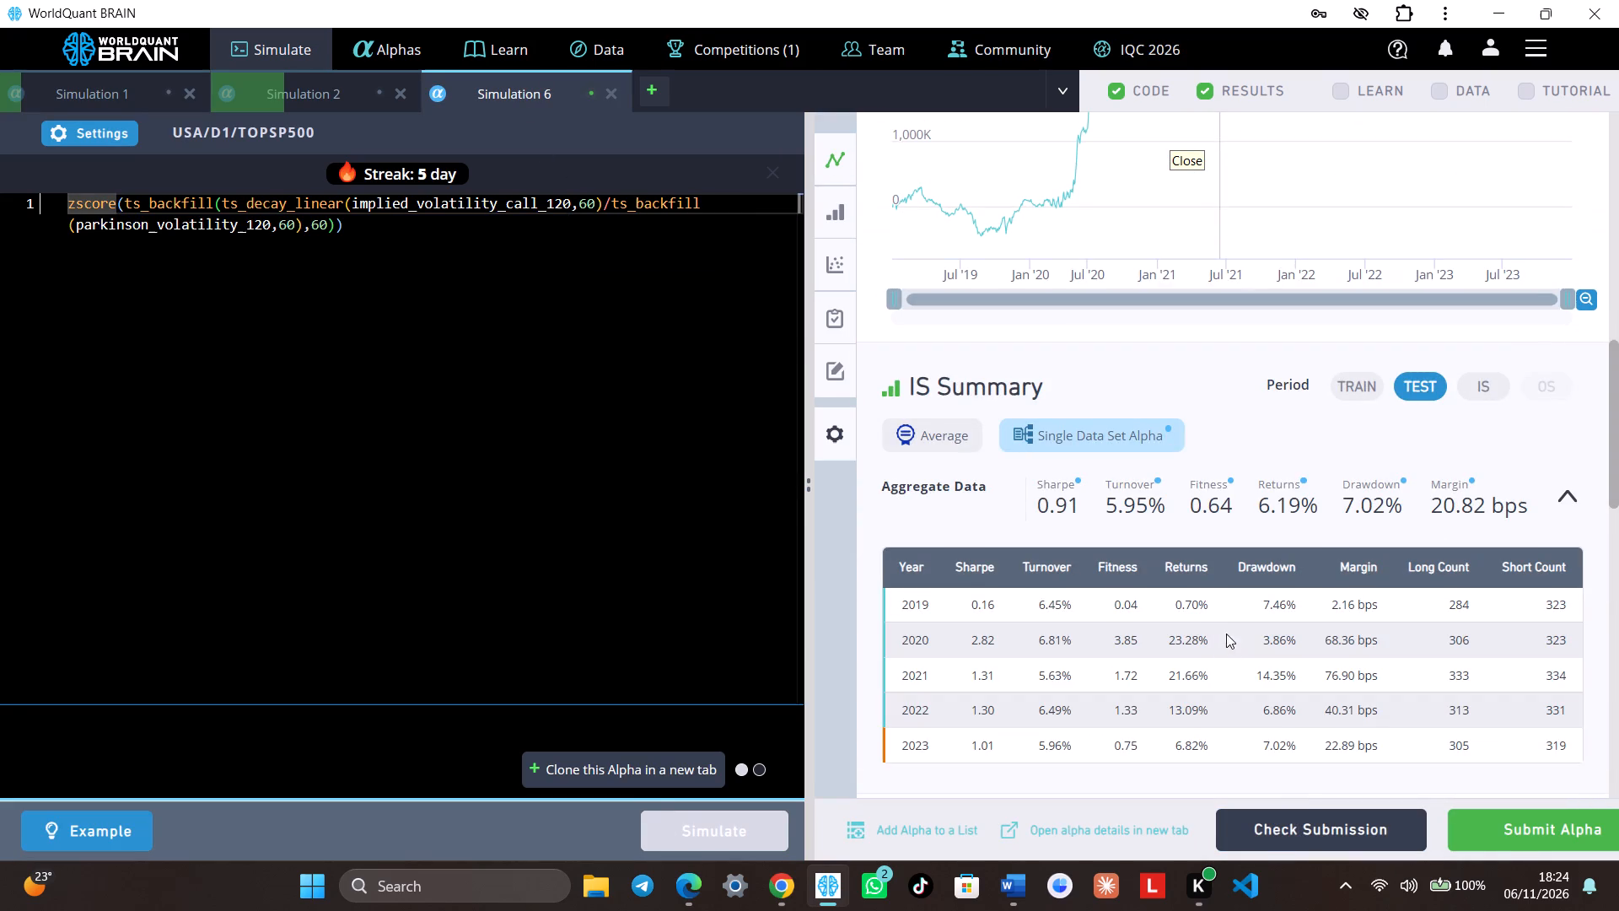
left_click(1482, 363)
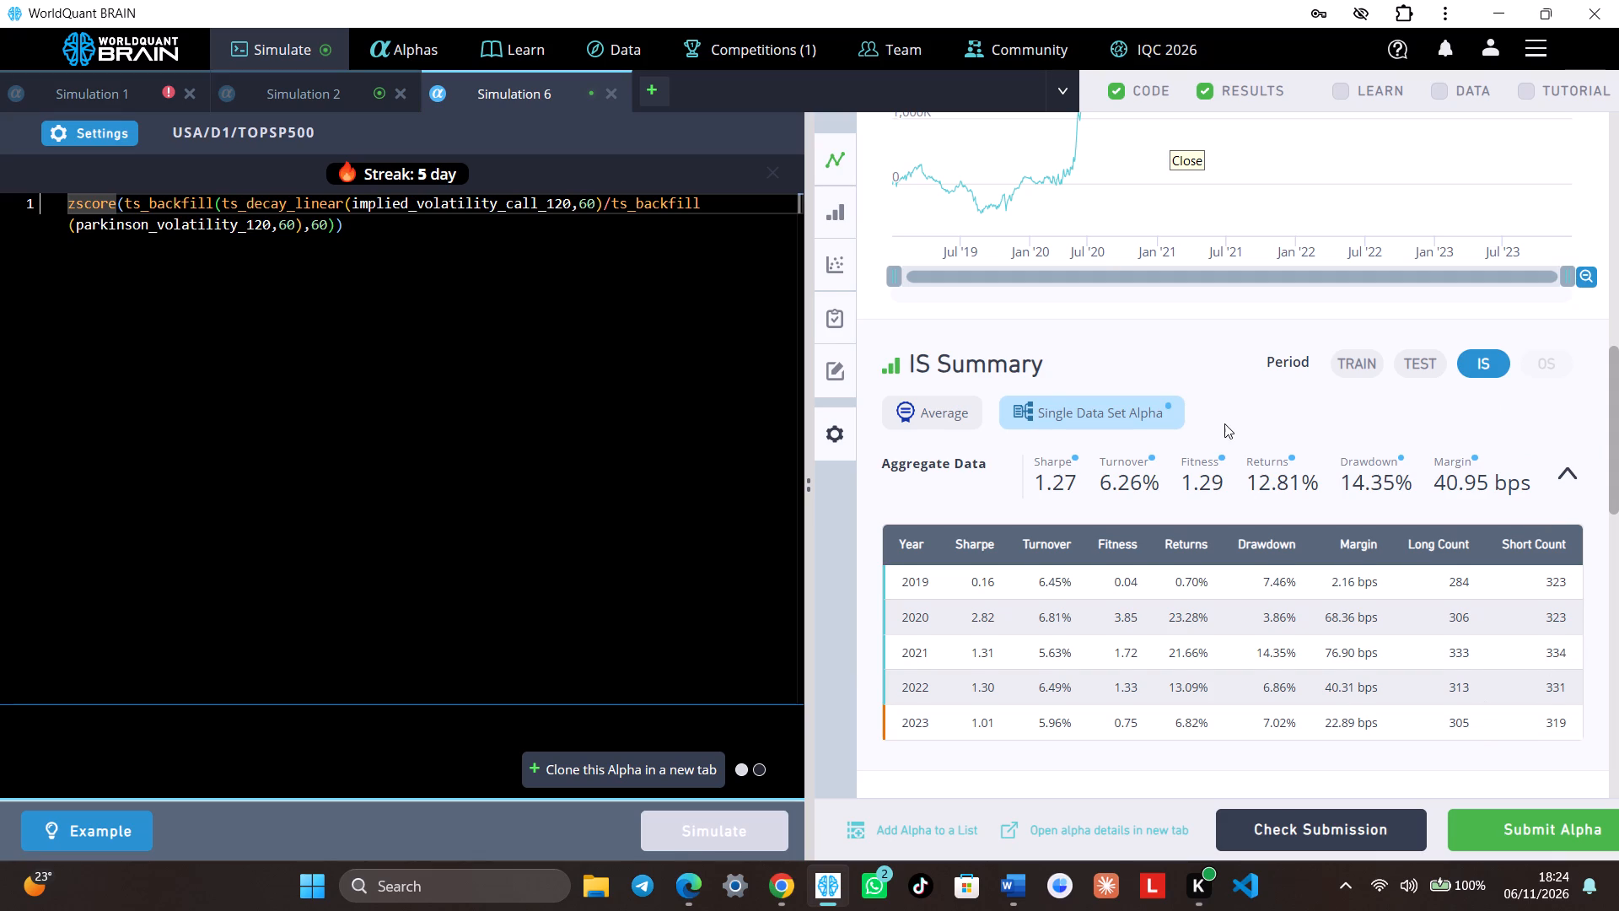
scroll(1226, 423, "down", 4)
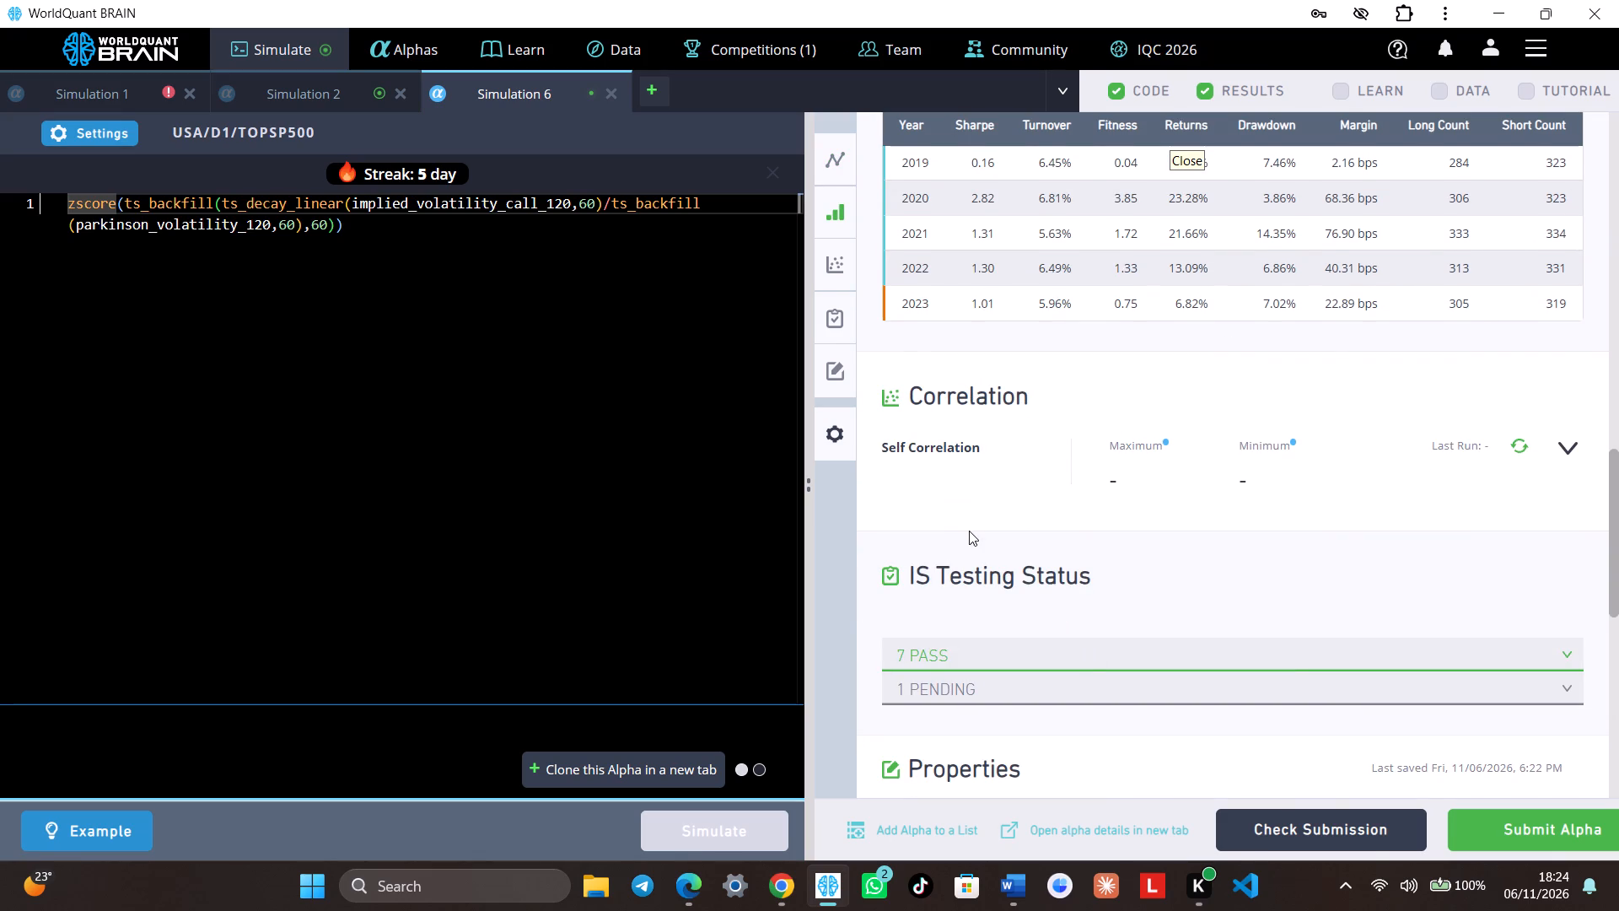
scroll(969, 531, "up", 3)
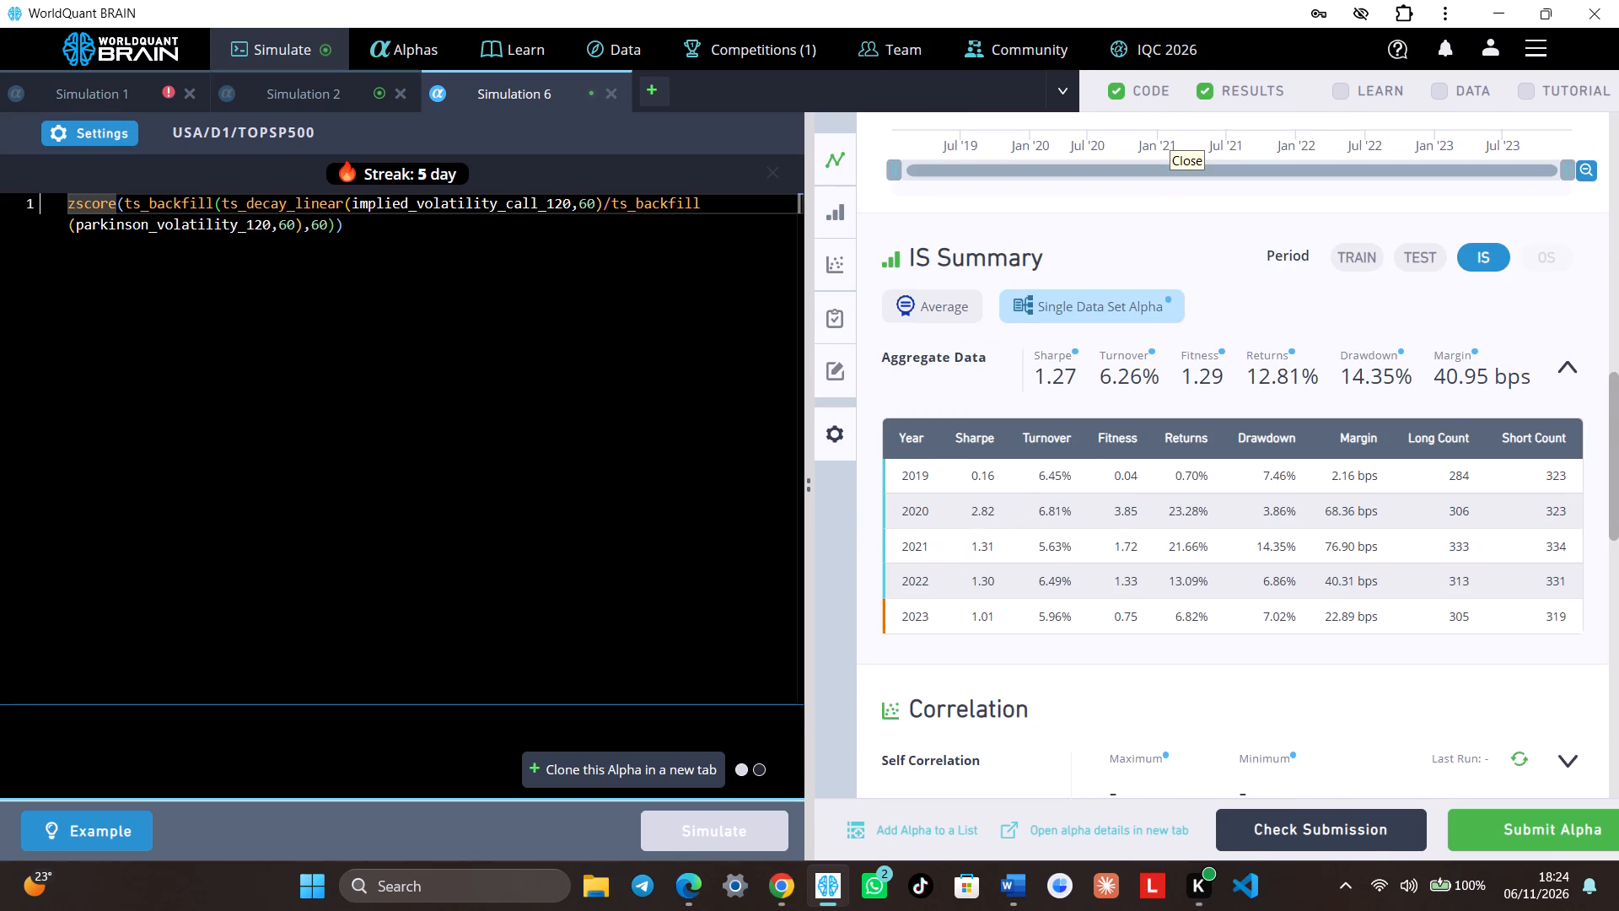
left_click(96, 132)
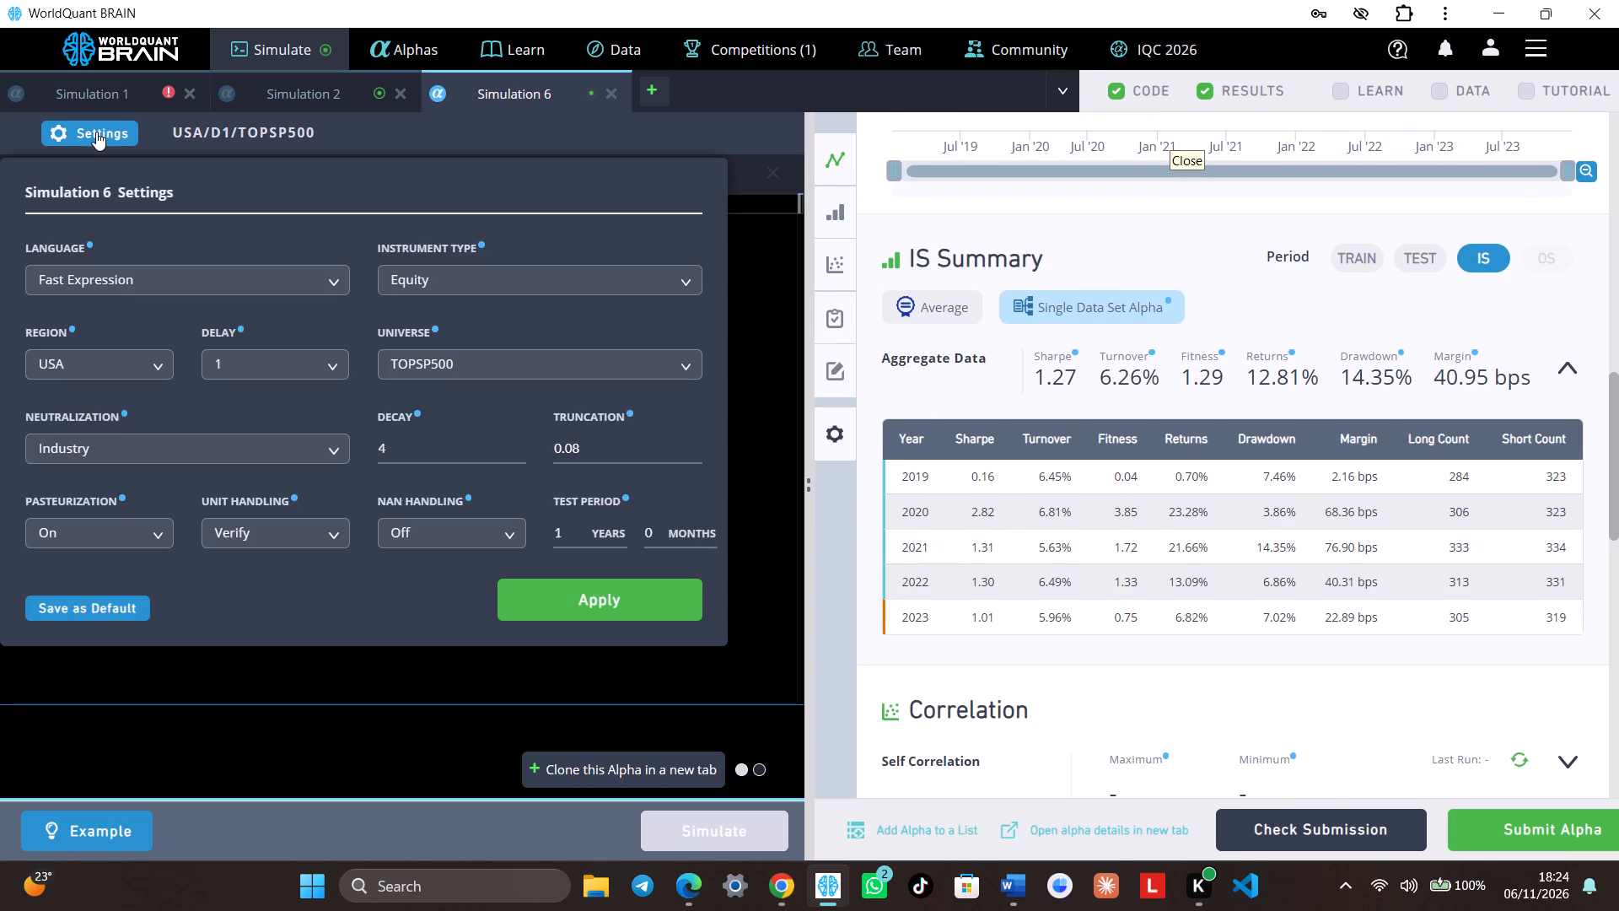
Add the missing closing parenthesis to the end of Simulation 1's zscore expression and rerun the simulation.
left_click(158, 95)
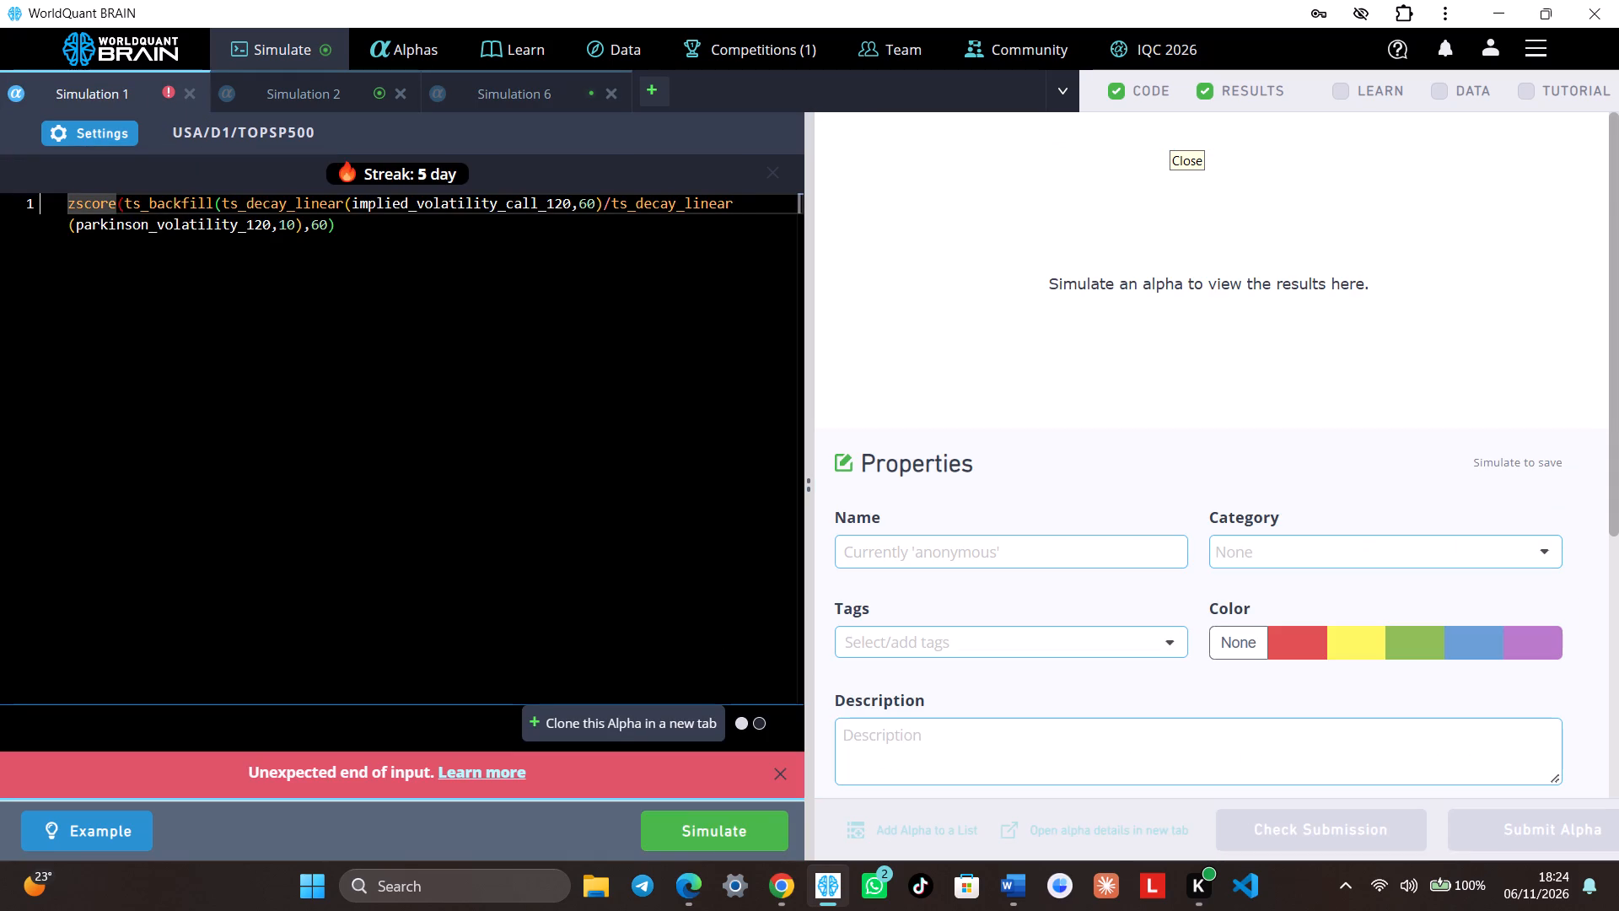
left_click(345, 226)
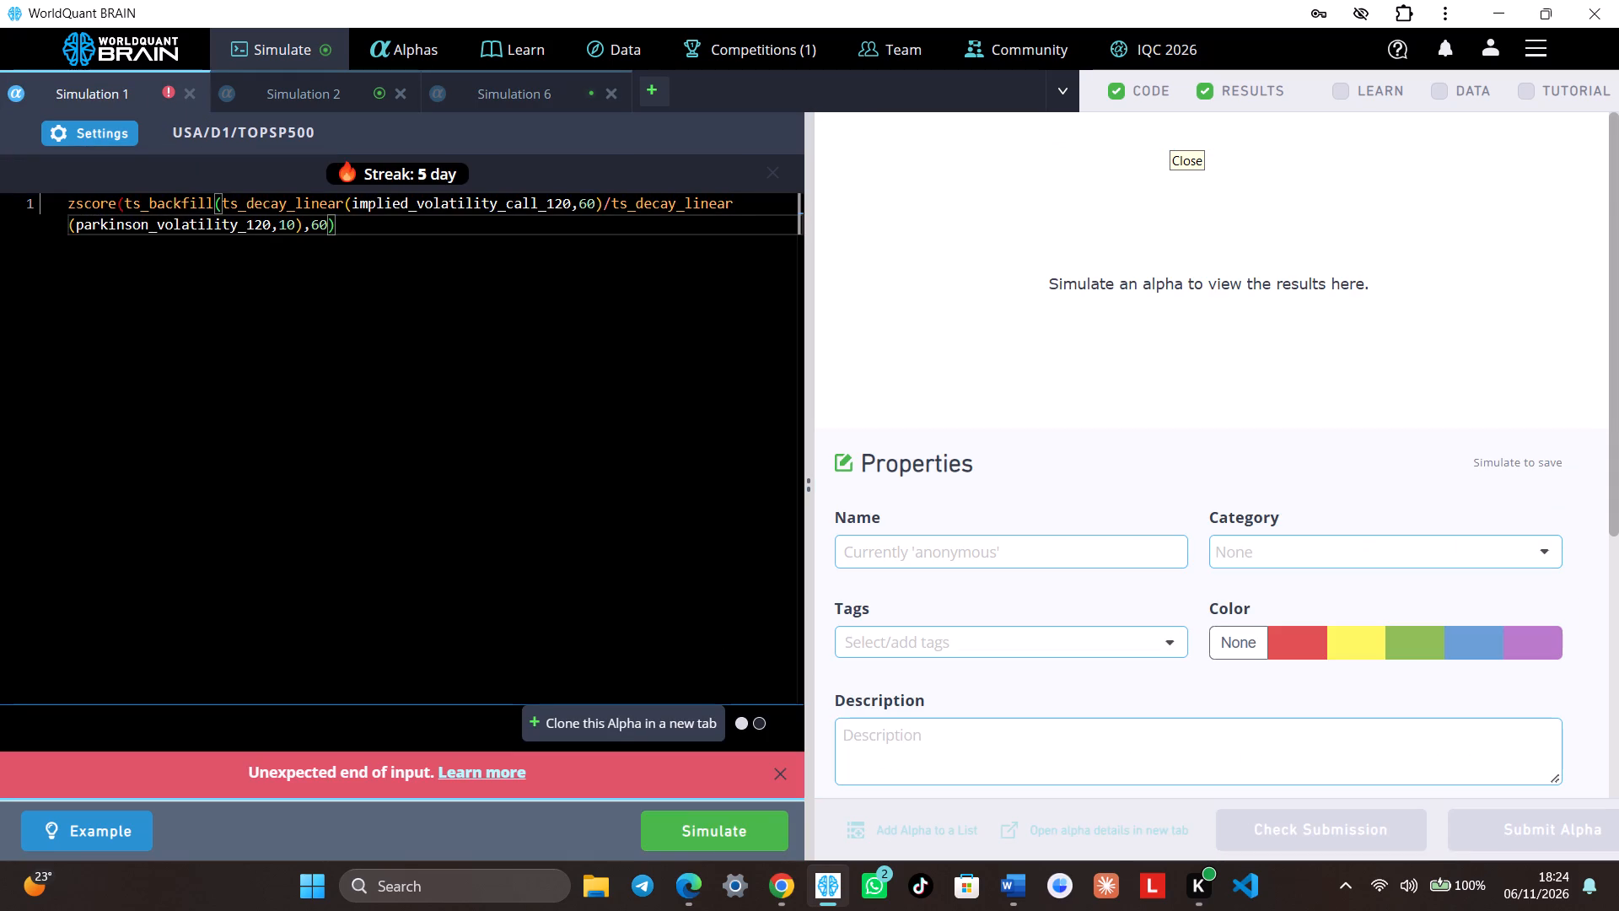
key("shift+parenright")
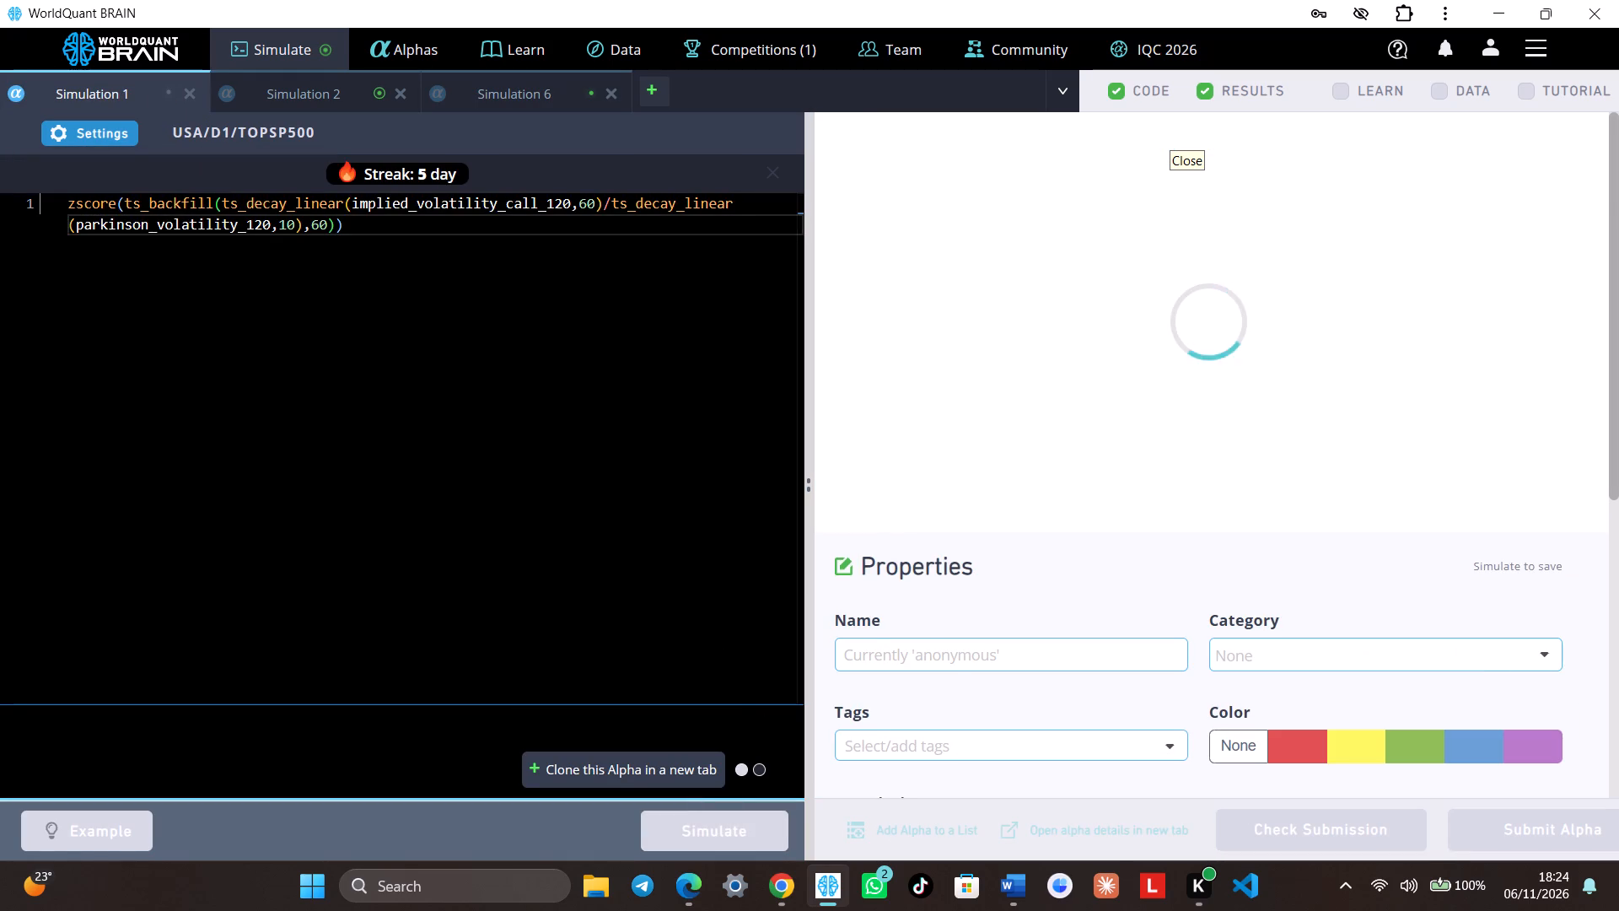
Show the test period of Simulation 2's TOP200 goodwill impairment alpha and examine its IS testing status.
left_click(288, 90)
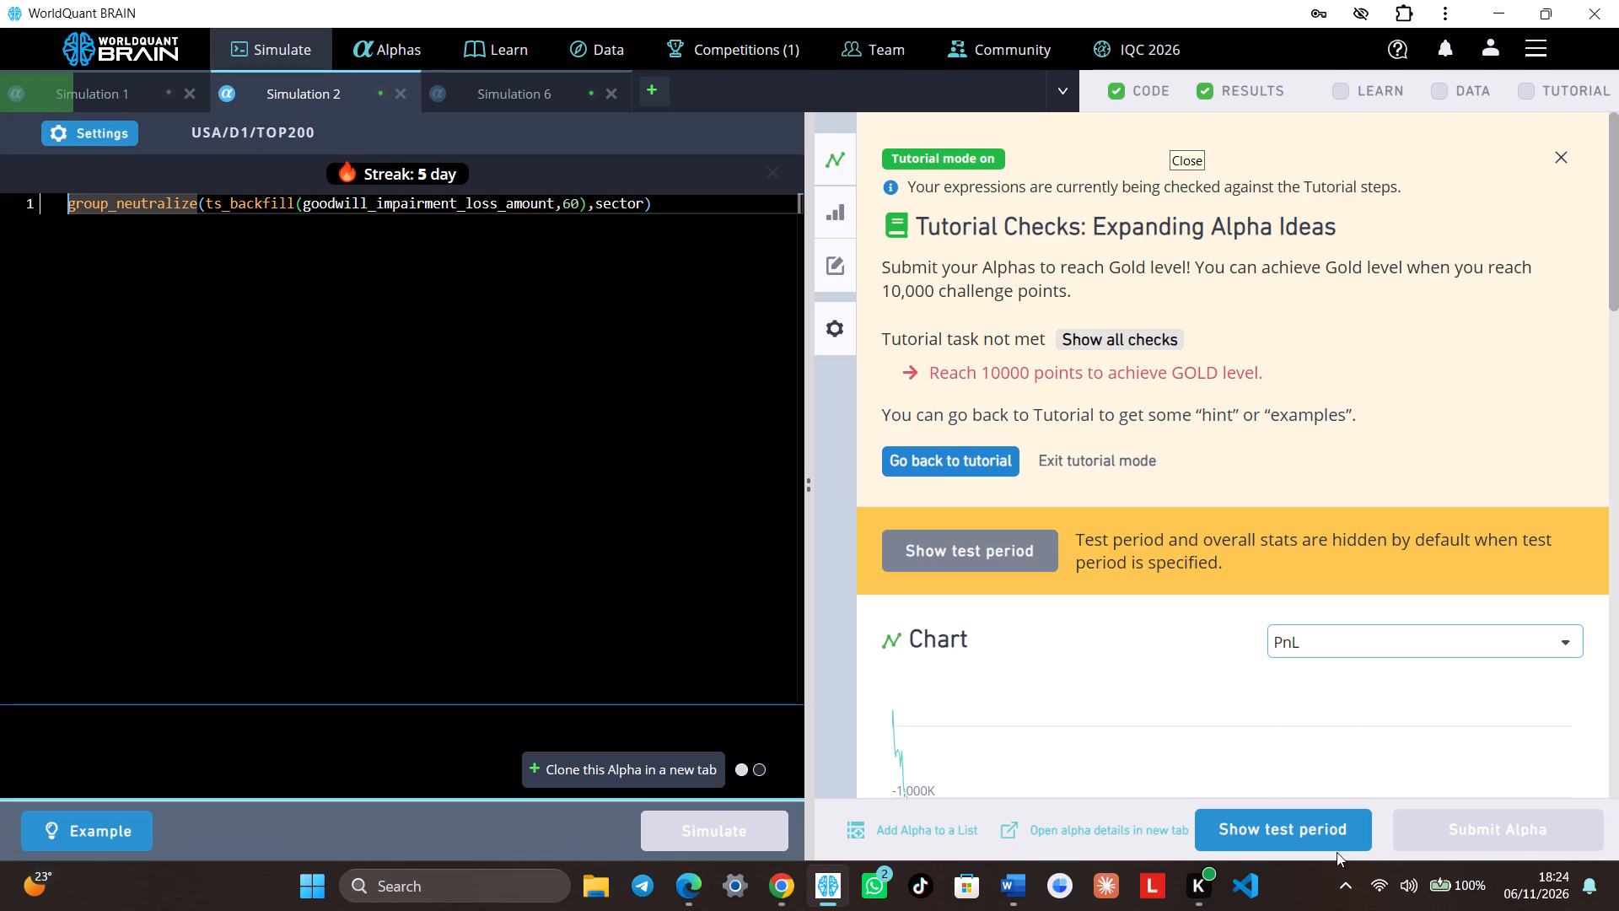
left_click(1317, 830)
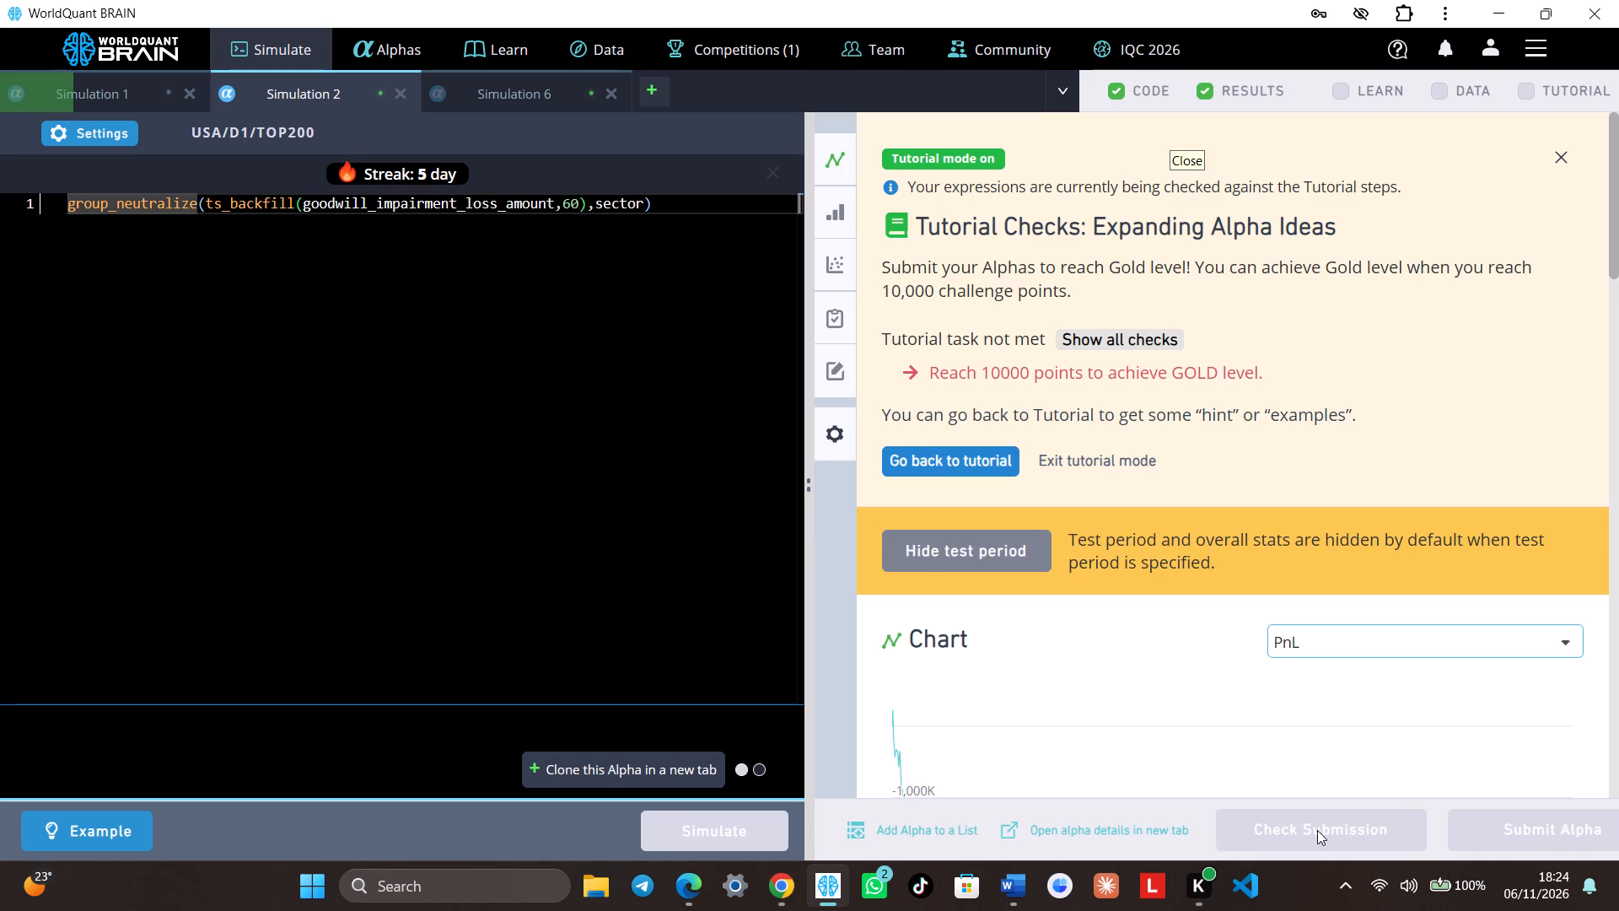
left_click_drag(1317, 830, 1284, 801)
left_click_drag(1284, 801, 1201, 752)
scroll(1201, 752, "down", 1)
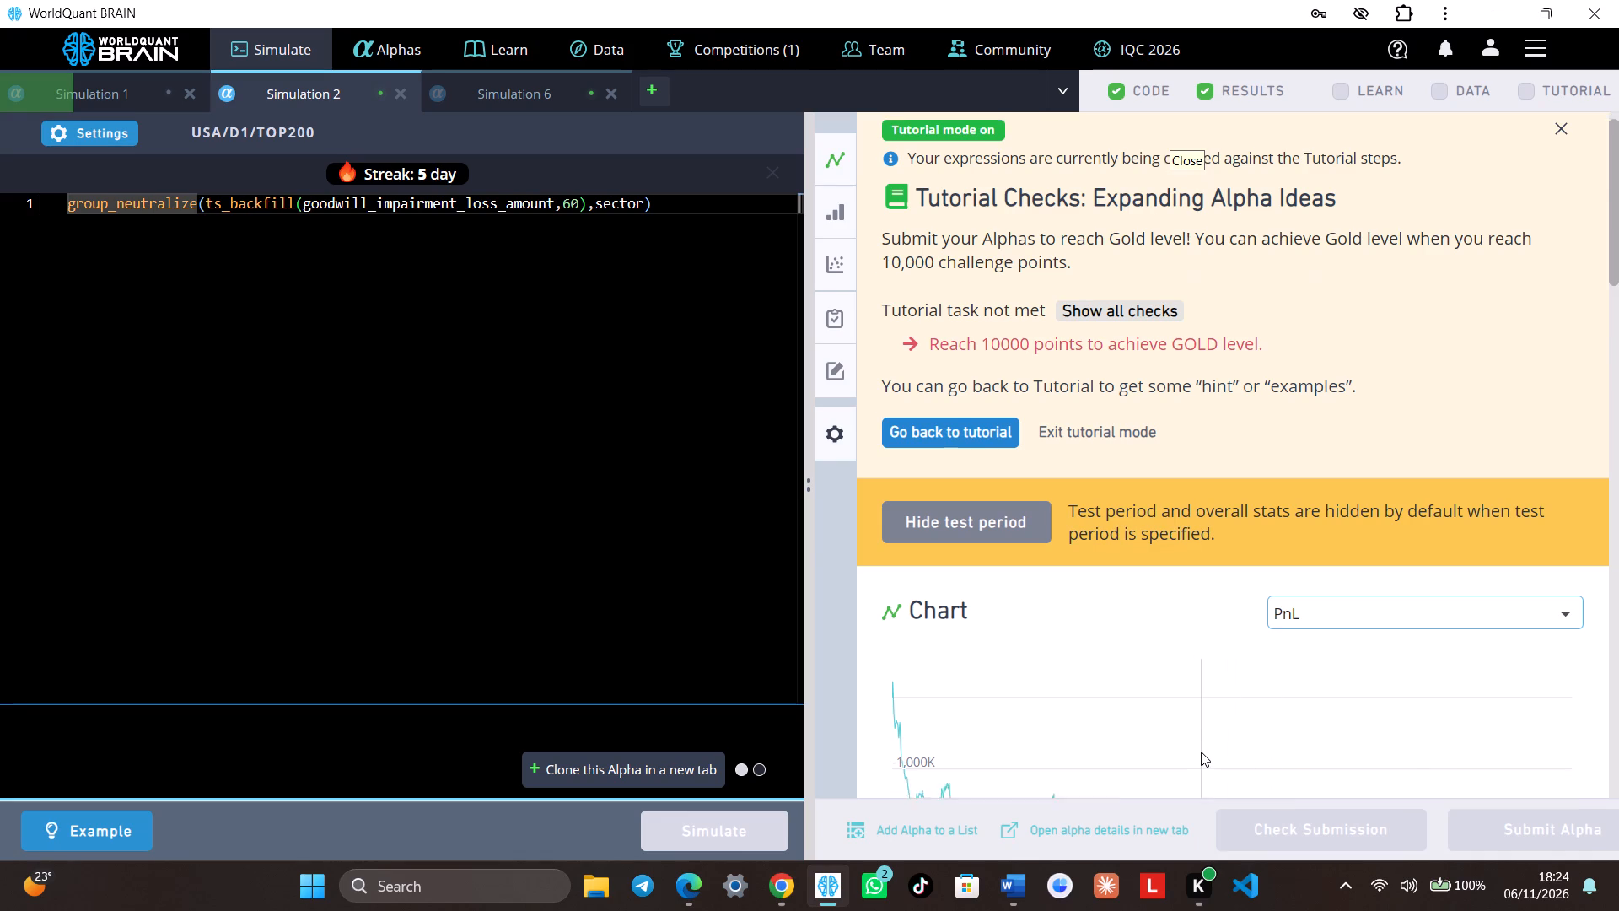
scroll(1201, 752, "down", 4)
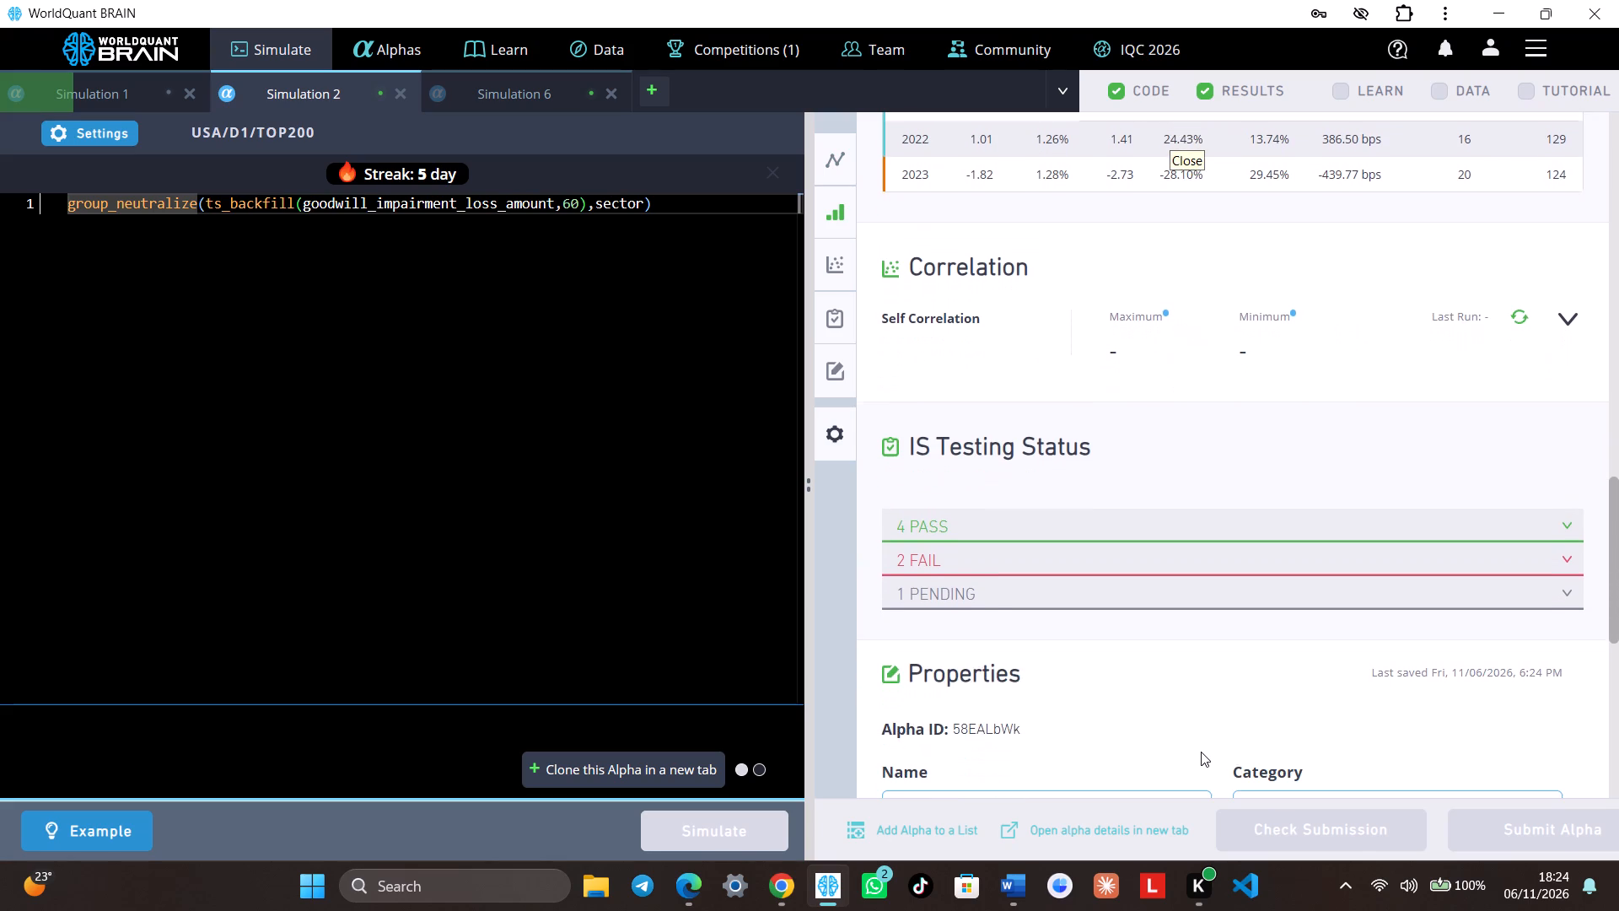
scroll(1201, 752, "down", 1)
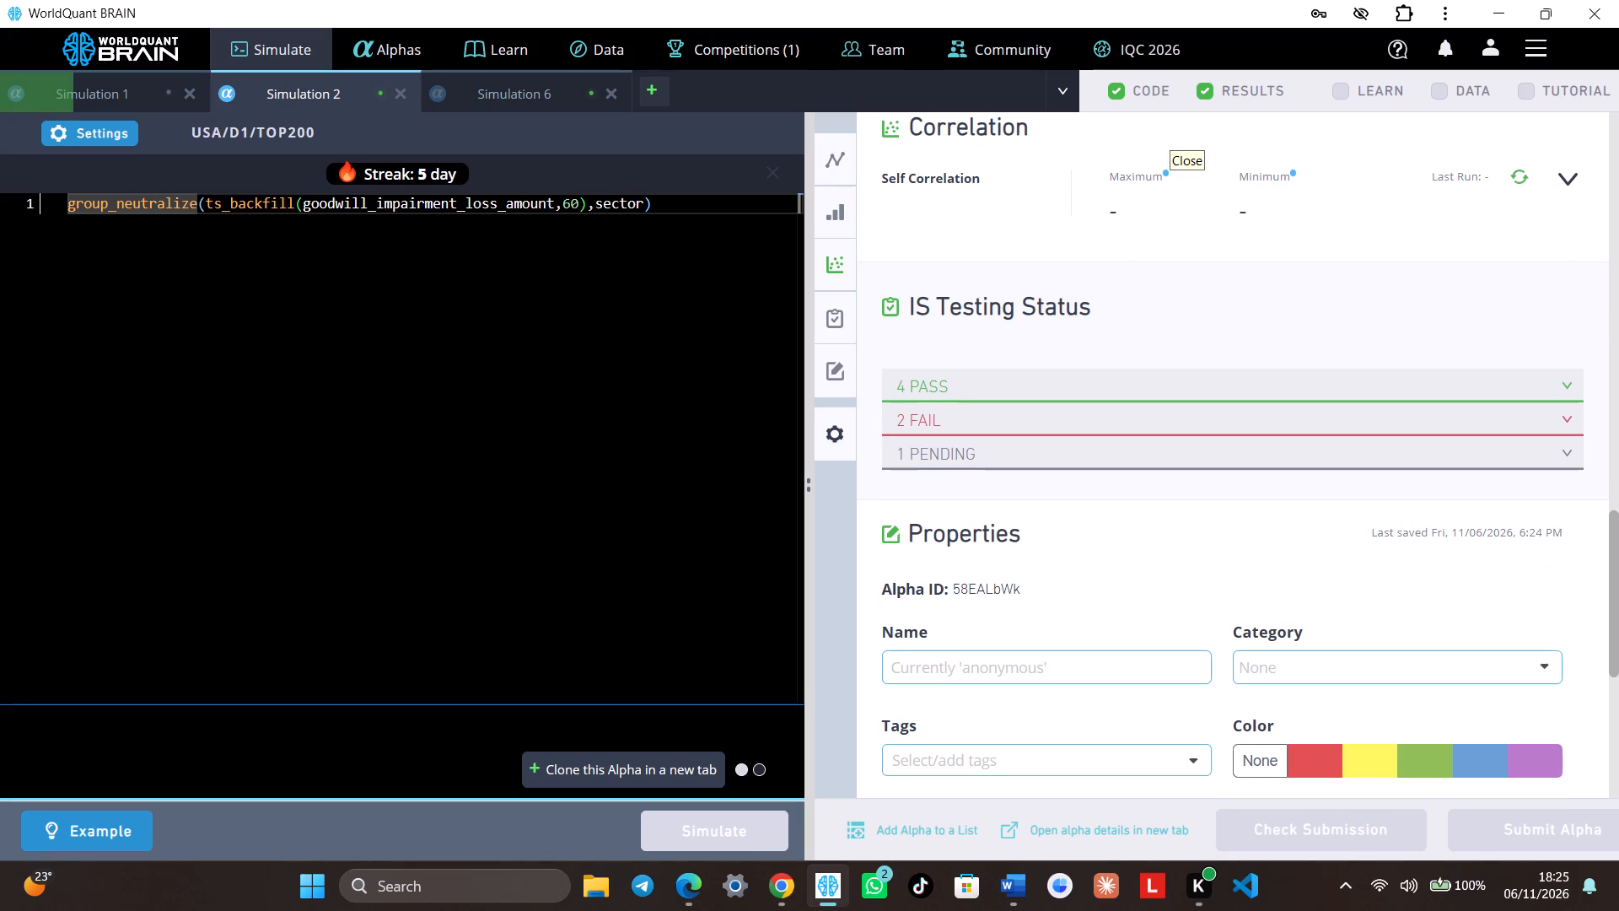
scroll(1192, 251, "down", 1)
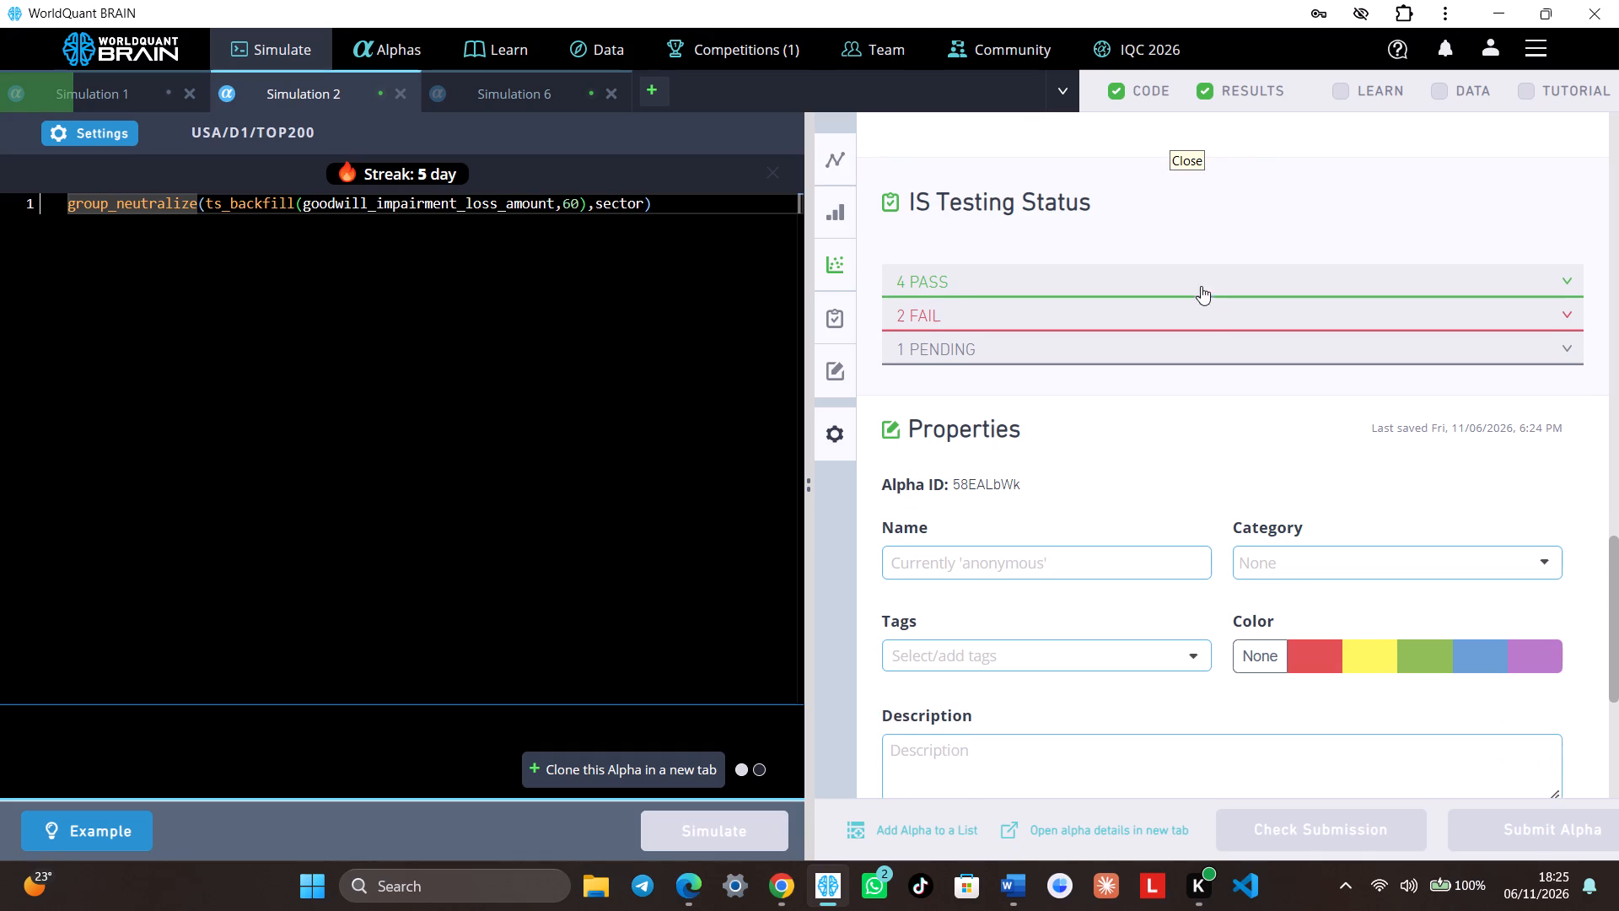
Switch to Simulation 6 and examine its summary for the full IS period, including the yearly table.
scroll(781, 266, "up", 3)
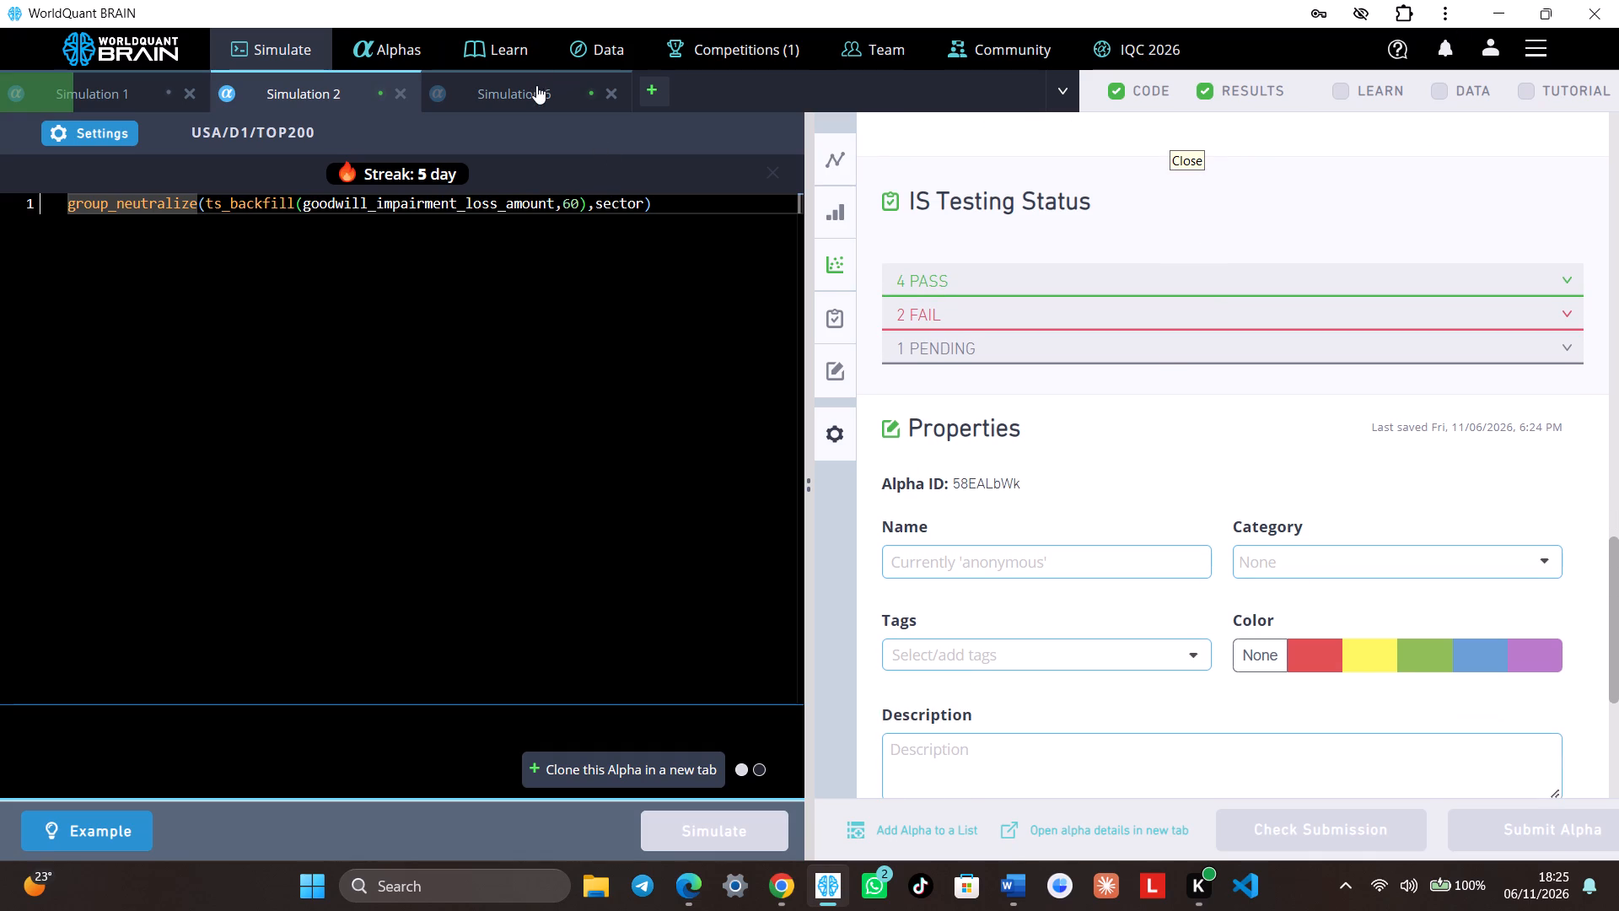
left_click(536, 87)
scroll(1180, 493, "up", 5)
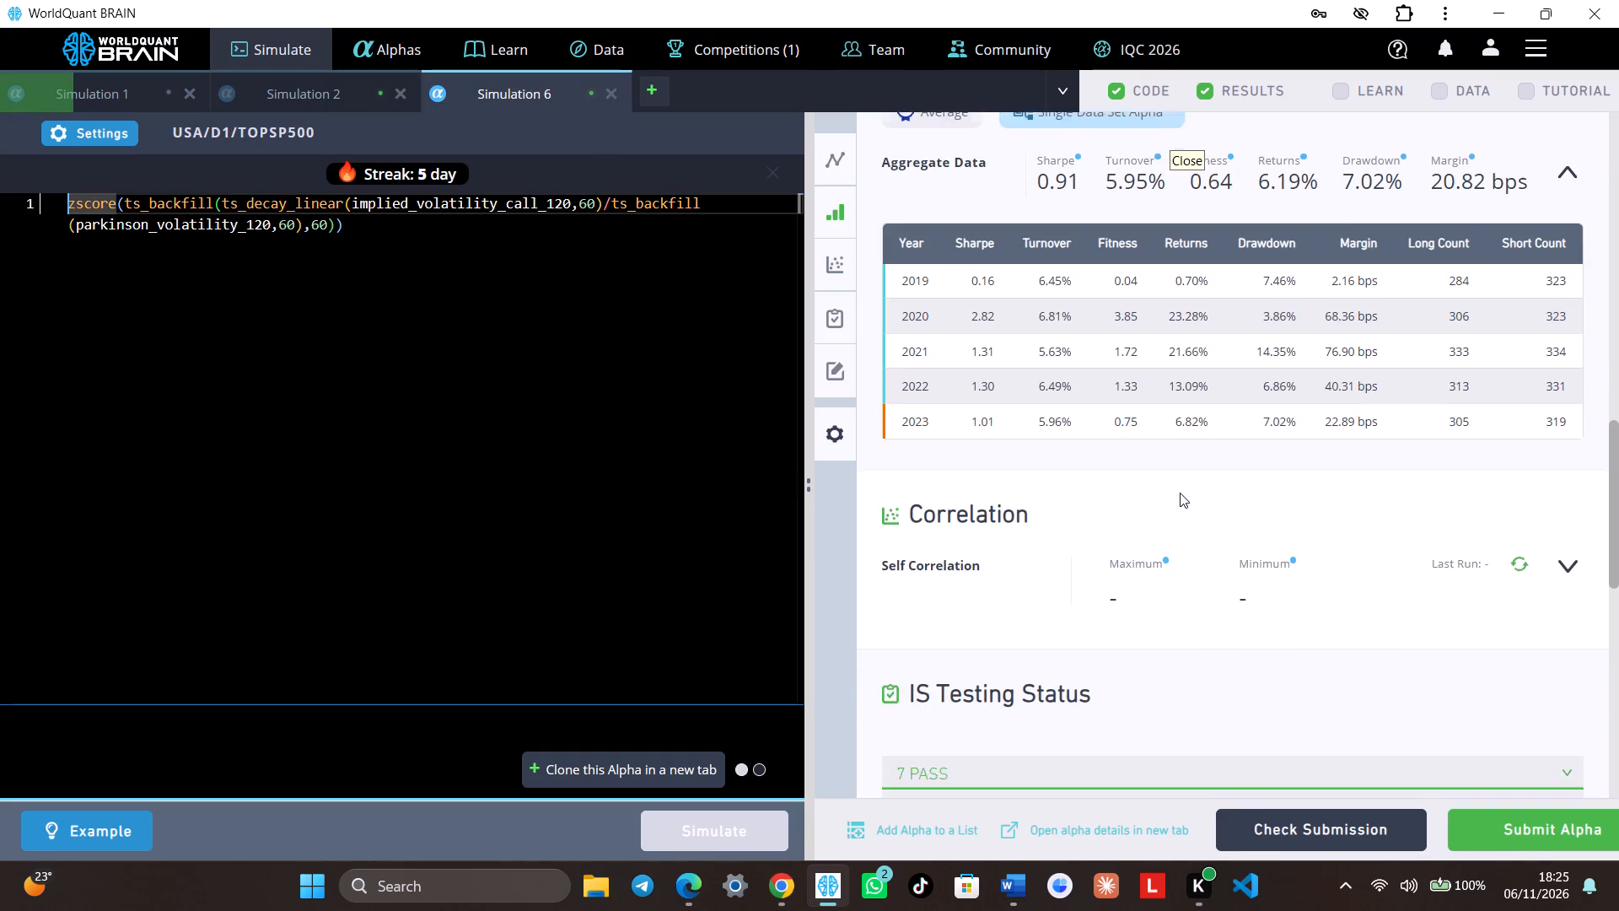
scroll(1248, 374, "up", 4)
left_click(1477, 514)
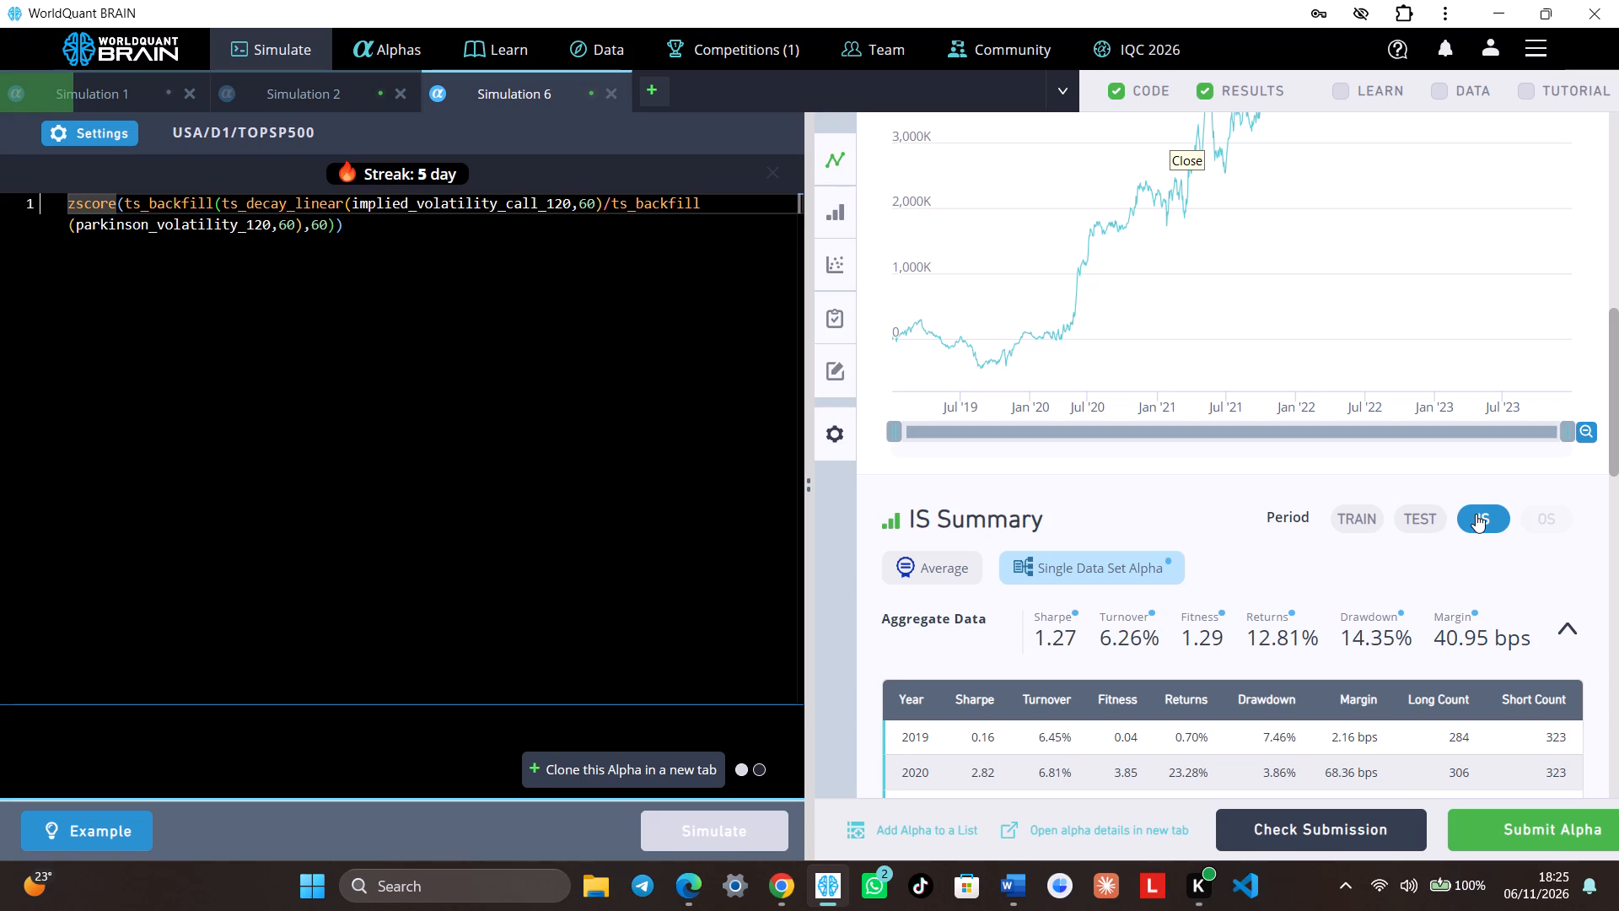
scroll(1458, 451, "down", 4)
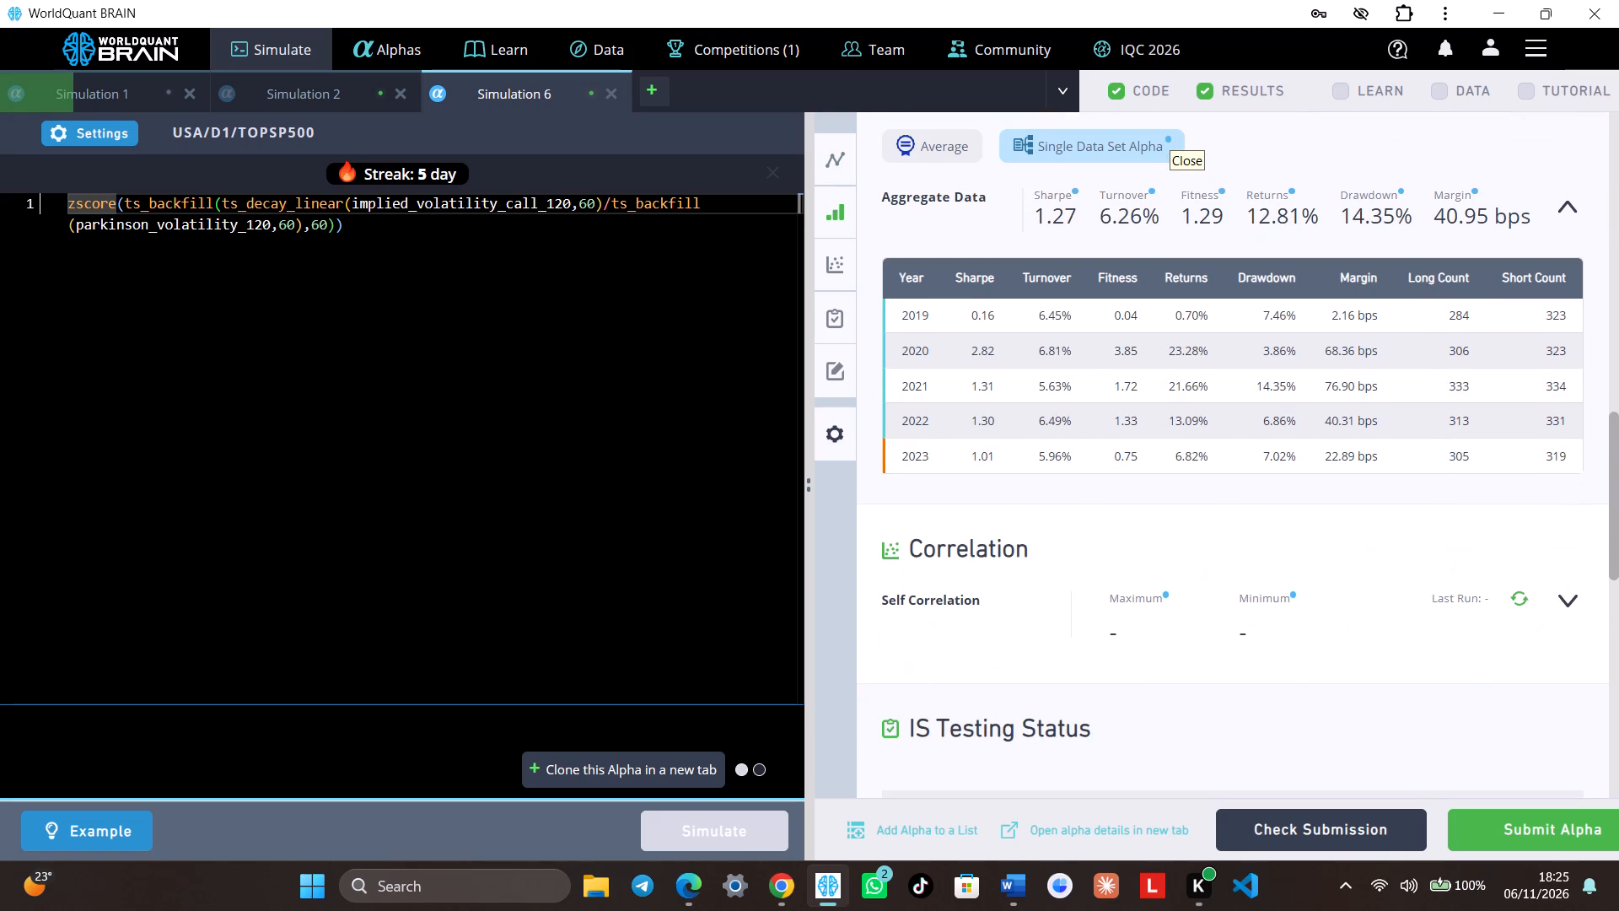
scroll(933, 393, "up", 4)
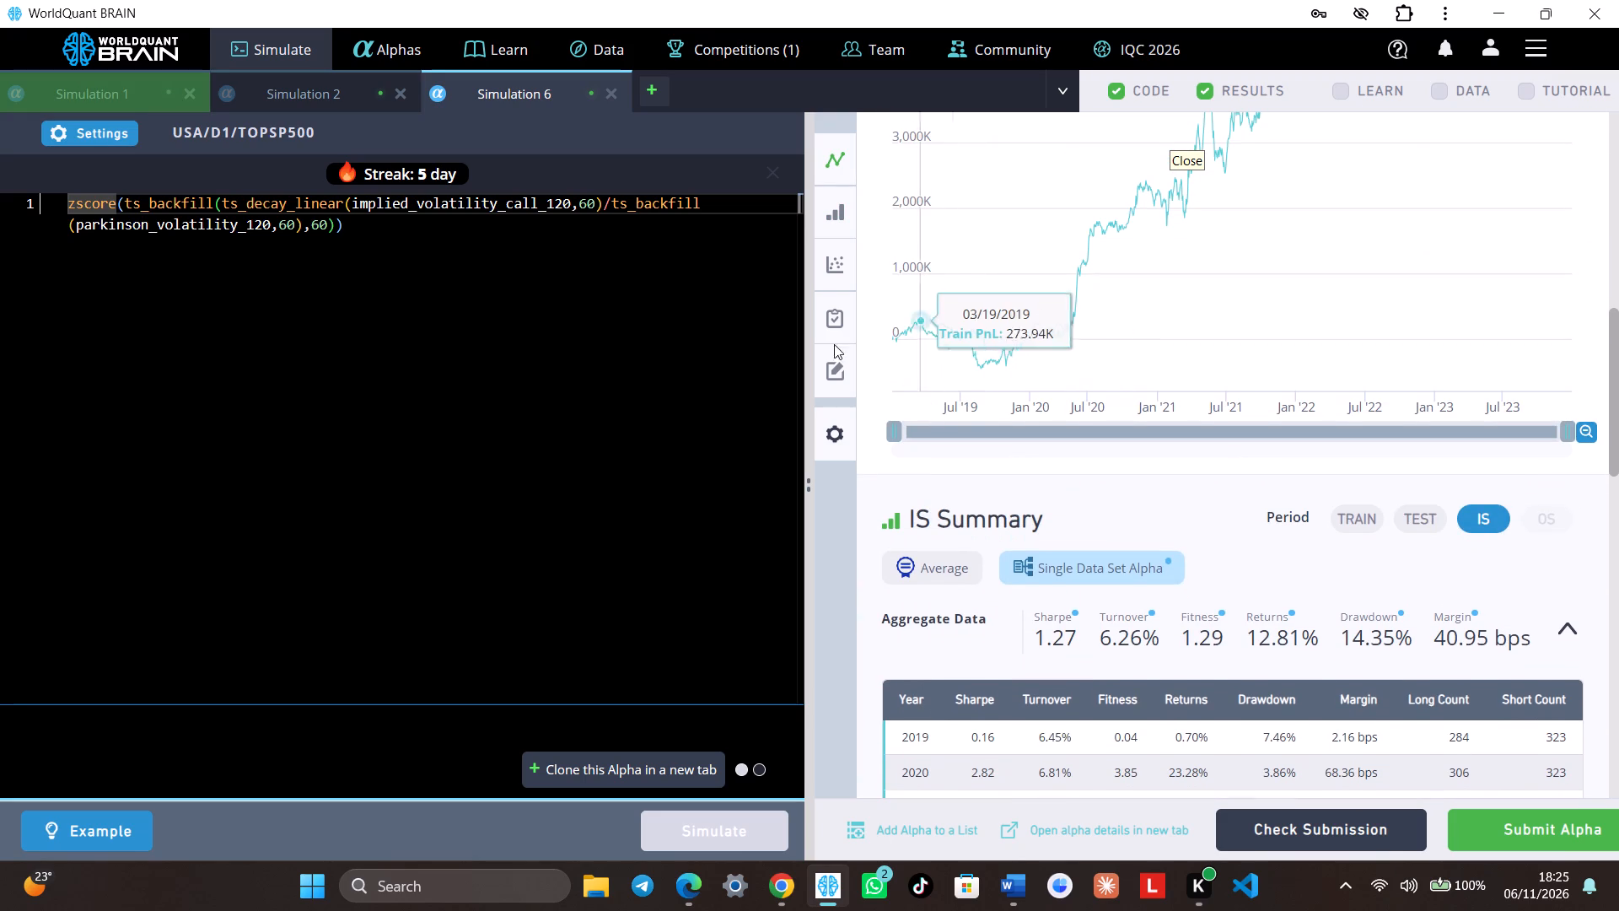
Show the test period of Simulation 1's zscore alpha and examine its IS-period summary and failed IS tests.
left_click(109, 89)
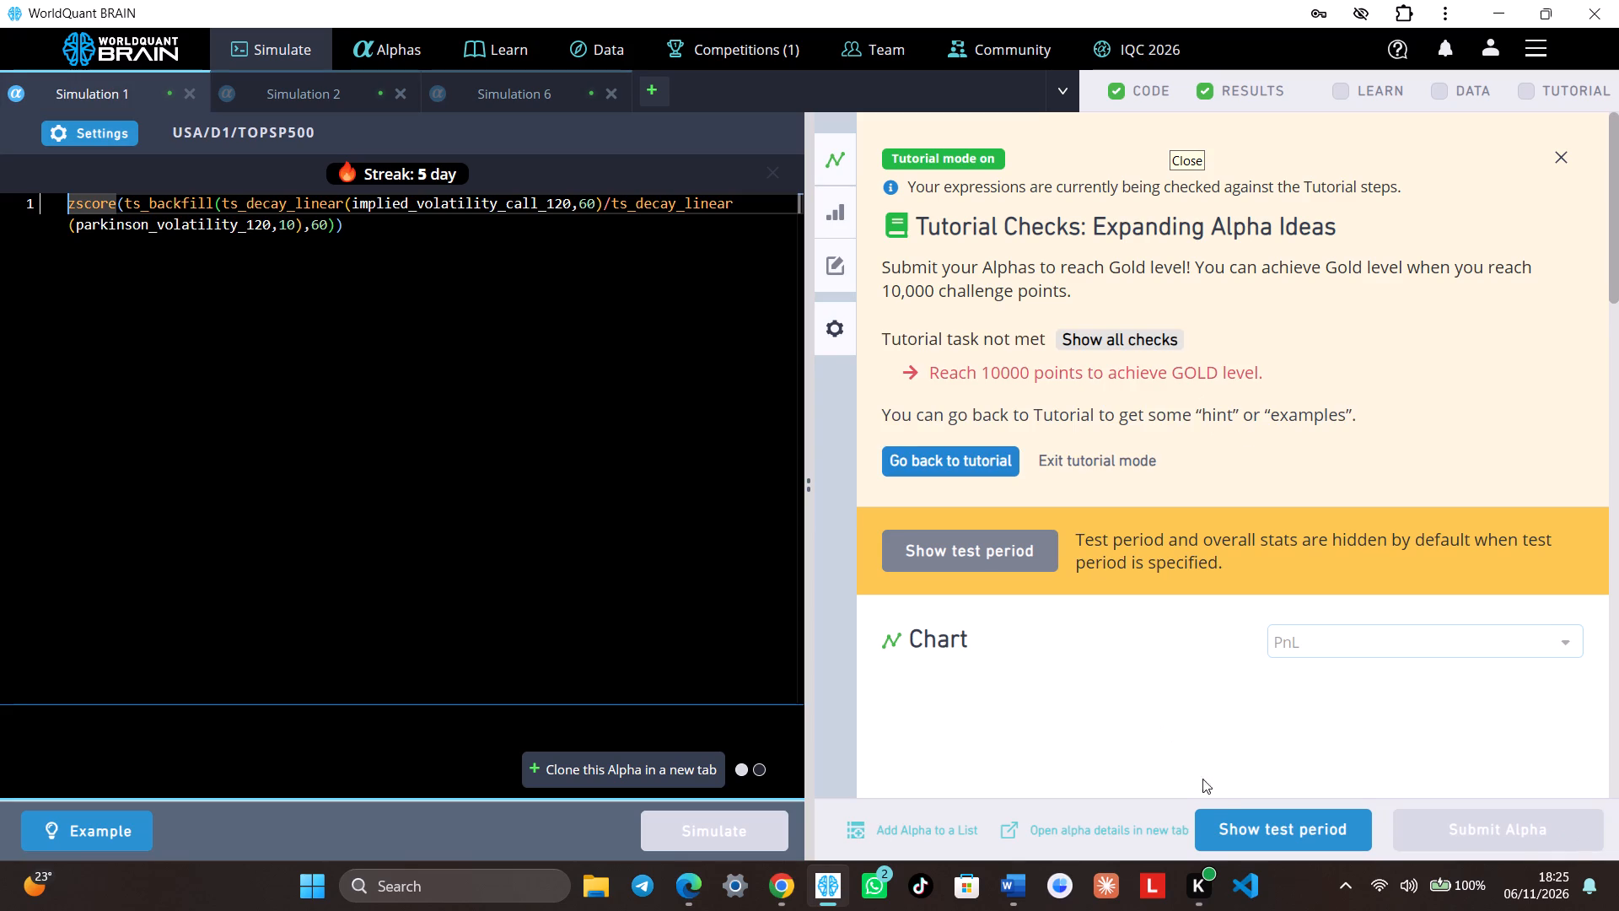
left_click(1234, 822)
scroll(1169, 581, "down", 3)
scroll(1240, 558, "down", 4)
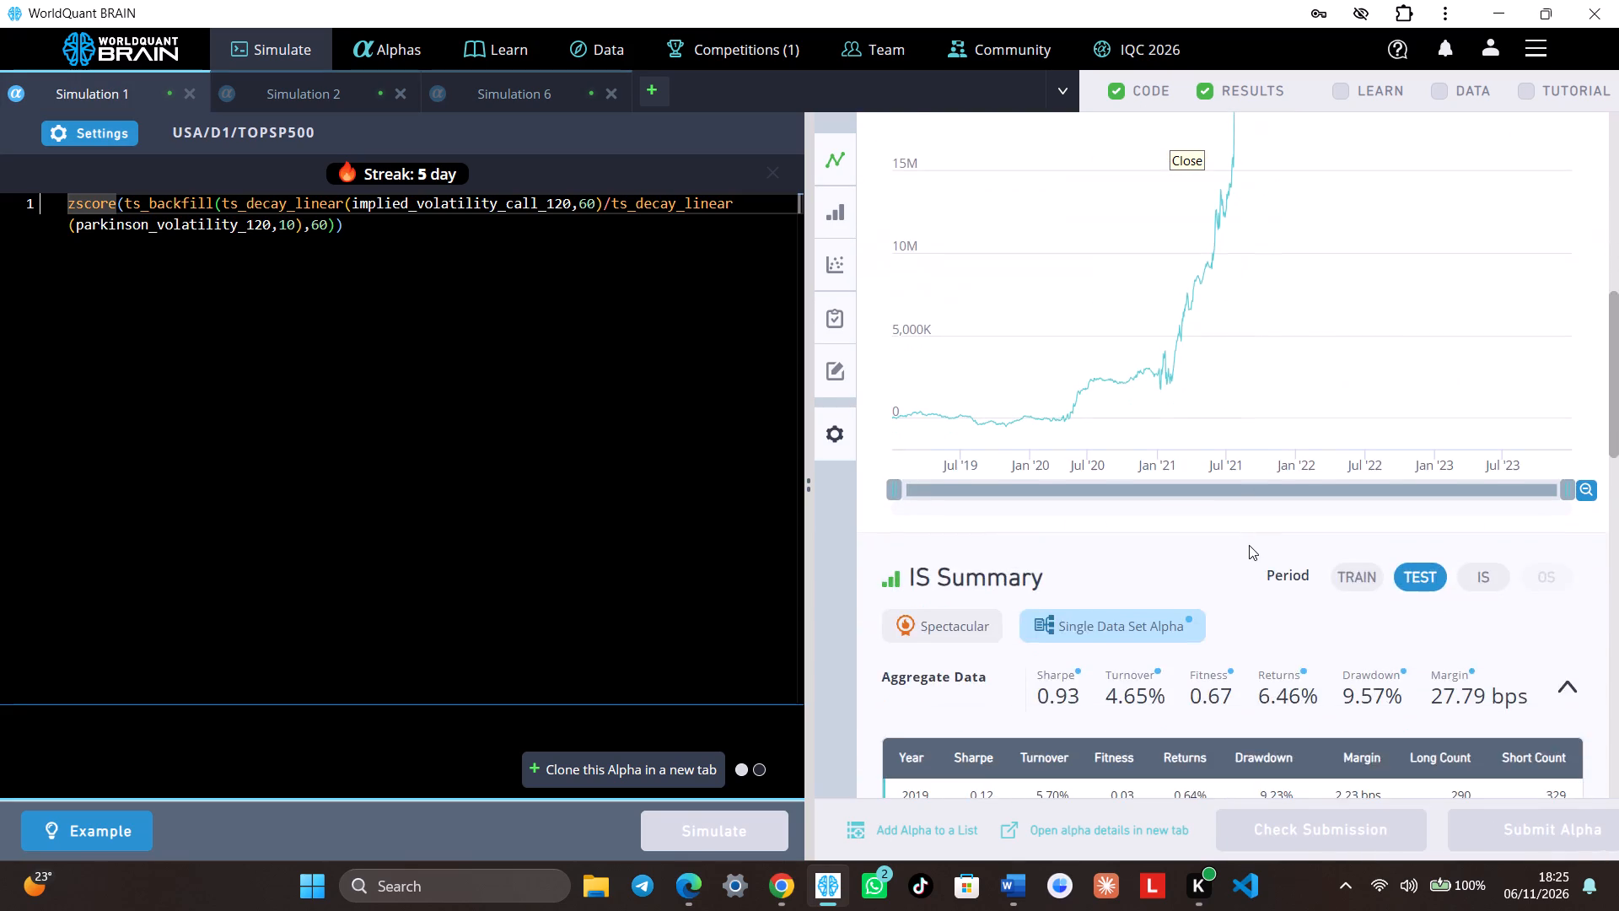
scroll(1249, 545, "down", 2)
left_click(1483, 362)
scroll(1434, 396, "down", 7)
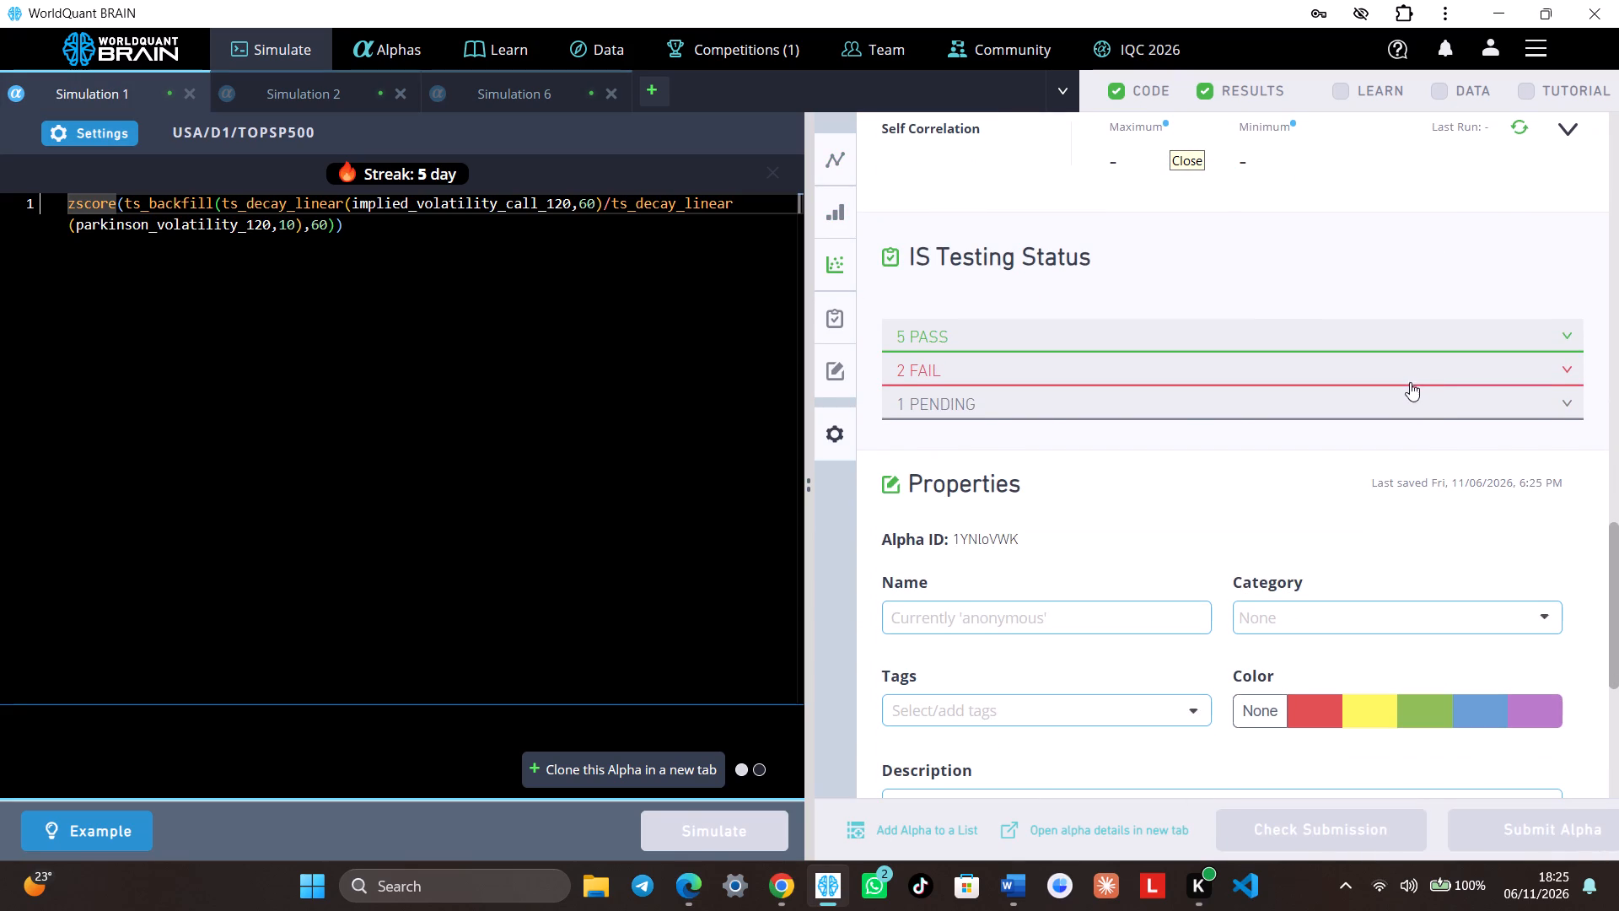
left_click(1410, 381)
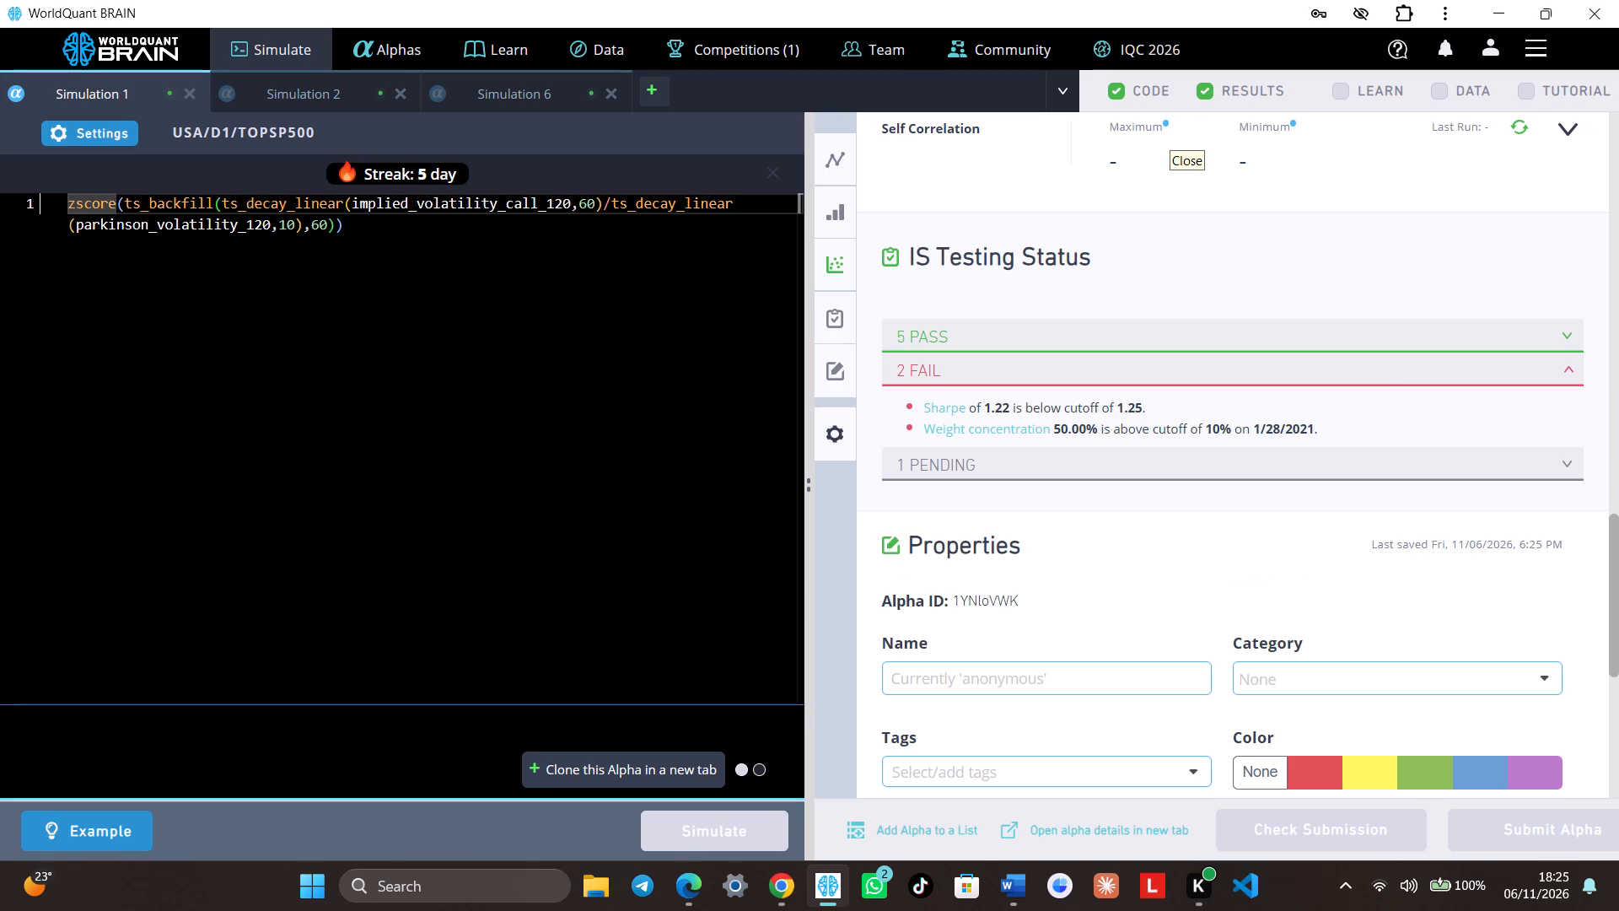
Set the ts_decay_linear window on parkinson_volatility_120 to 40 in Simulation 1's expression and run the simulation.
left_click(292, 232)
key("BackSpace")
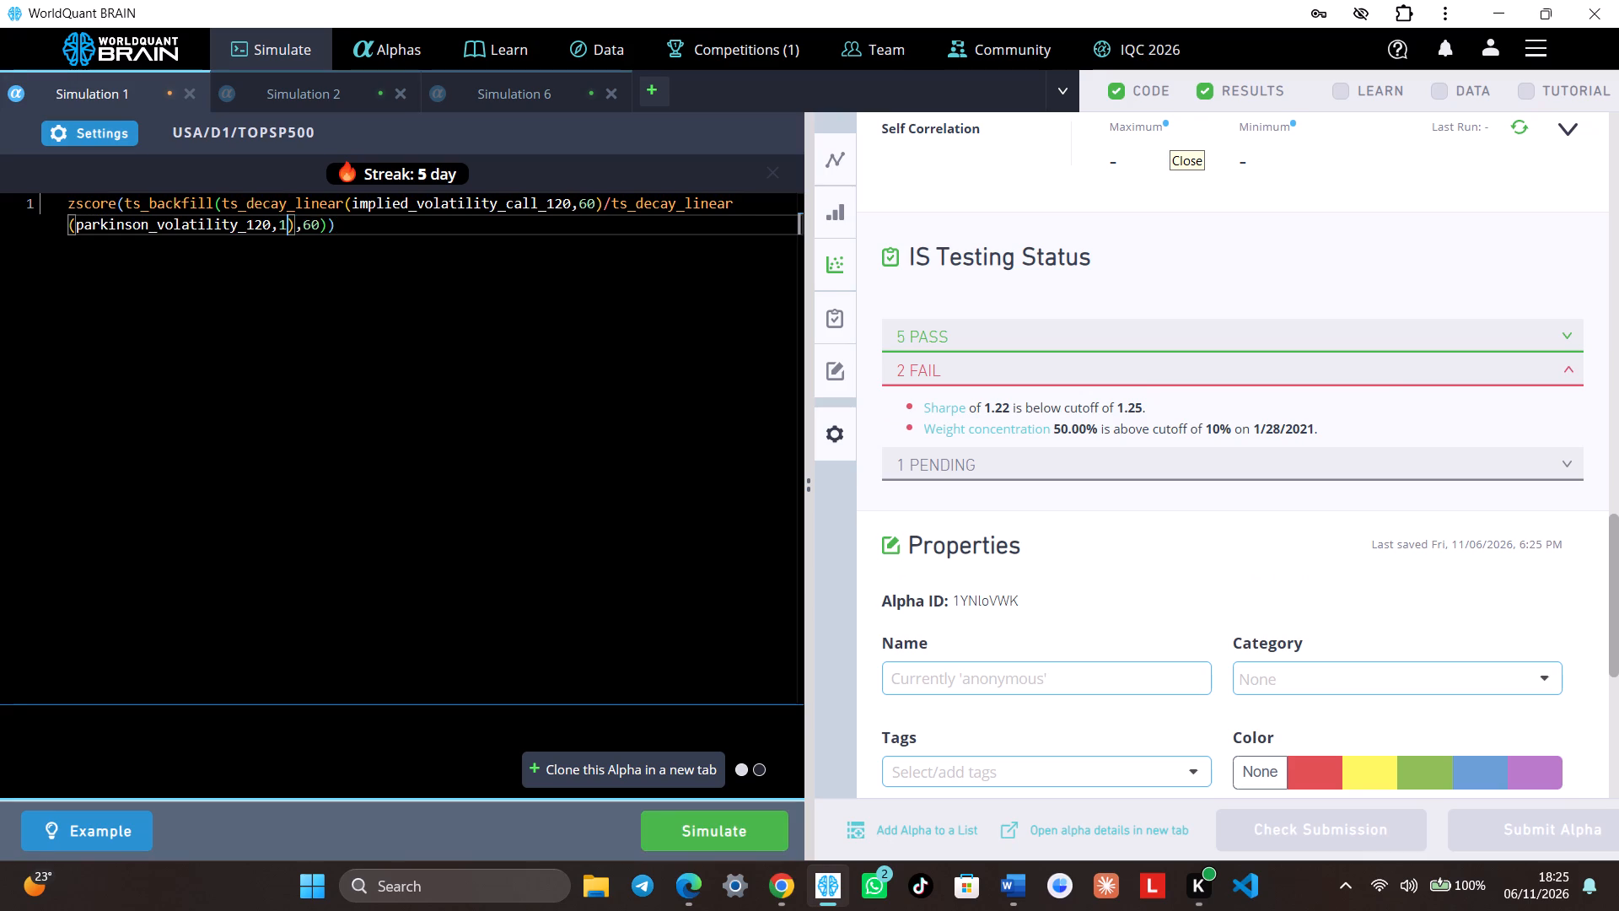
key("BackSpace")
type("40")
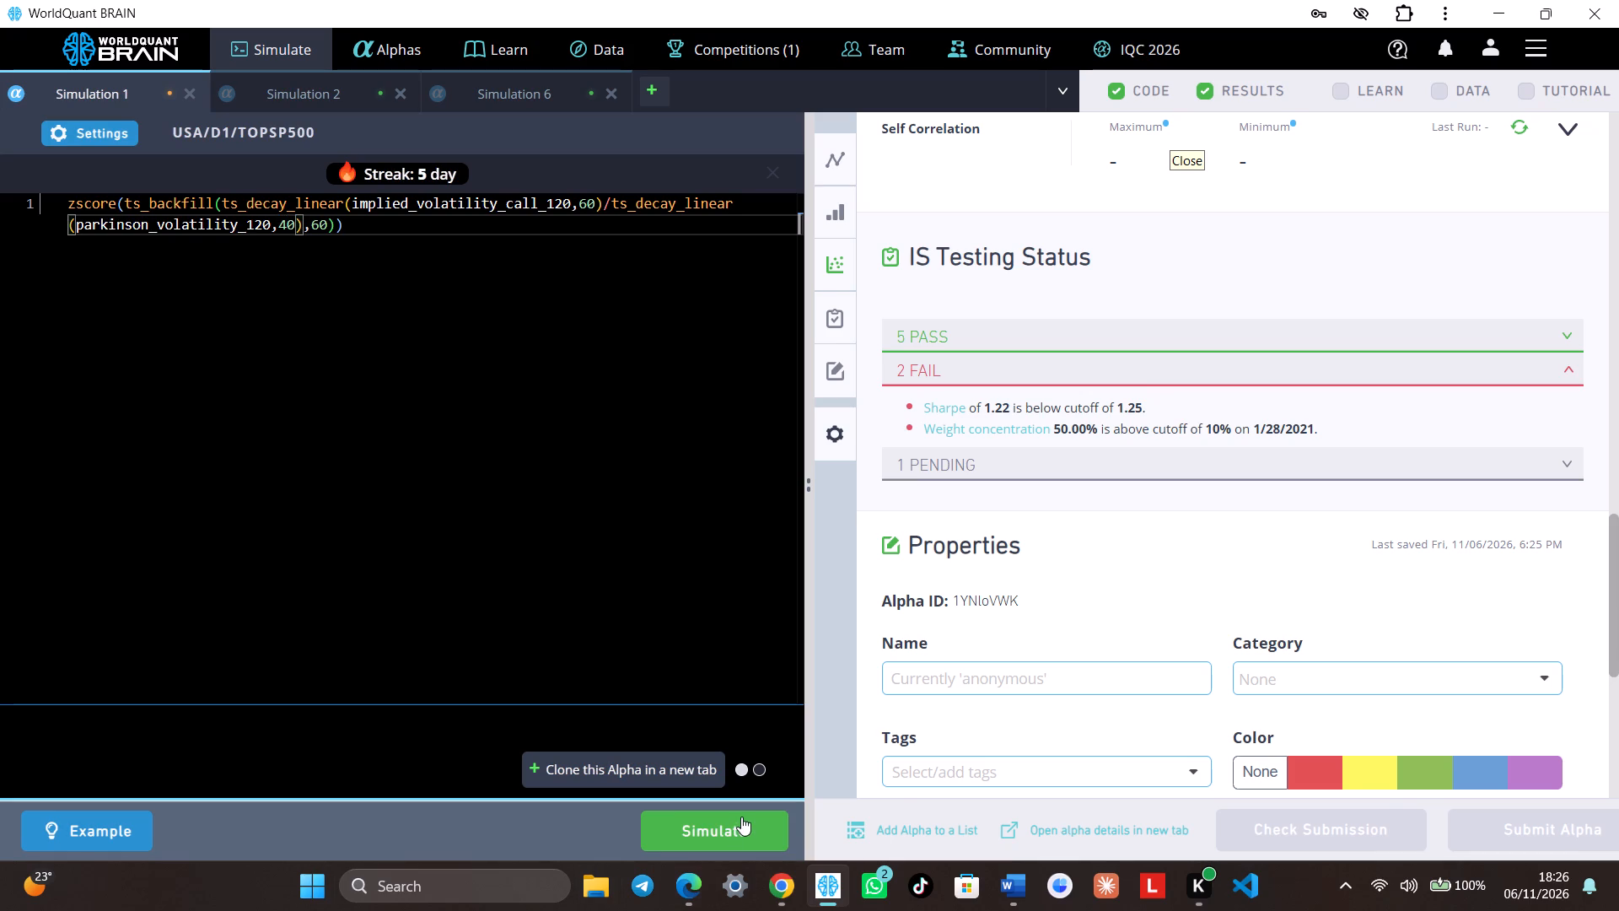
left_click(741, 817)
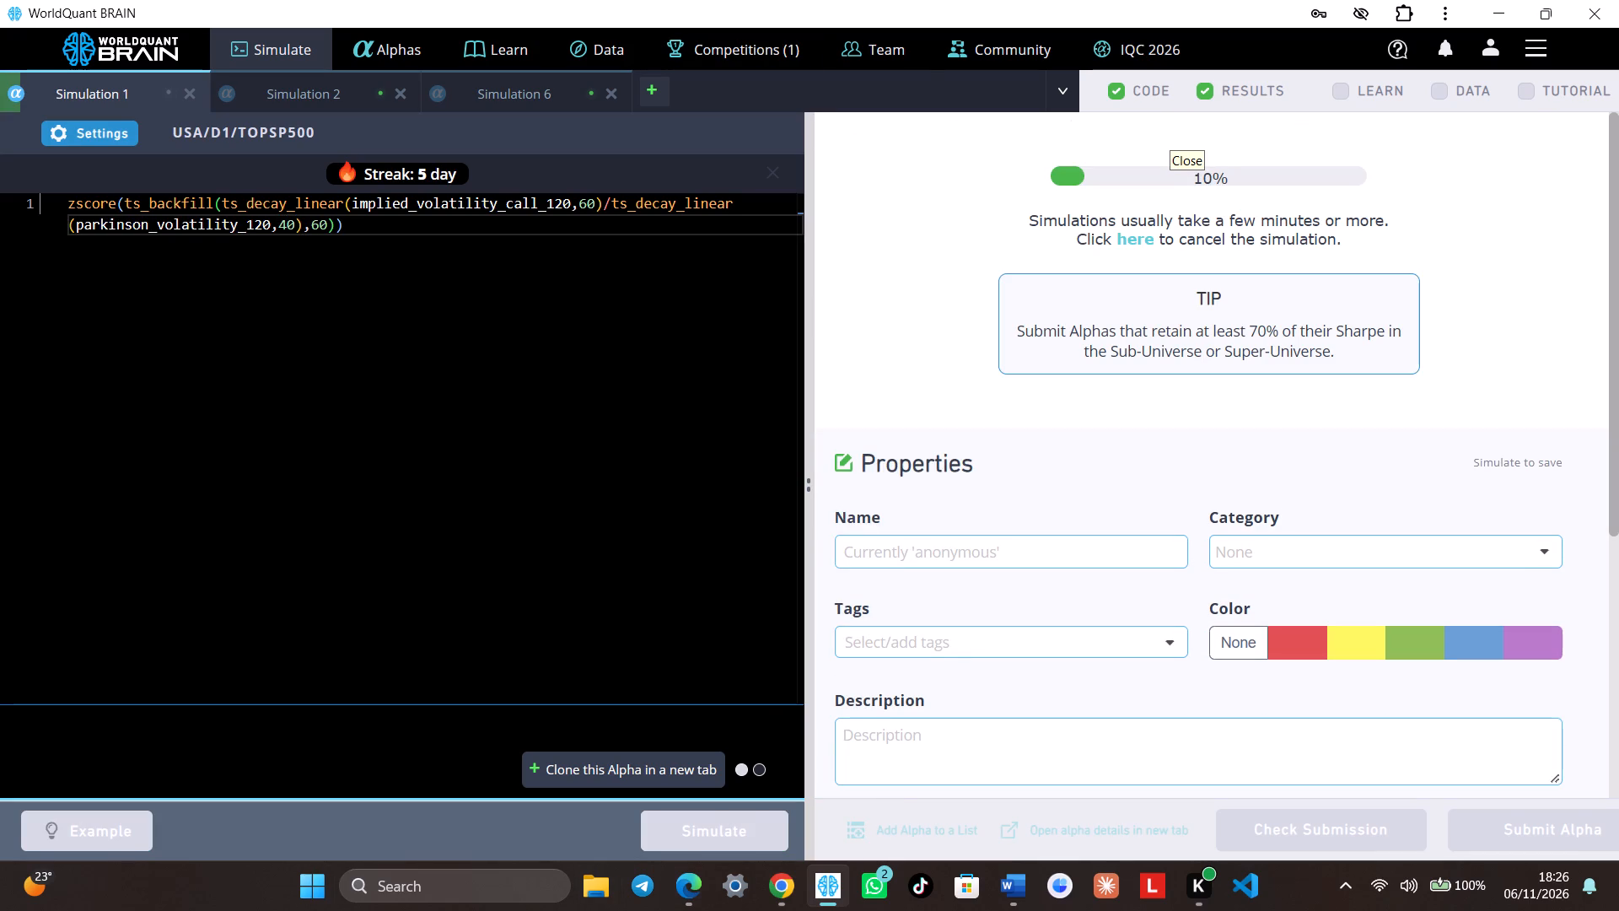
Review Simulation 6's IS summary, set its ts_backfill window on parkinson_volatility_120 to 20, and run the simulation.
left_click(527, 102)
scroll(1398, 502, "down", 3)
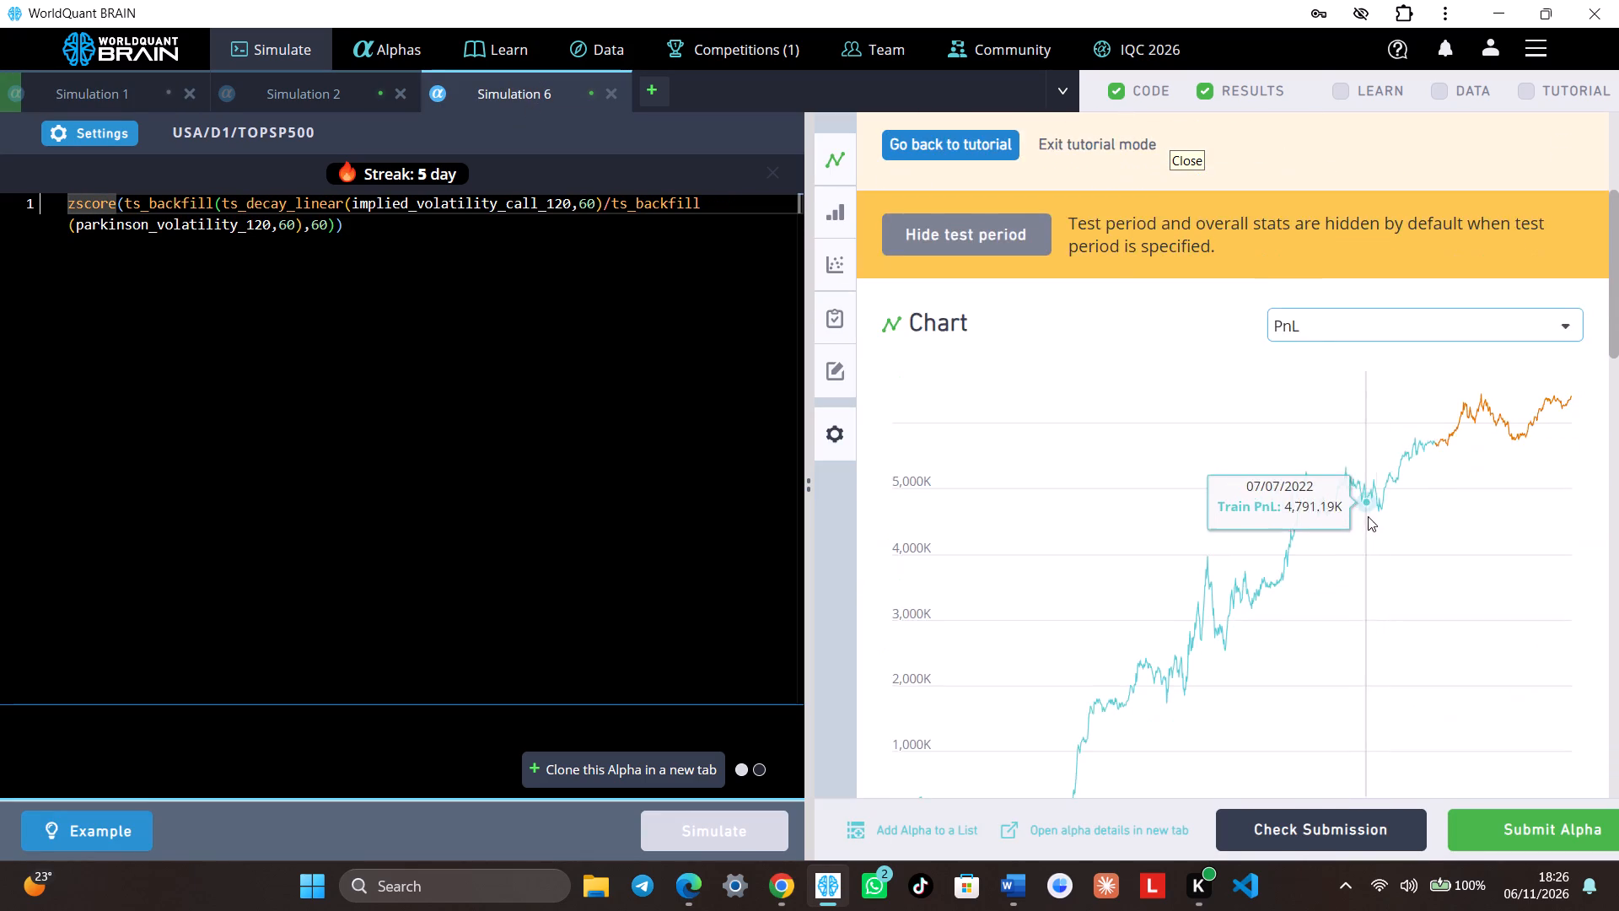
scroll(1367, 526, "down", 5)
left_click(1478, 467)
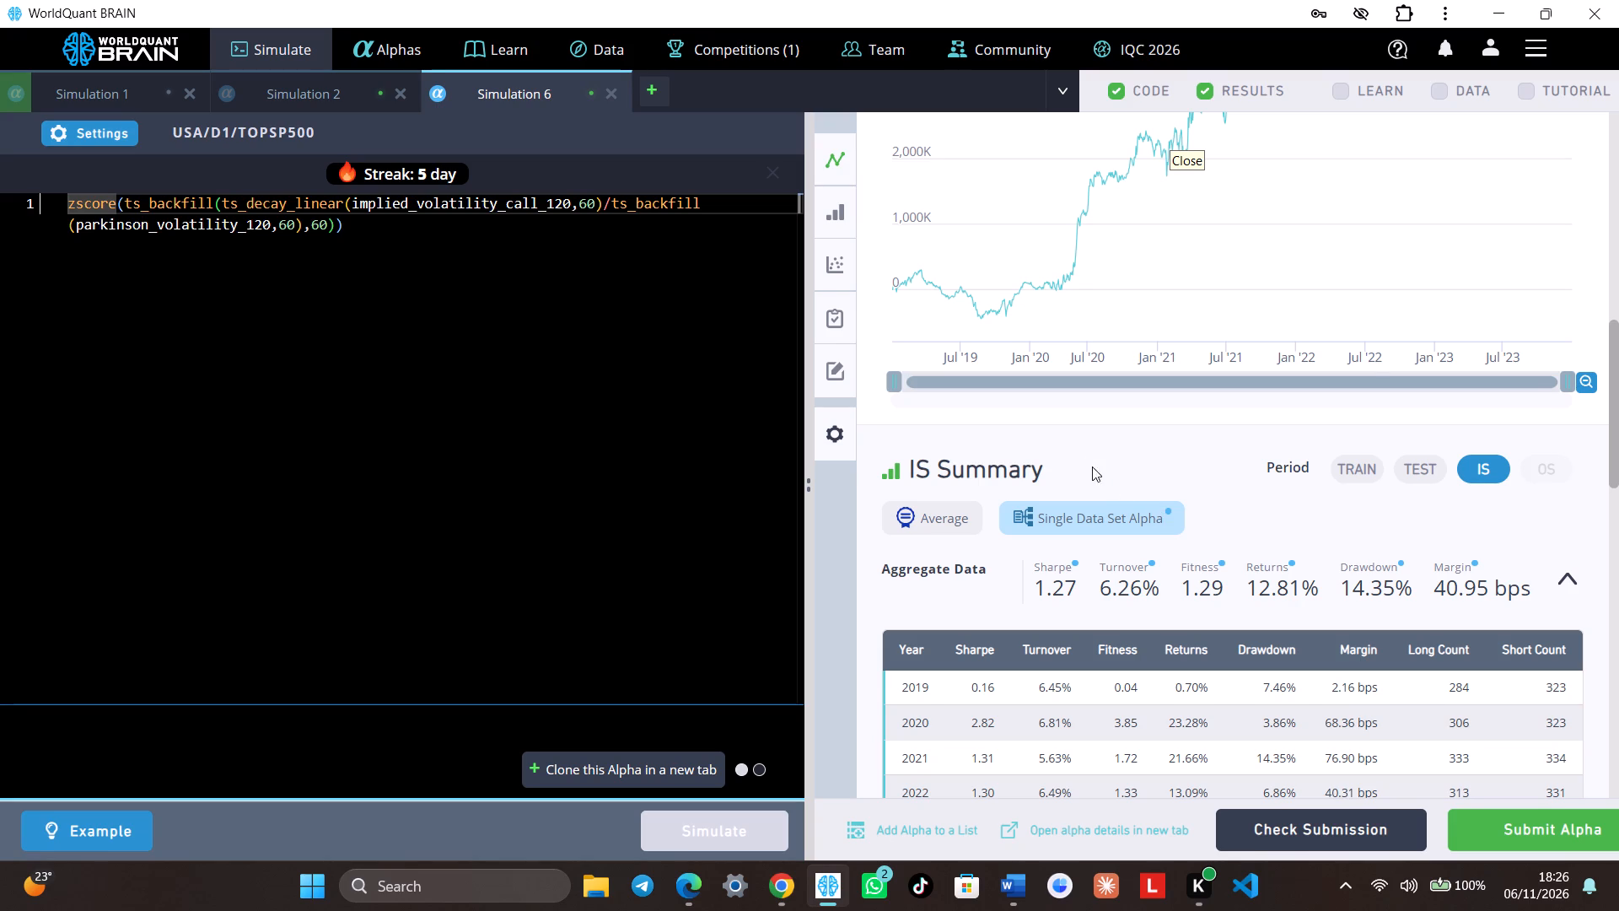
left_click(293, 231)
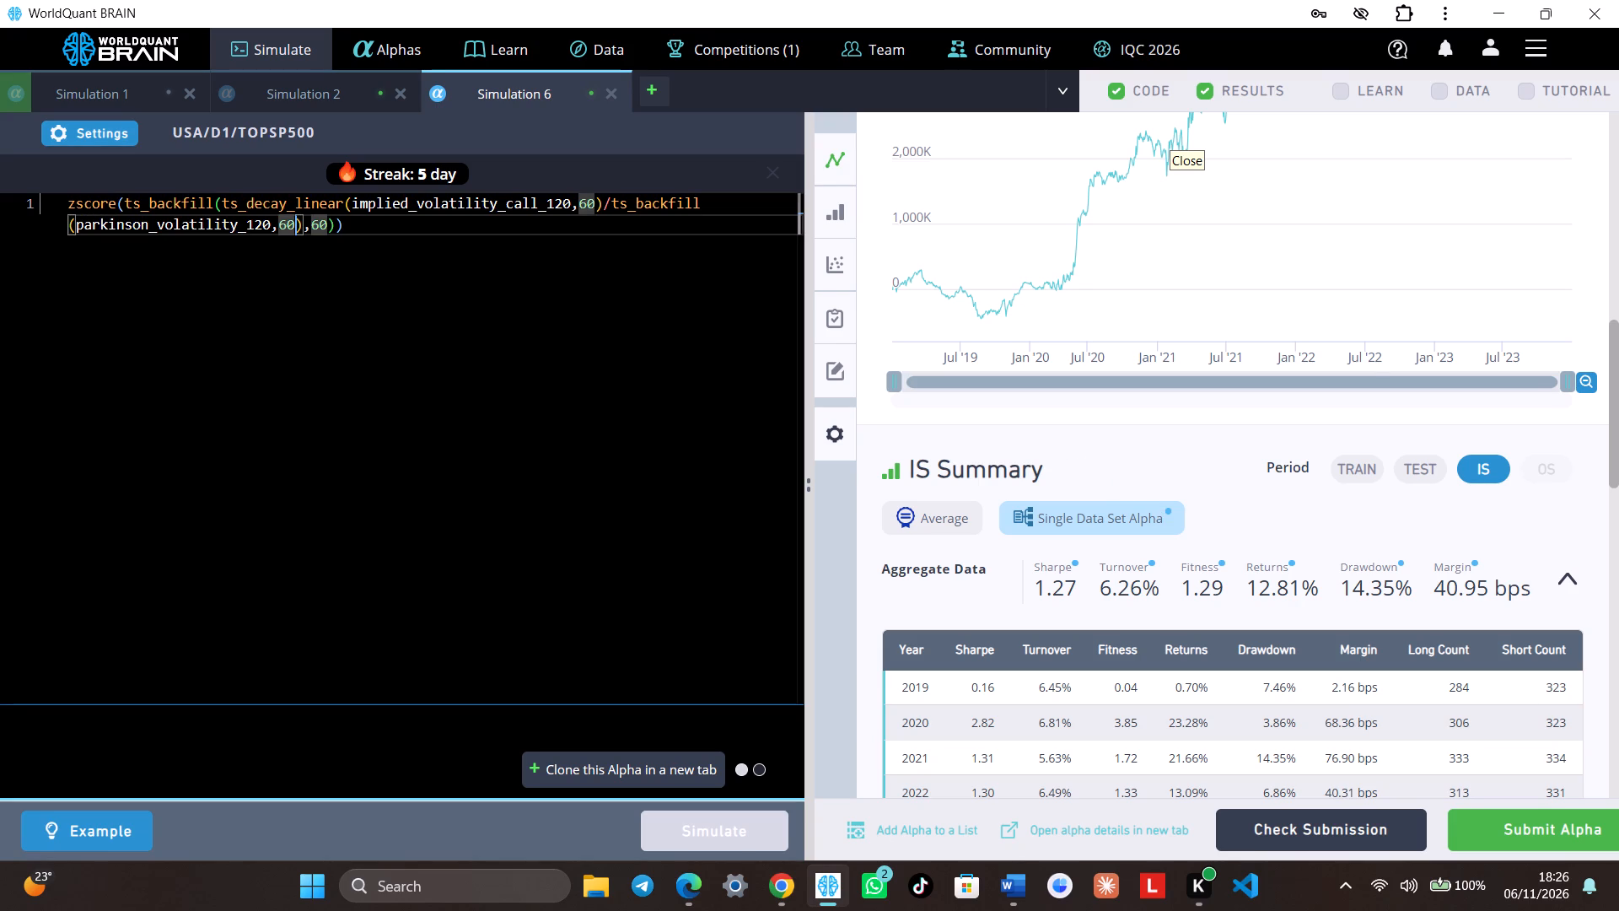
key("BackSpace")
key("BackSpace")
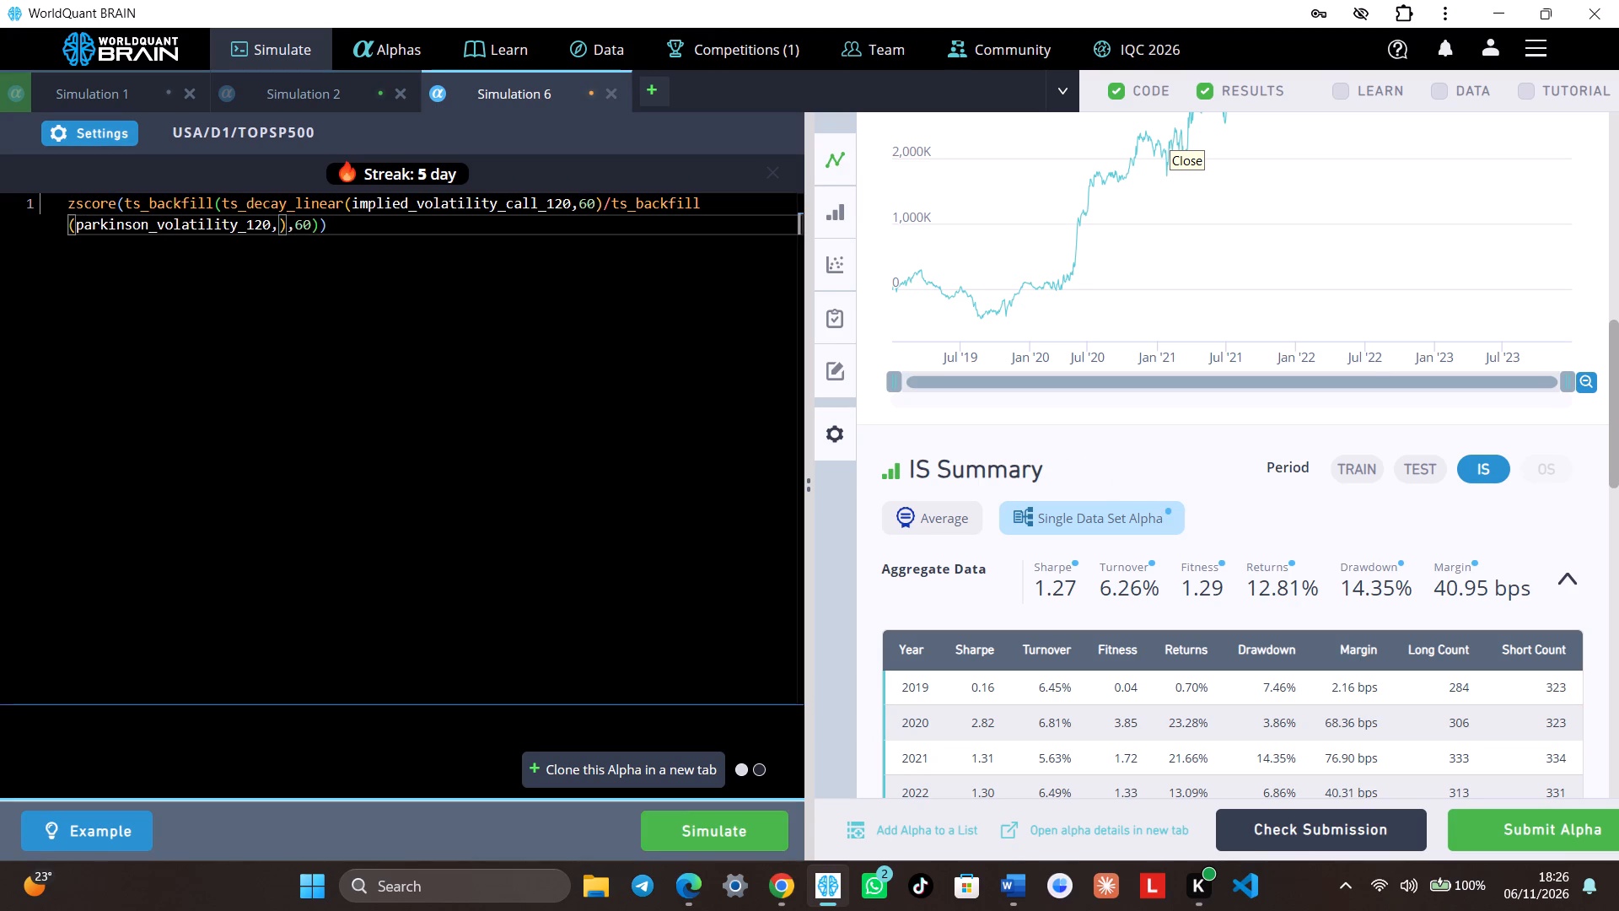
key("4")
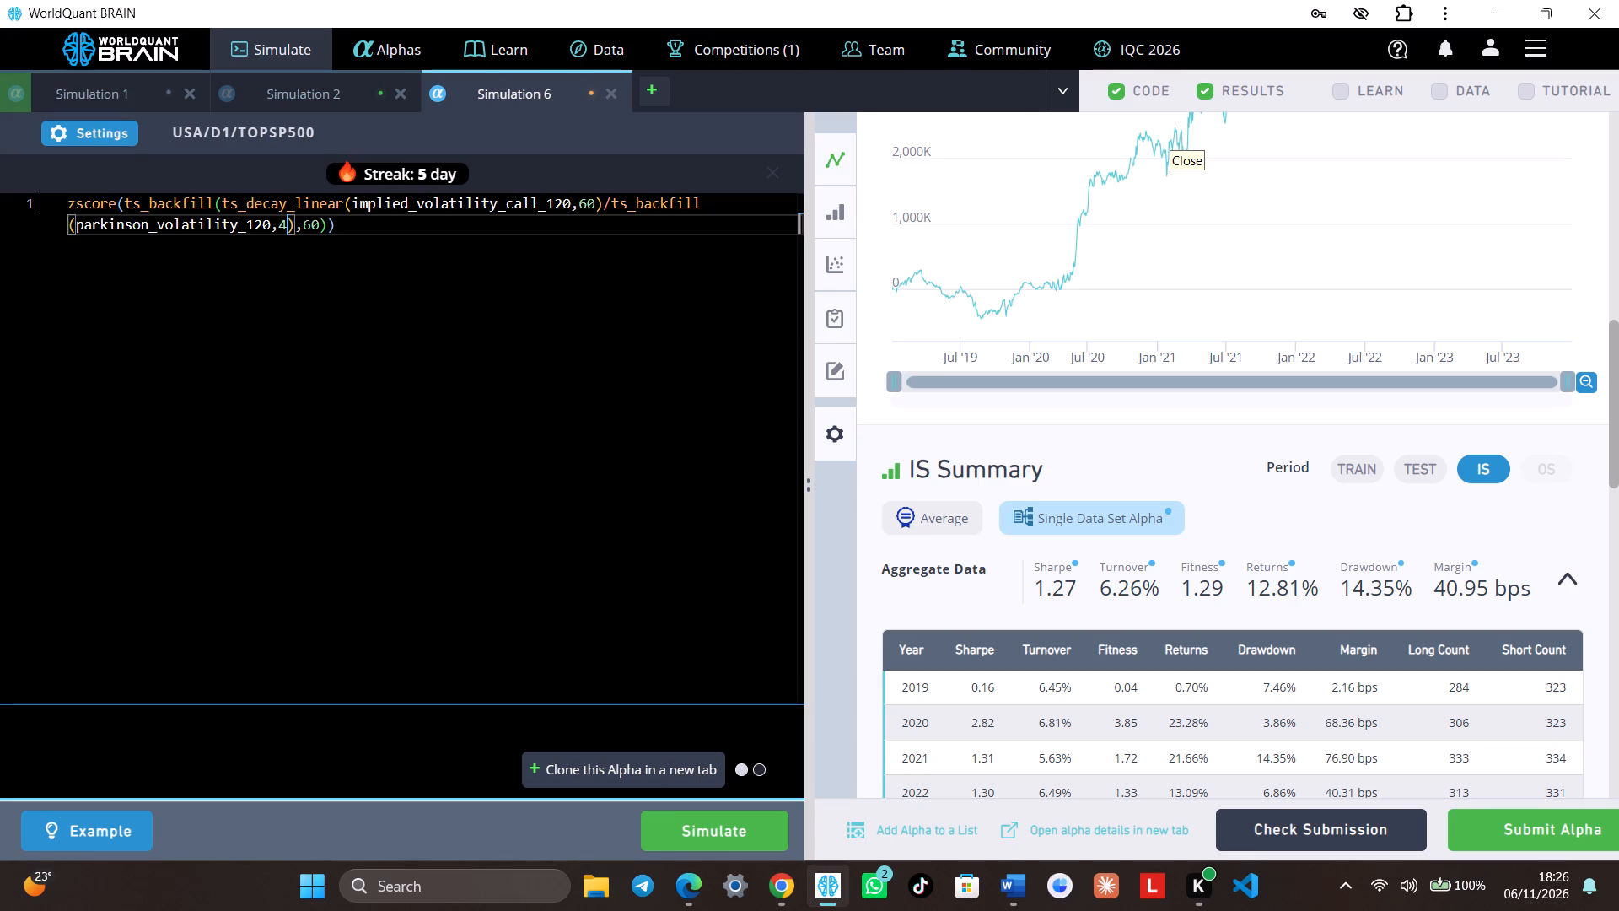
key("BackSpace")
type("20")
left_click(723, 827)
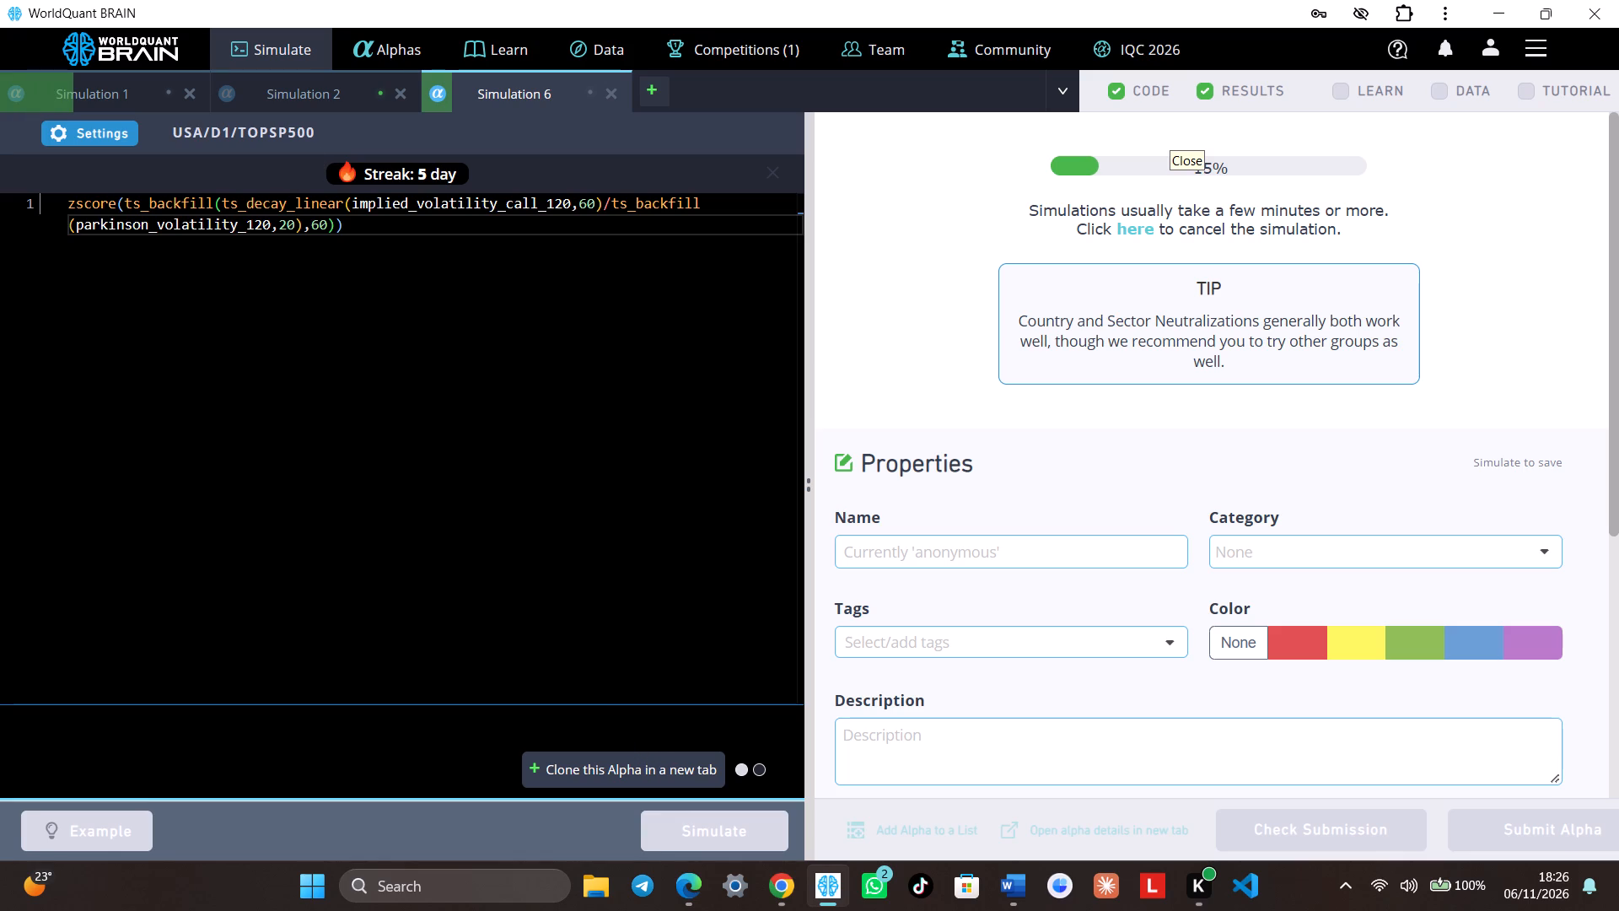
Set the goodwill impairment alpha's neutralization in Simulation 2 to Industry, matching Simulation 6's settings, and run the simulation.
left_click(97, 129)
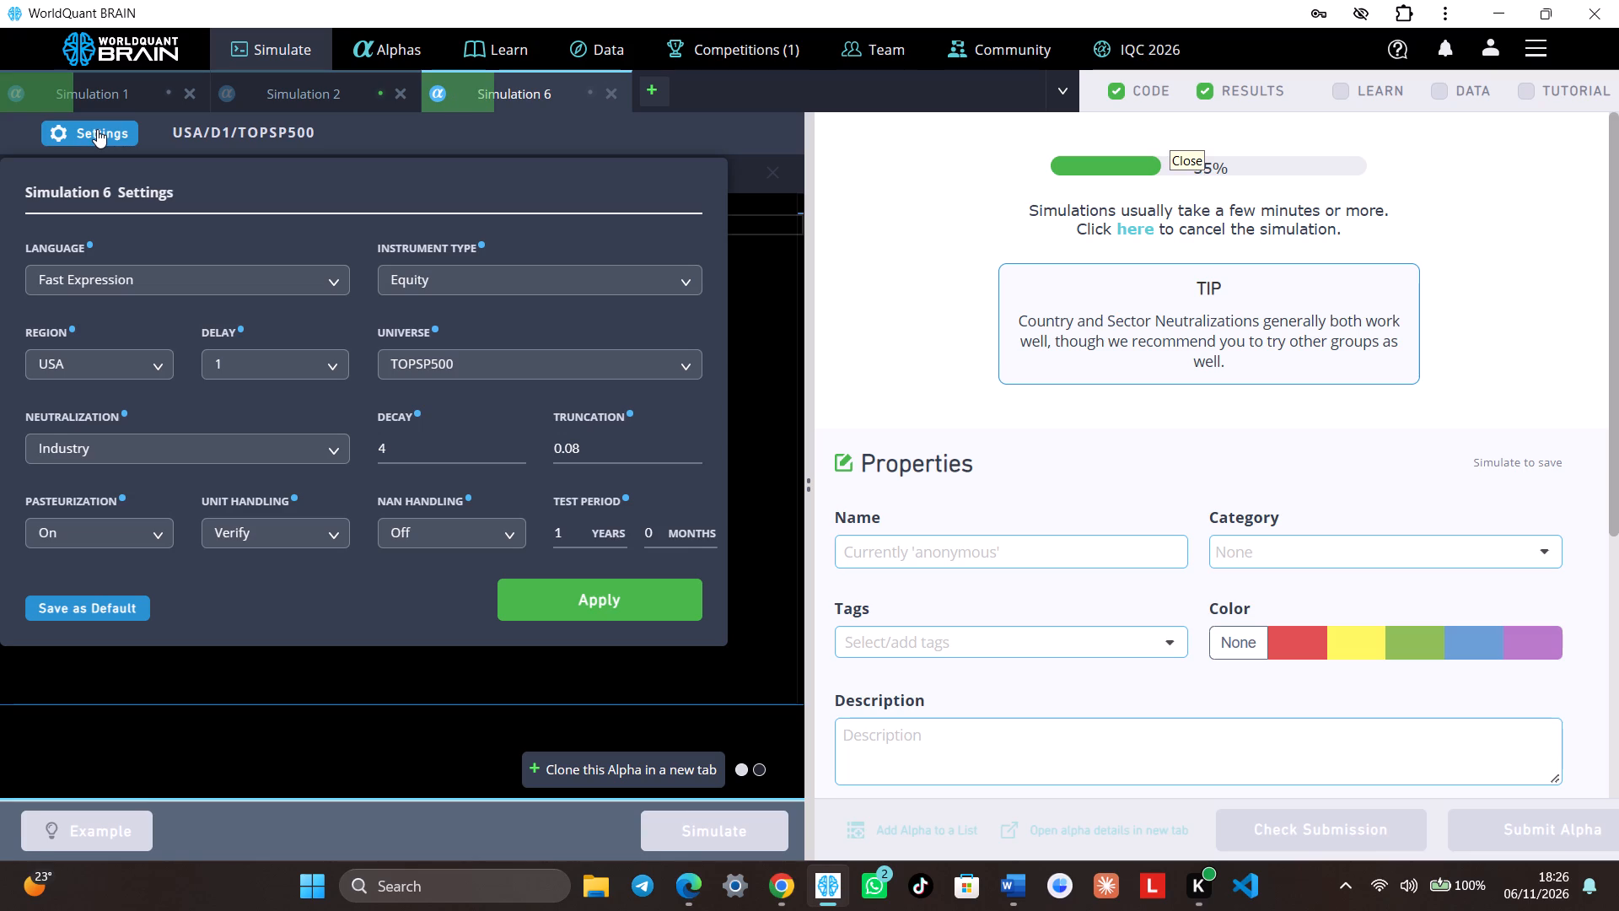
left_click(97, 129)
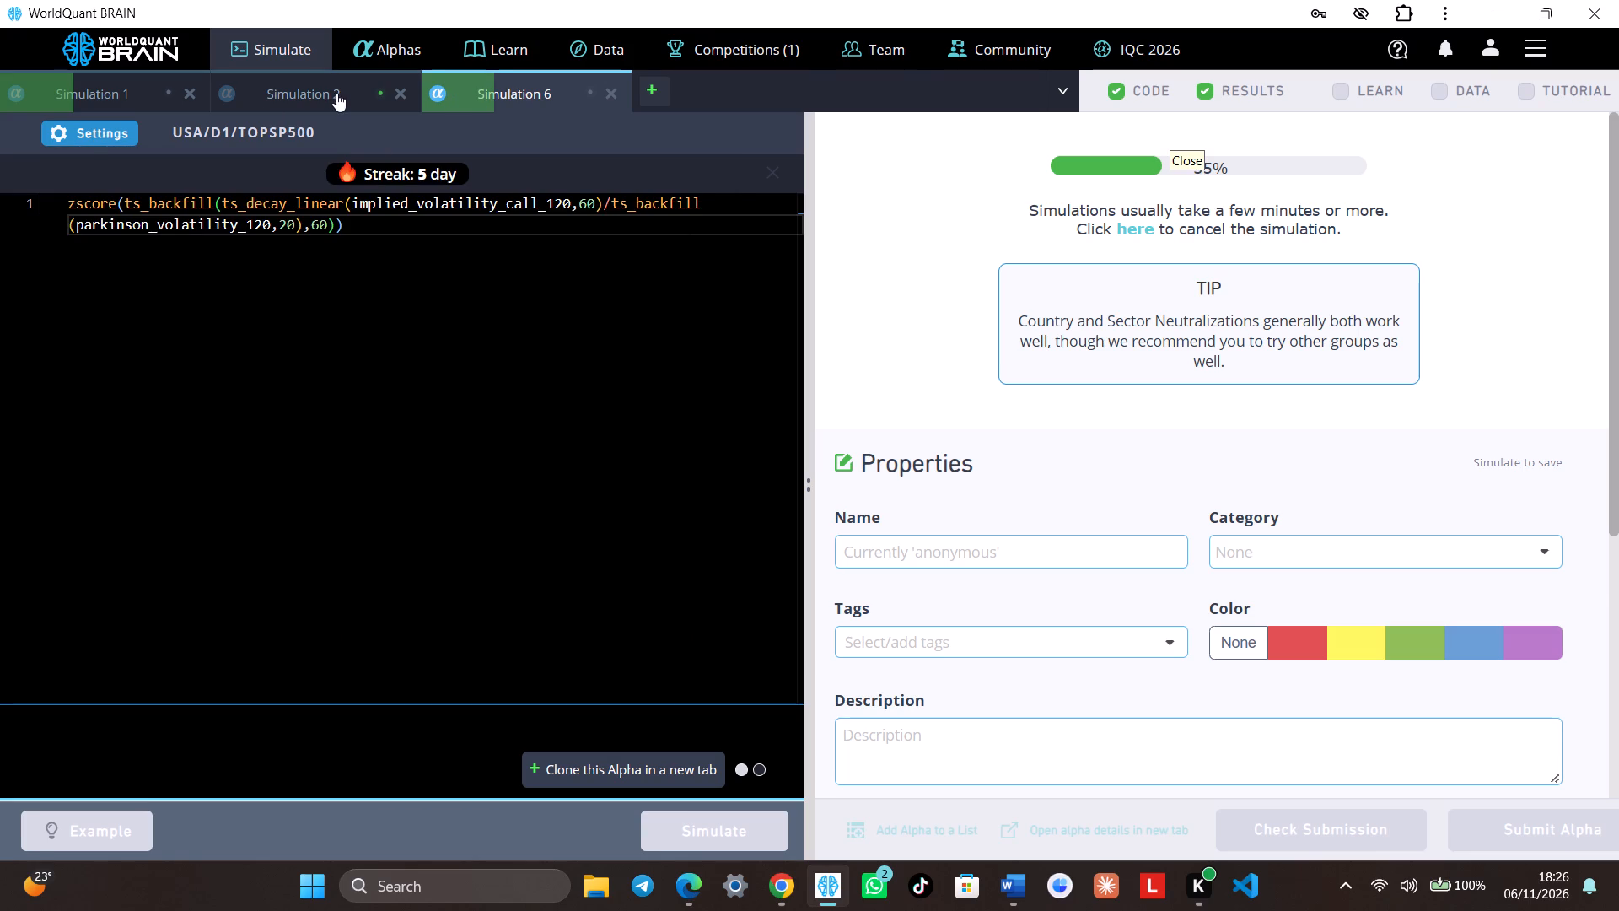
left_click(337, 93)
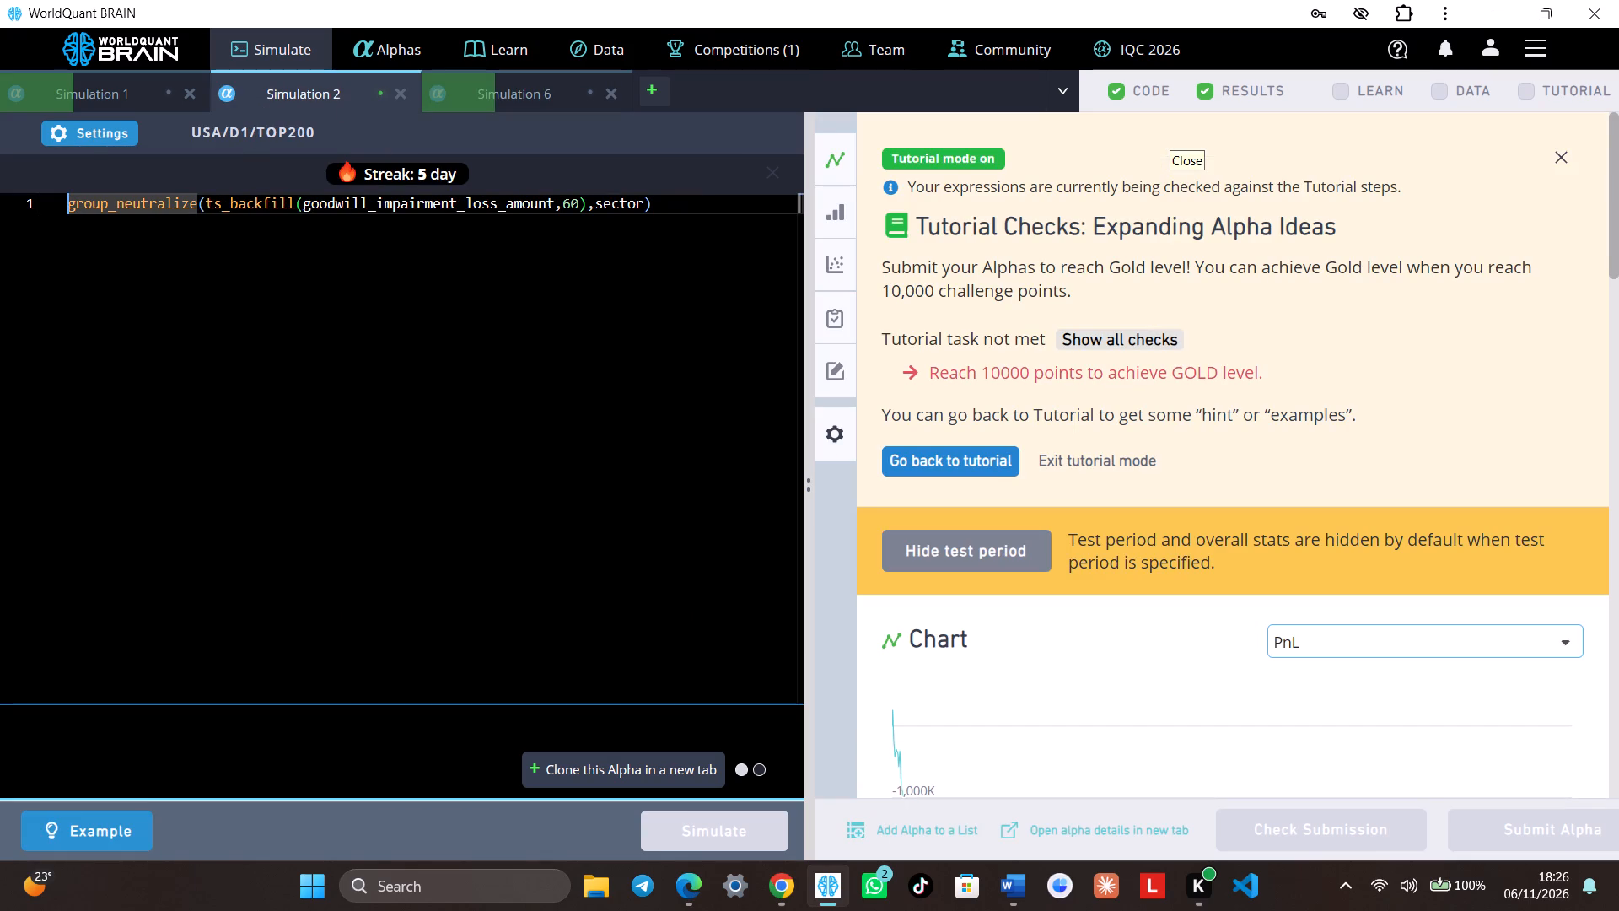
left_click(122, 139)
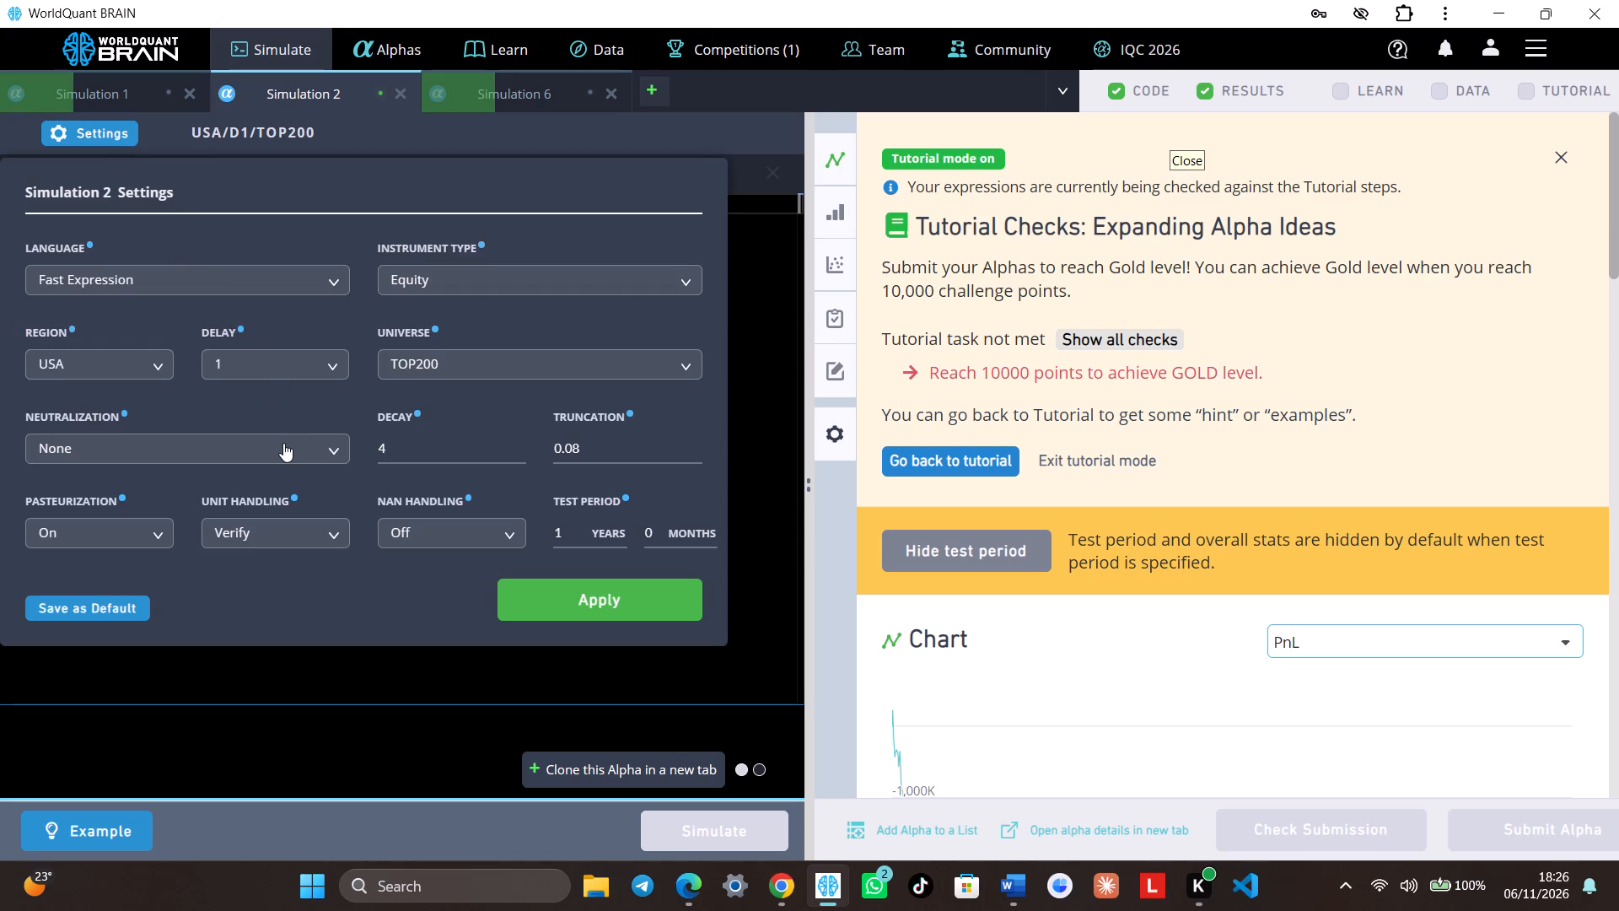
left_click(281, 445)
left_click(336, 693)
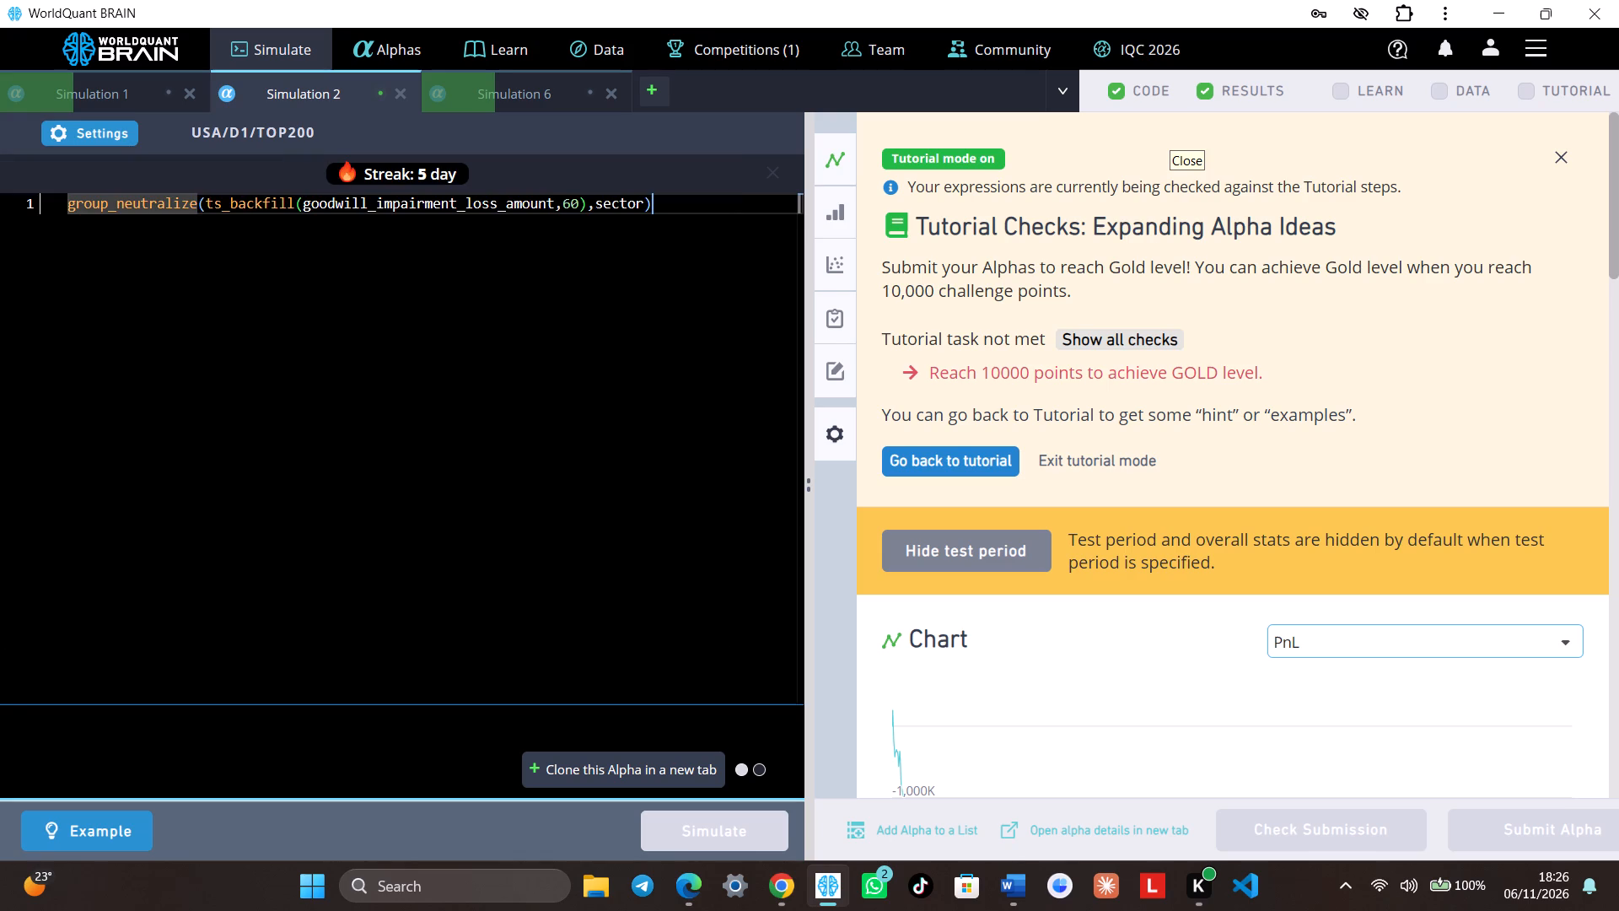
left_click(117, 136)
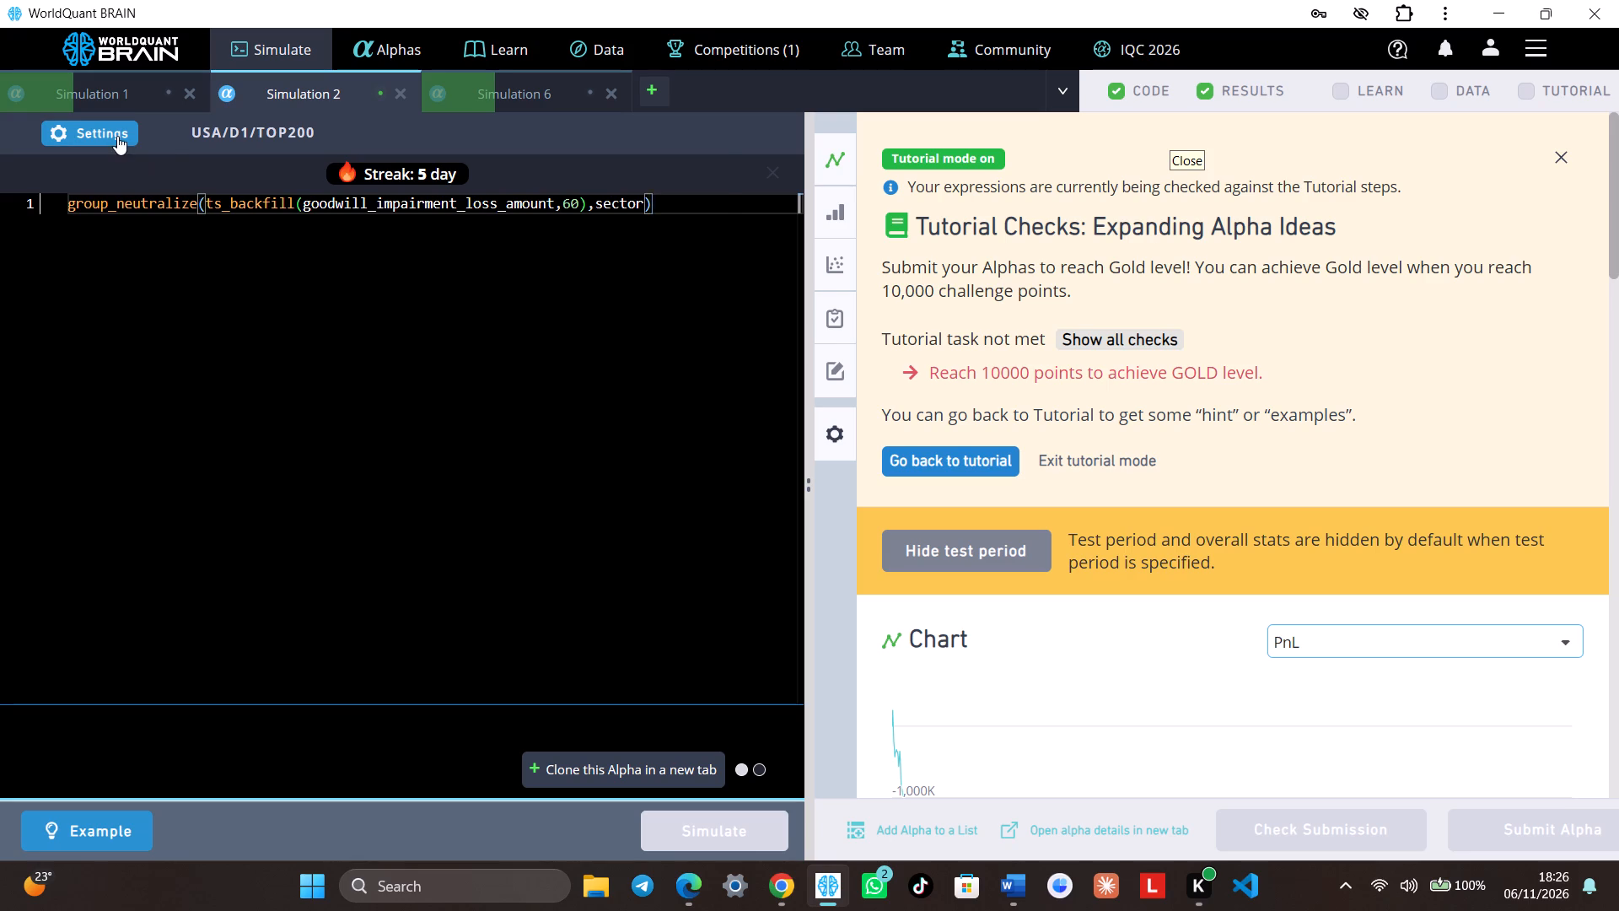
left_click(328, 449)
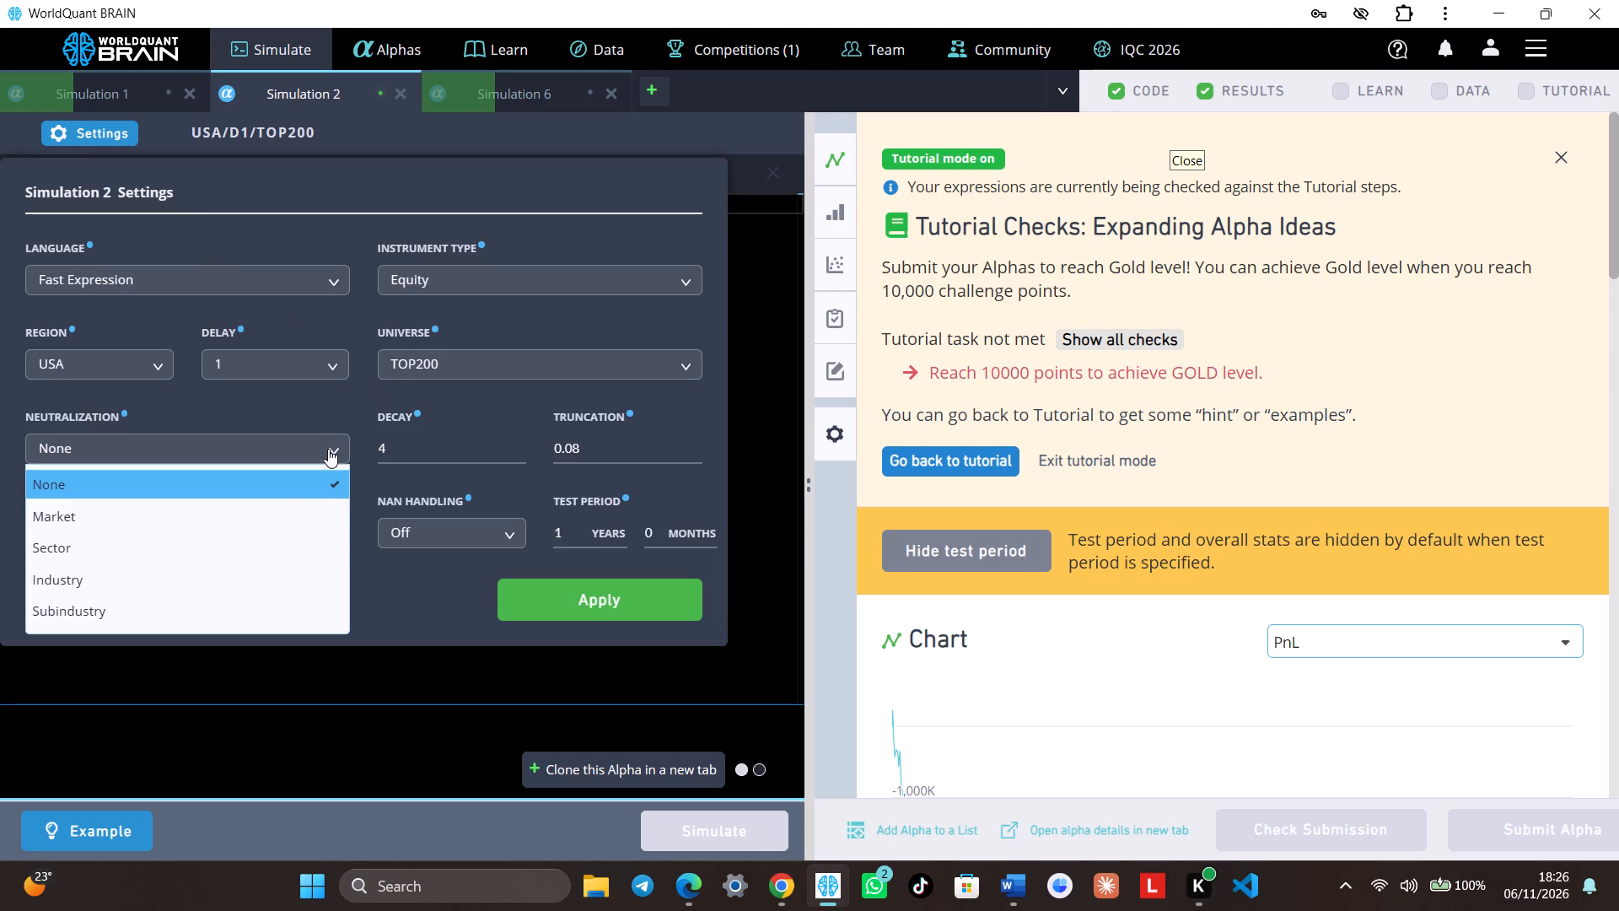
left_click(224, 594)
left_click(217, 583)
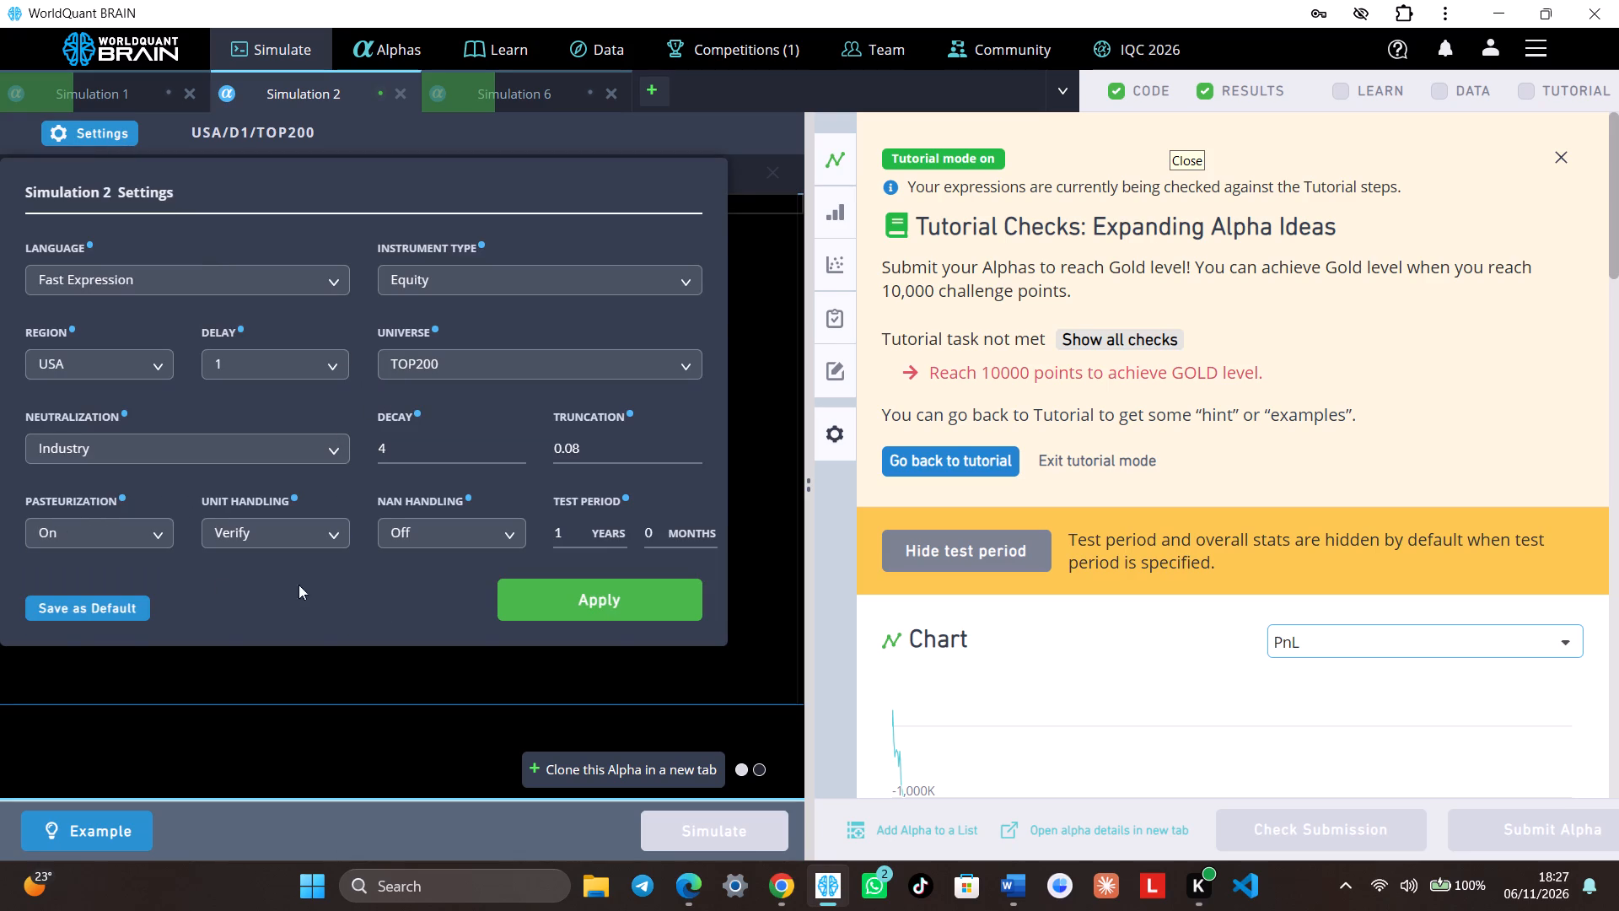
left_click(551, 589)
left_click(713, 832)
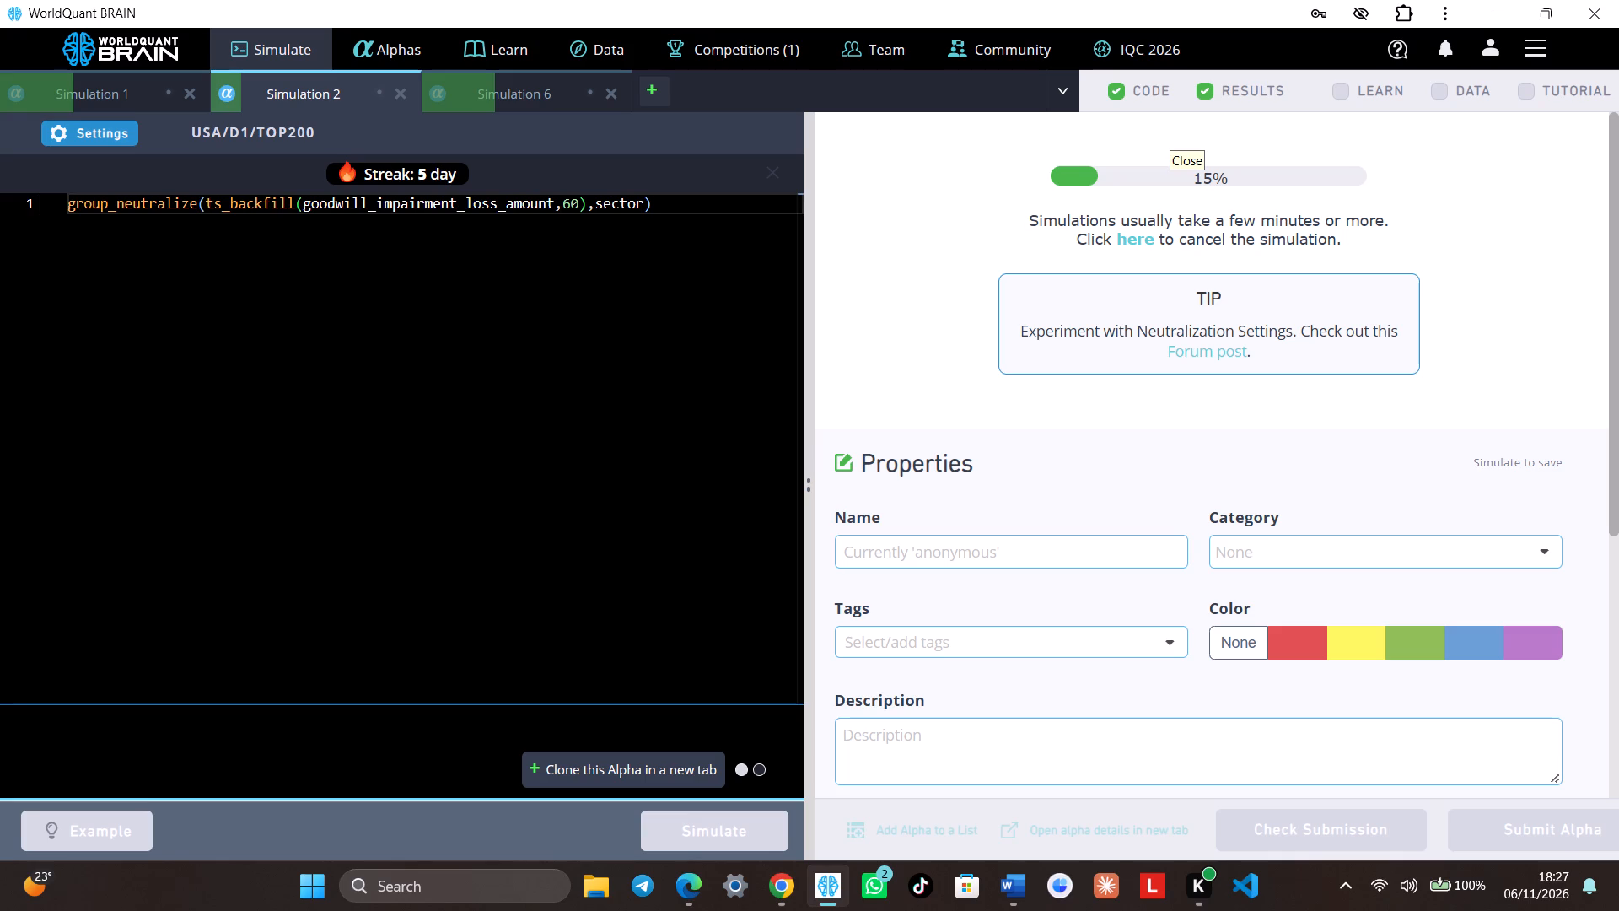
scroll(847, 519, "down", 3)
scroll(939, 540, "up", 3)
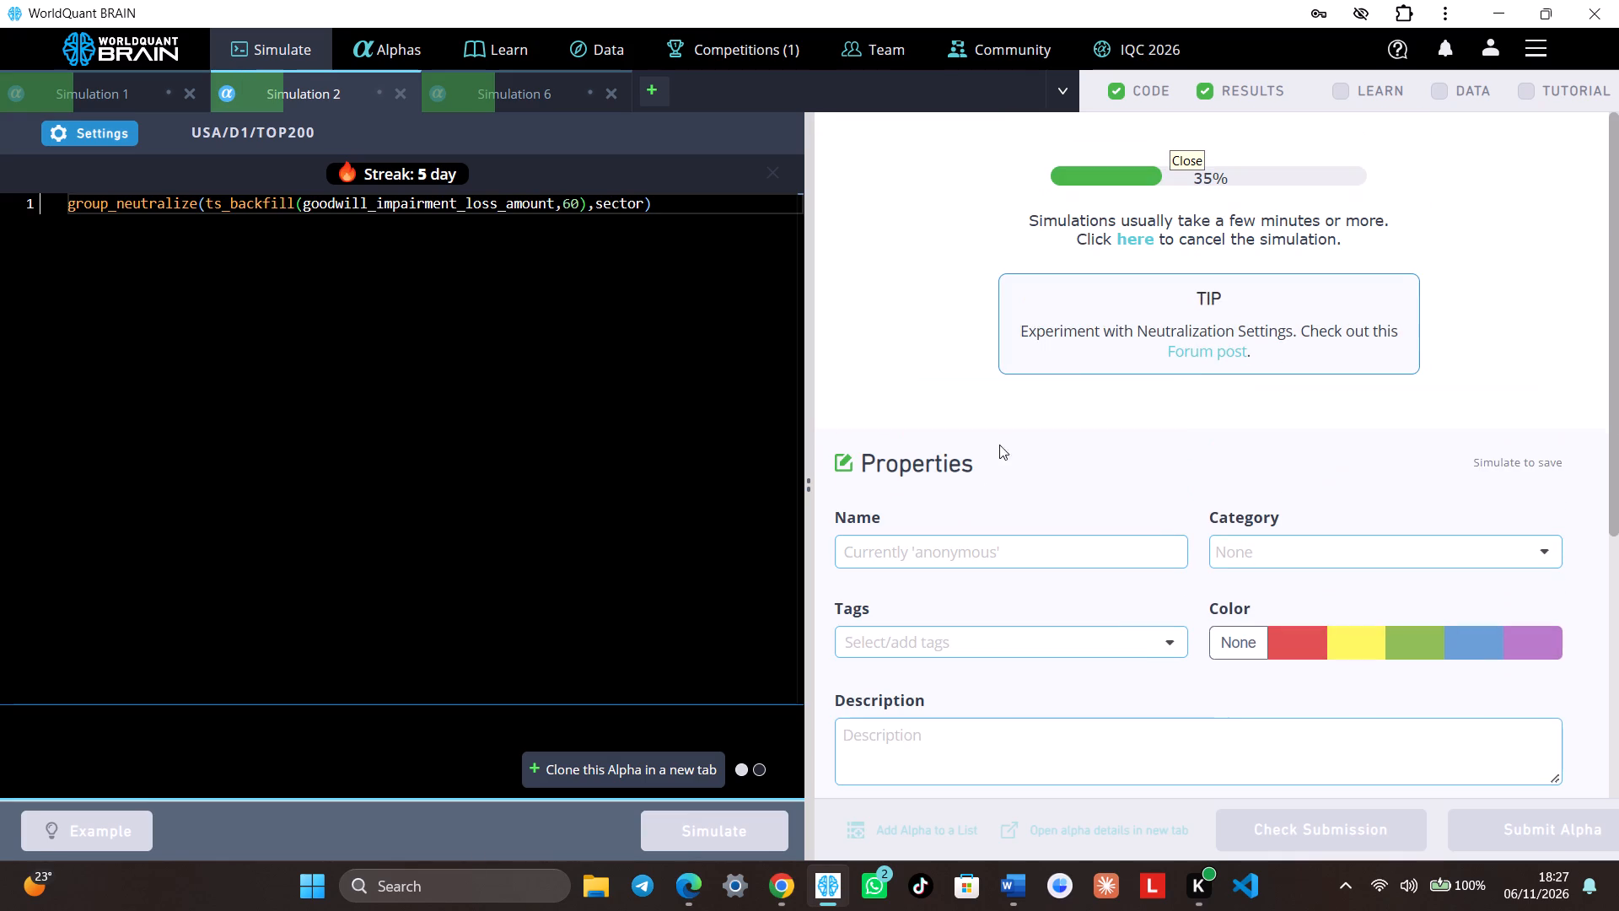
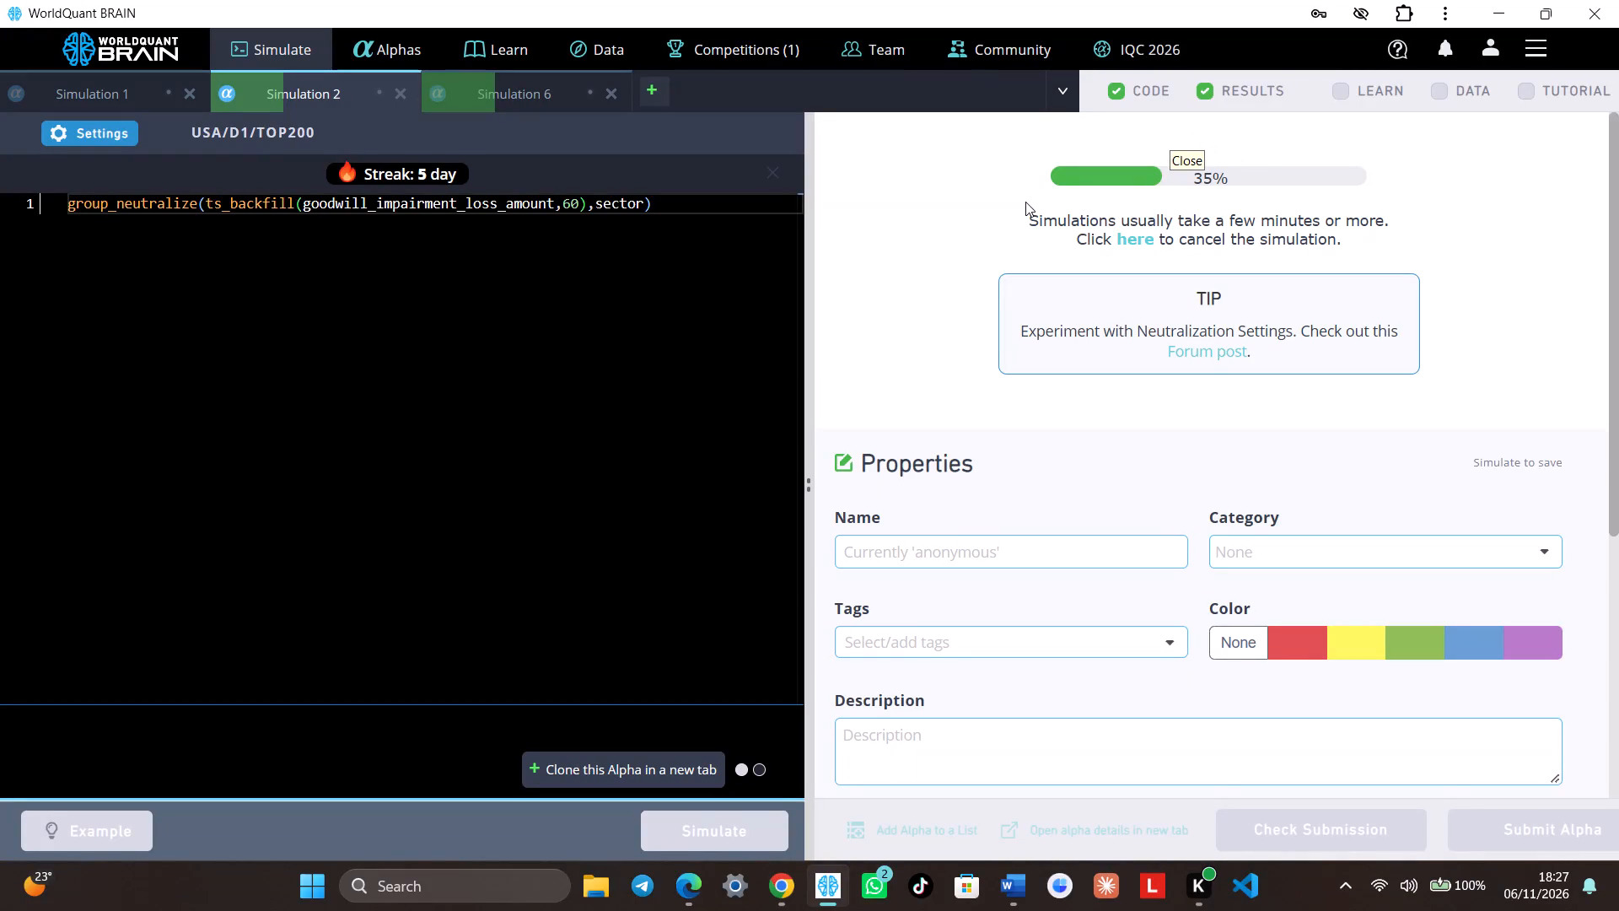
Show the test period of Simulation 1's zscore alpha and examine its PnL chart and IS-period summary.
left_click(99, 83)
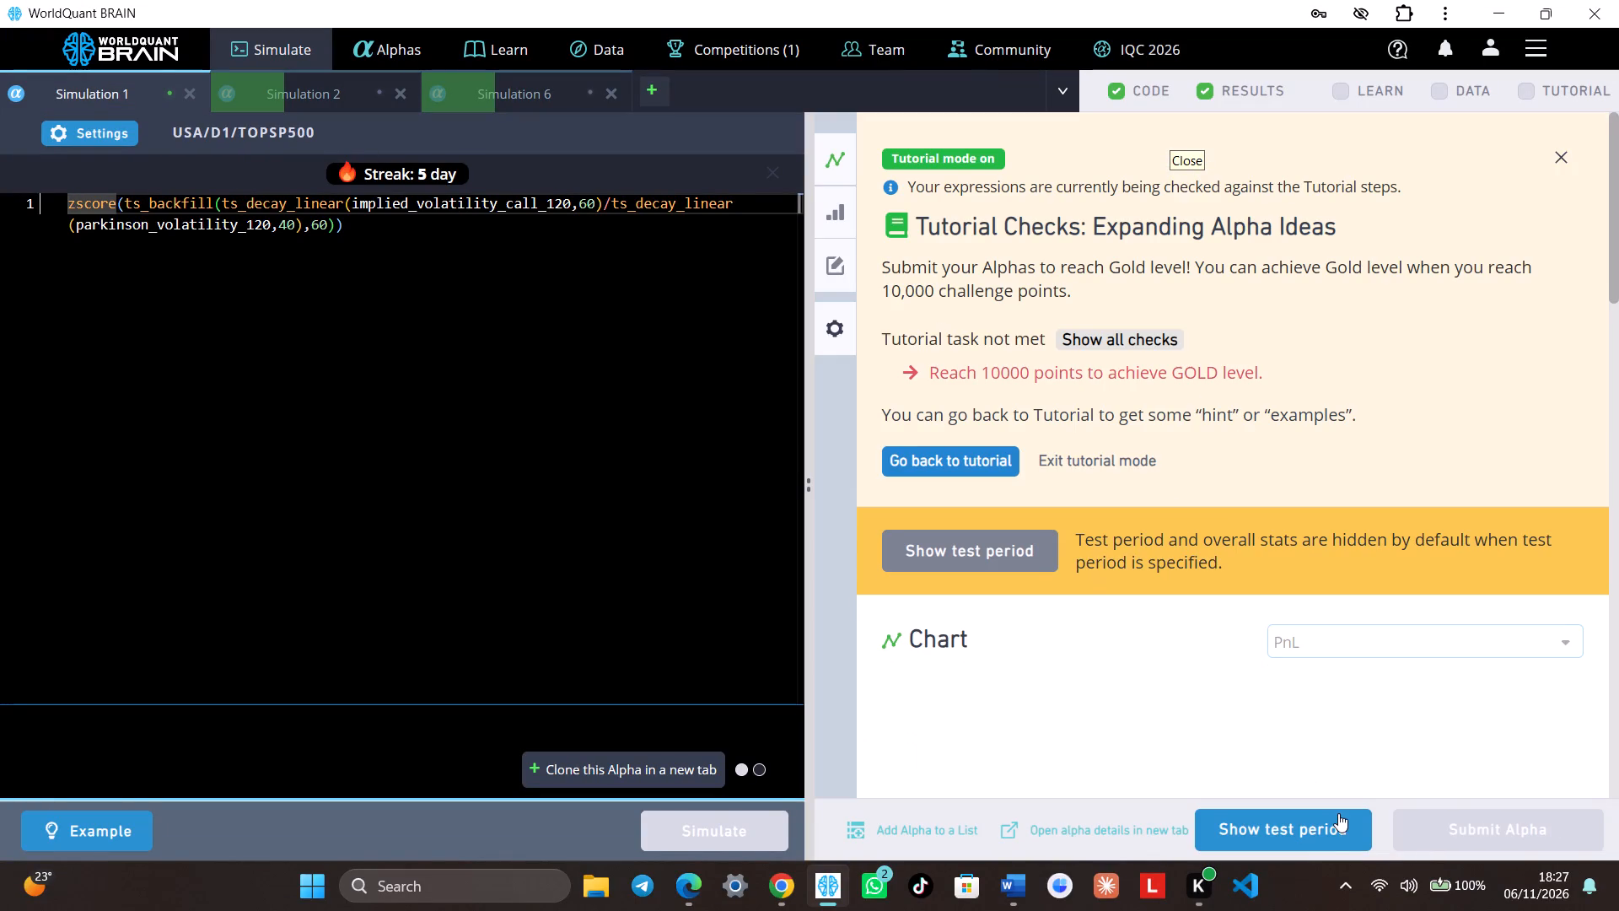
left_click(1339, 822)
scroll(1316, 749, "down", 3)
scroll(1364, 662, "down", 1)
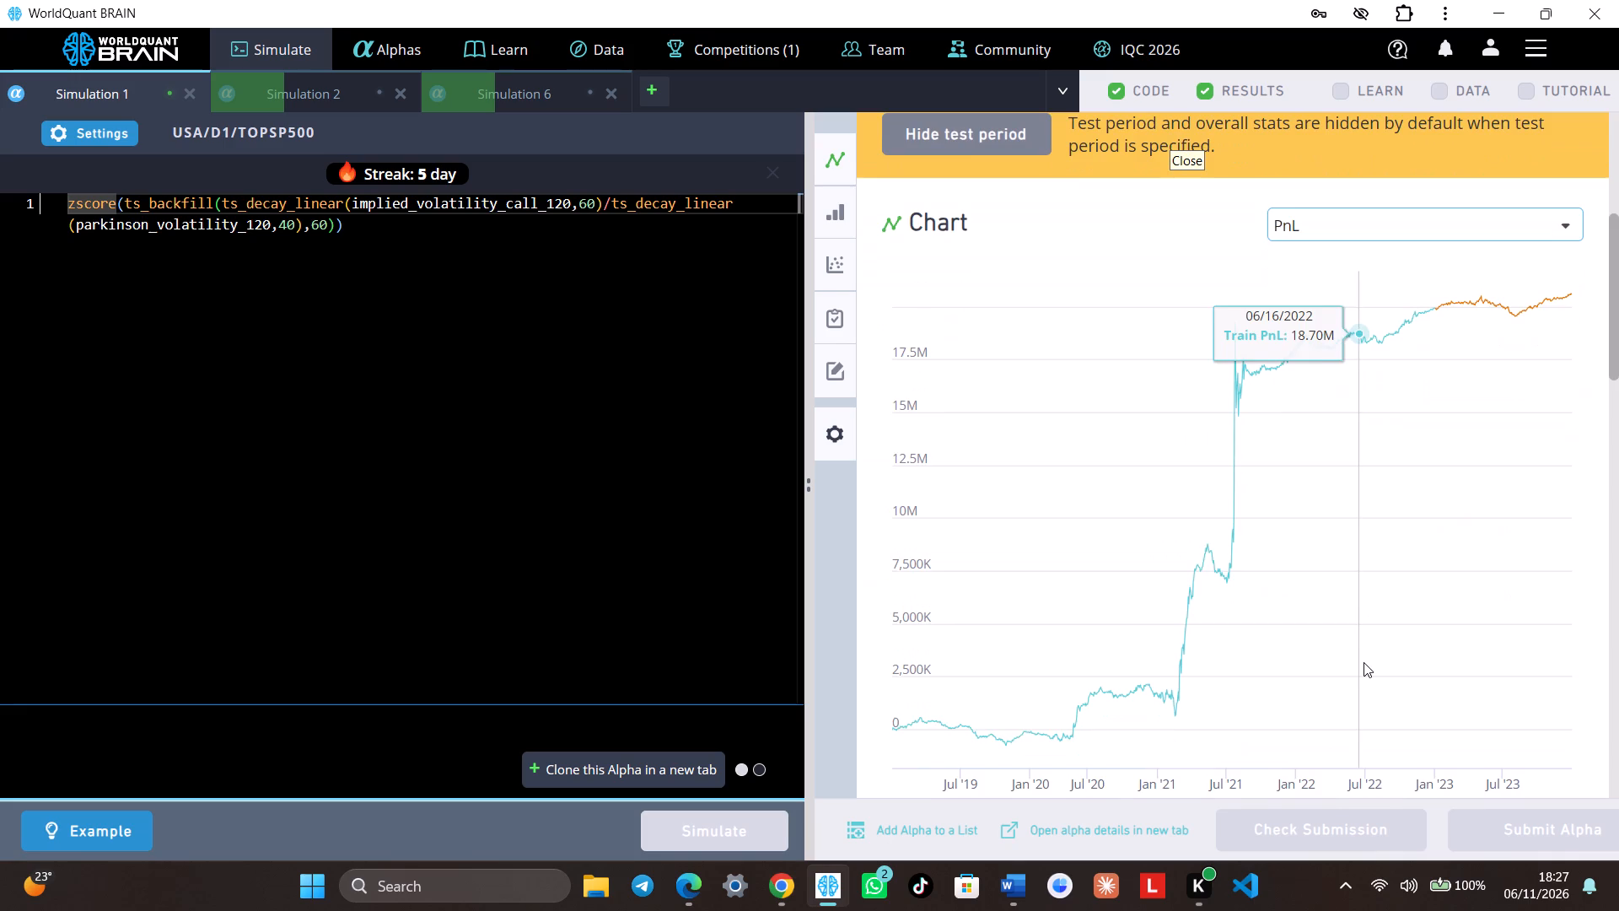
scroll(1365, 659, "down", 4)
left_click(1486, 477)
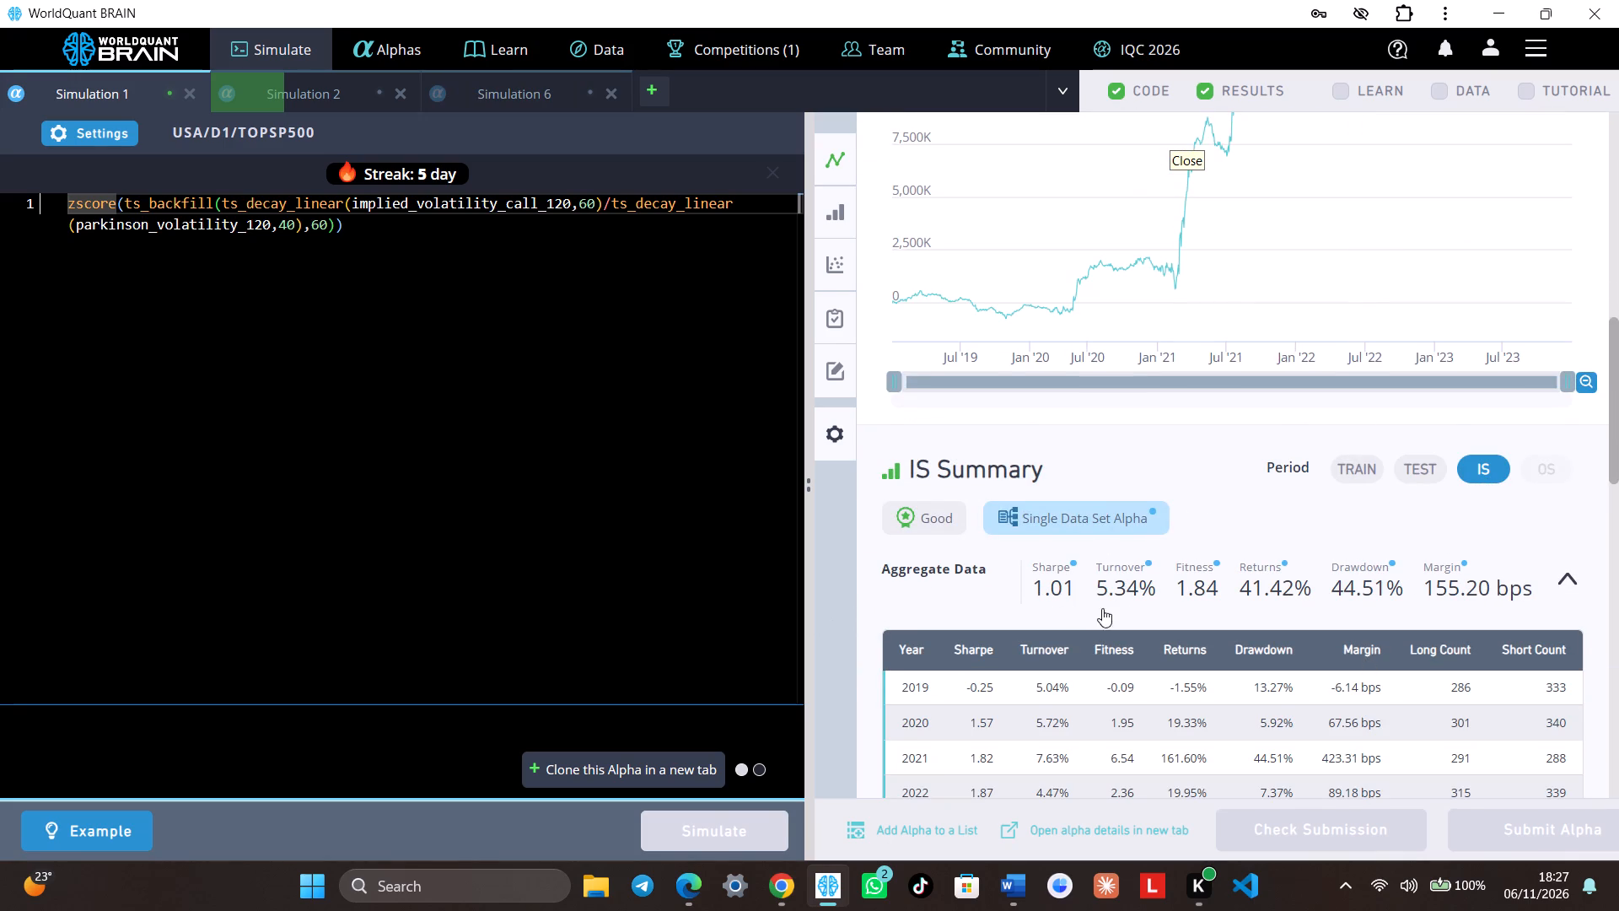
scroll(1294, 609, "down", 3)
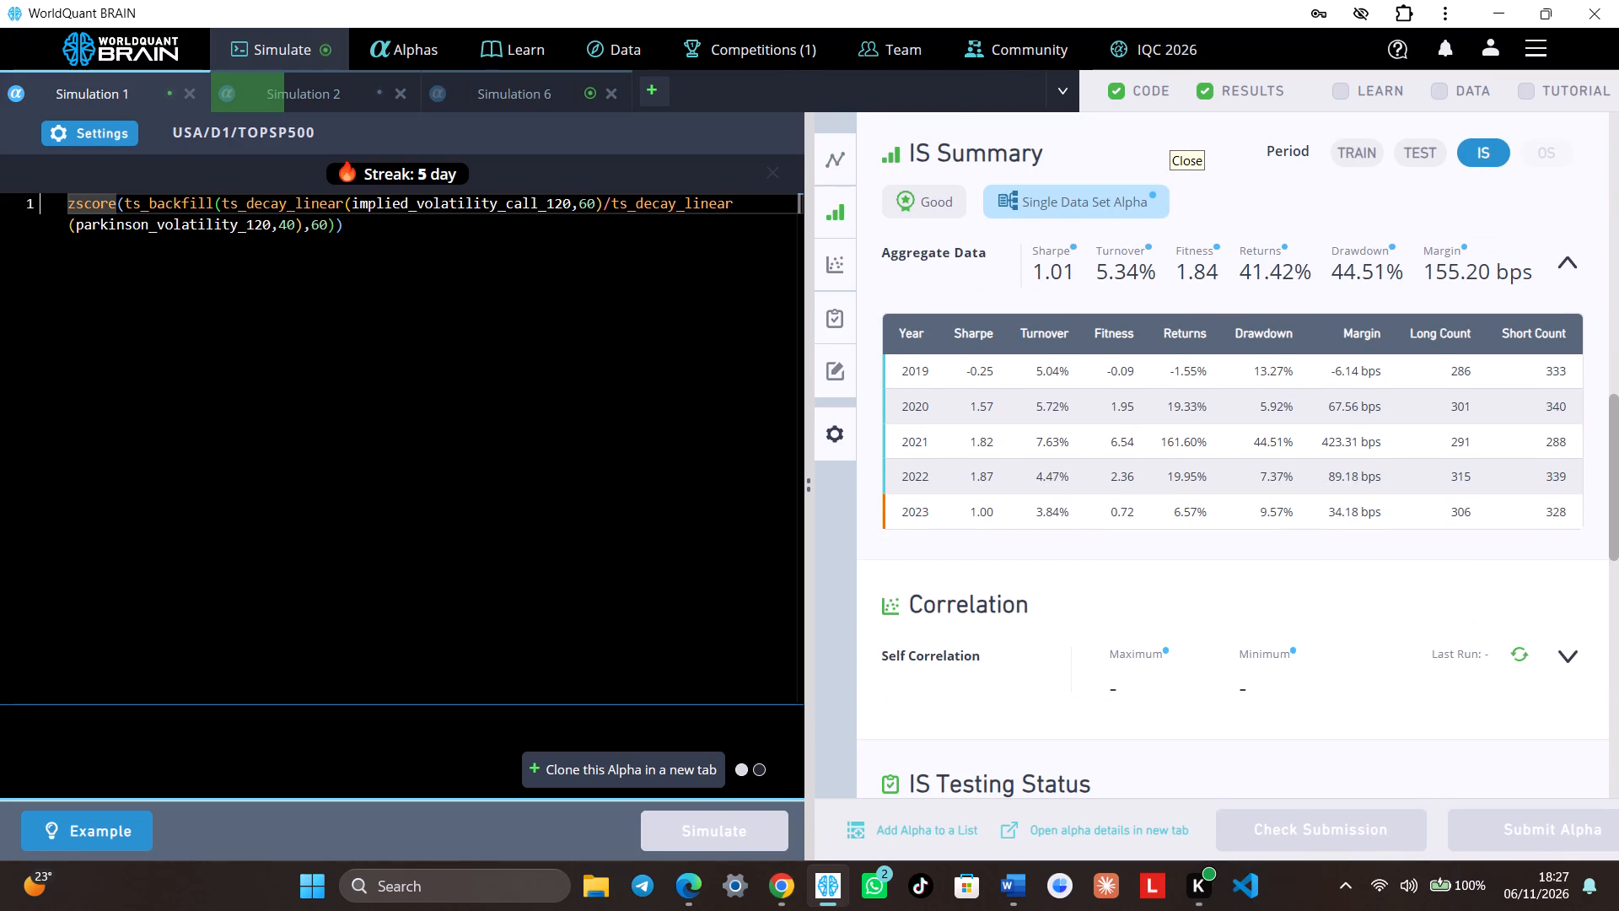
Set the outer ts_backfill window in Simulation 1's zscore expression to 240 and run the simulation.
left_click(320, 232)
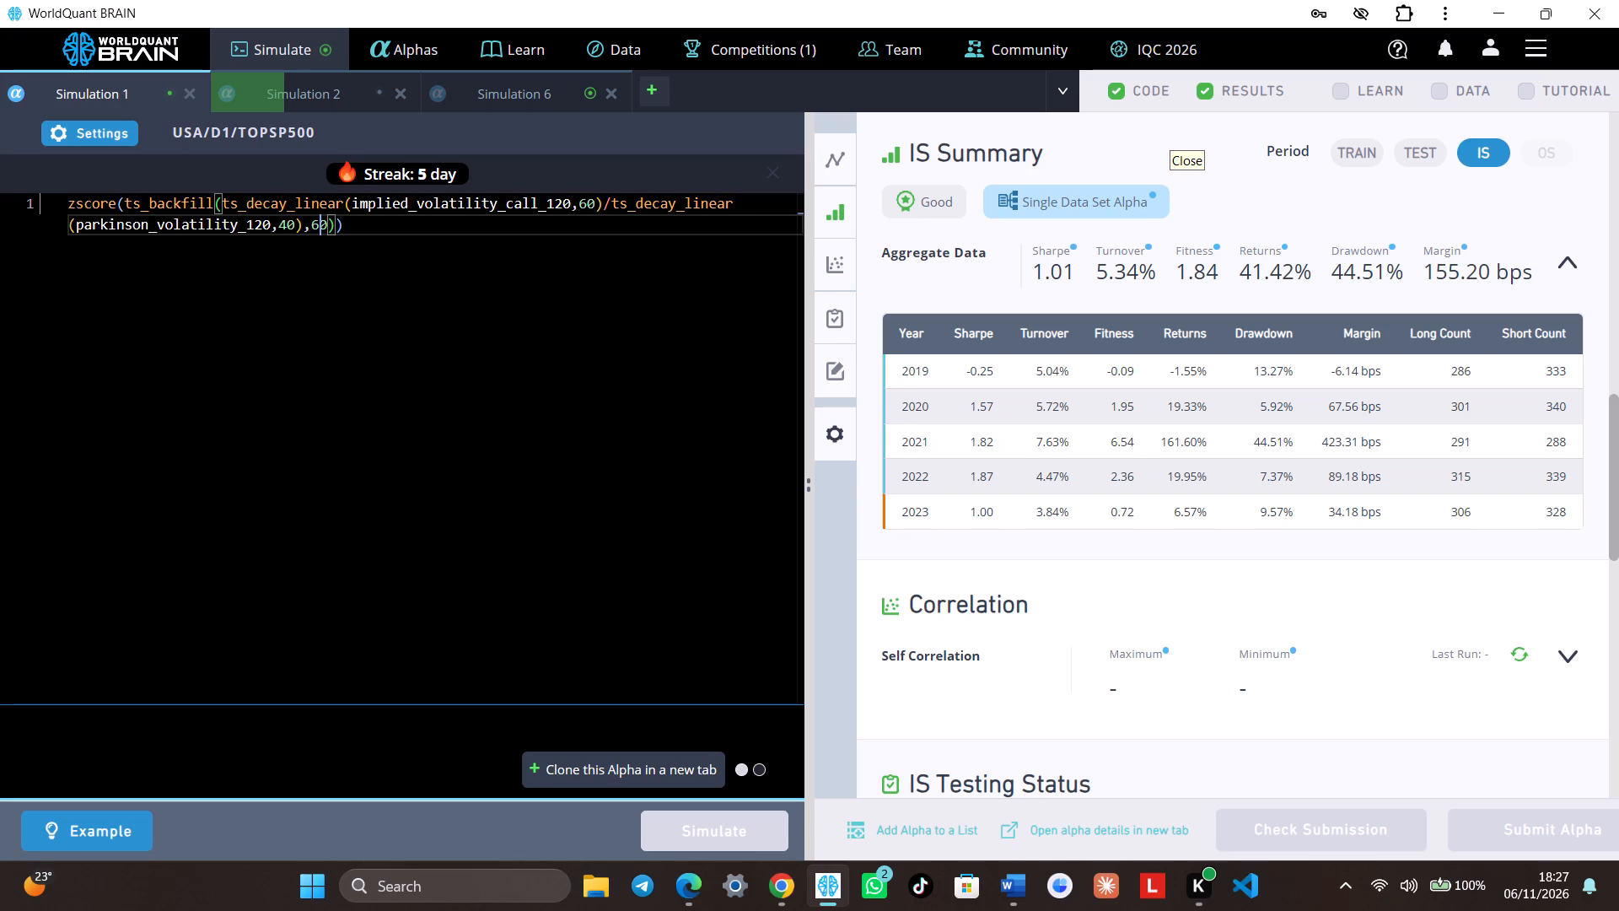
key("BackSpace")
key("5")
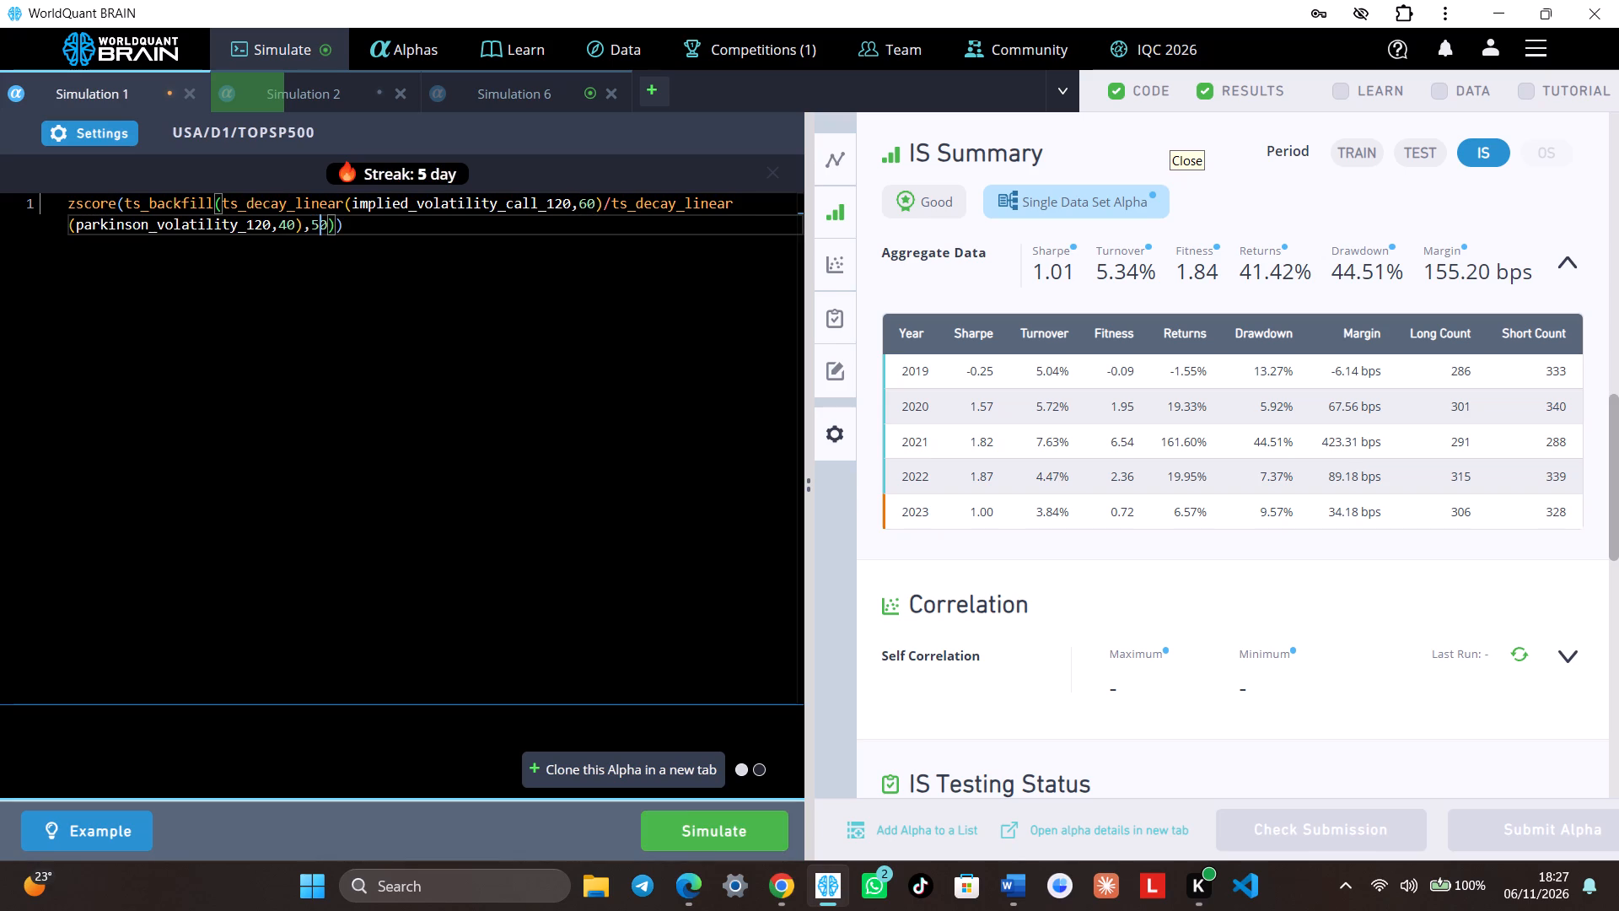
key("Delete")
key("BackSpace")
key("2")
key("4")
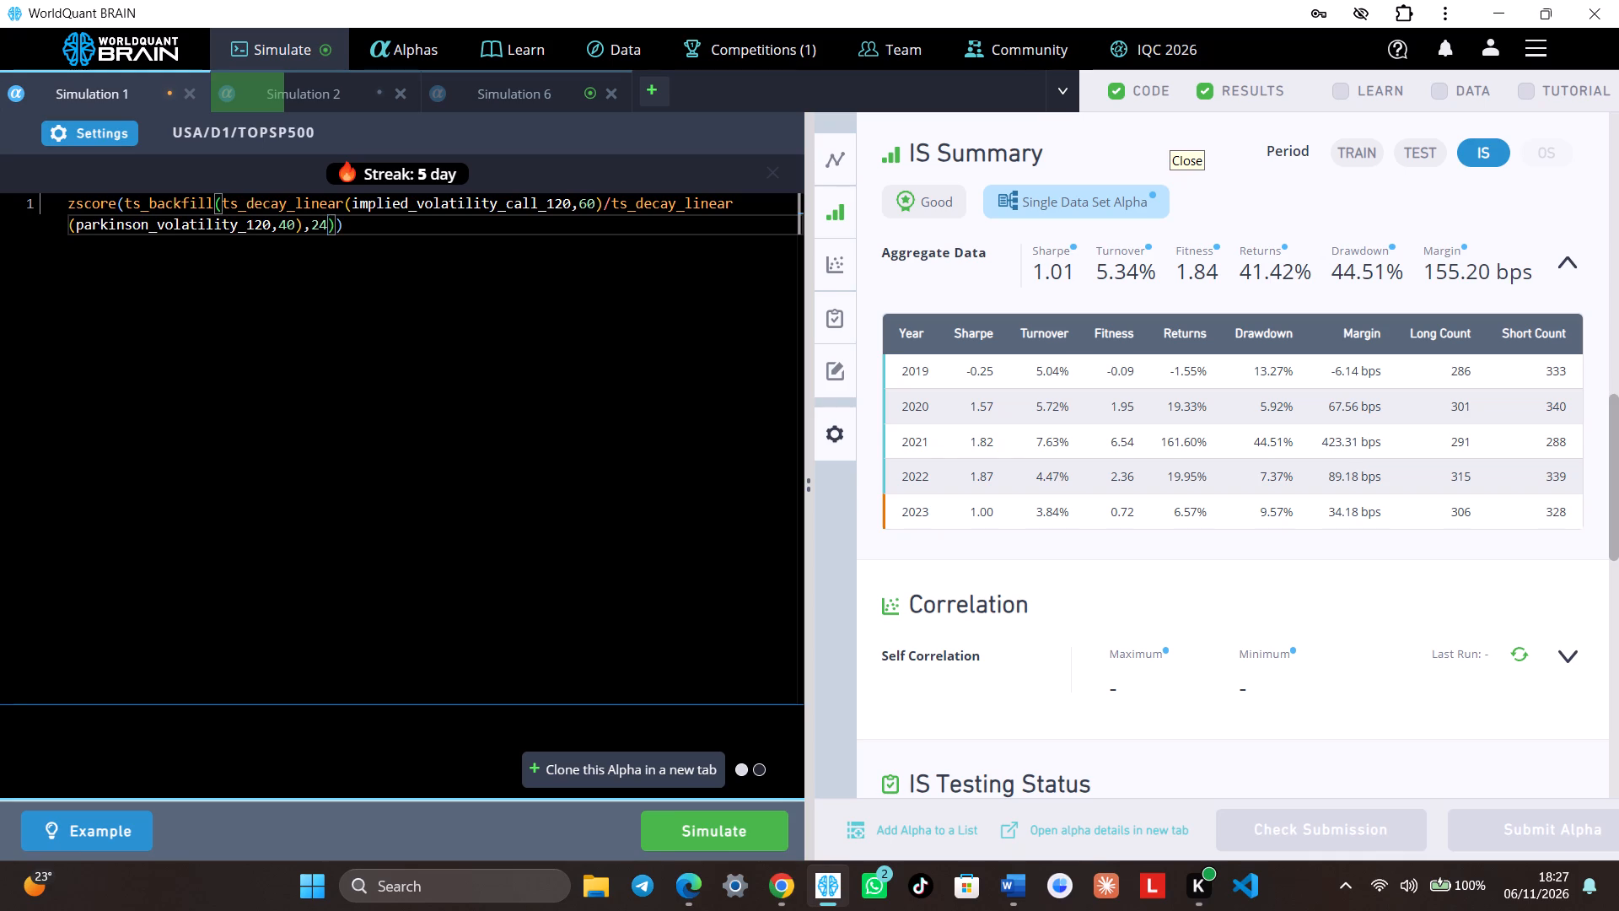
key("0")
left_click(659, 829)
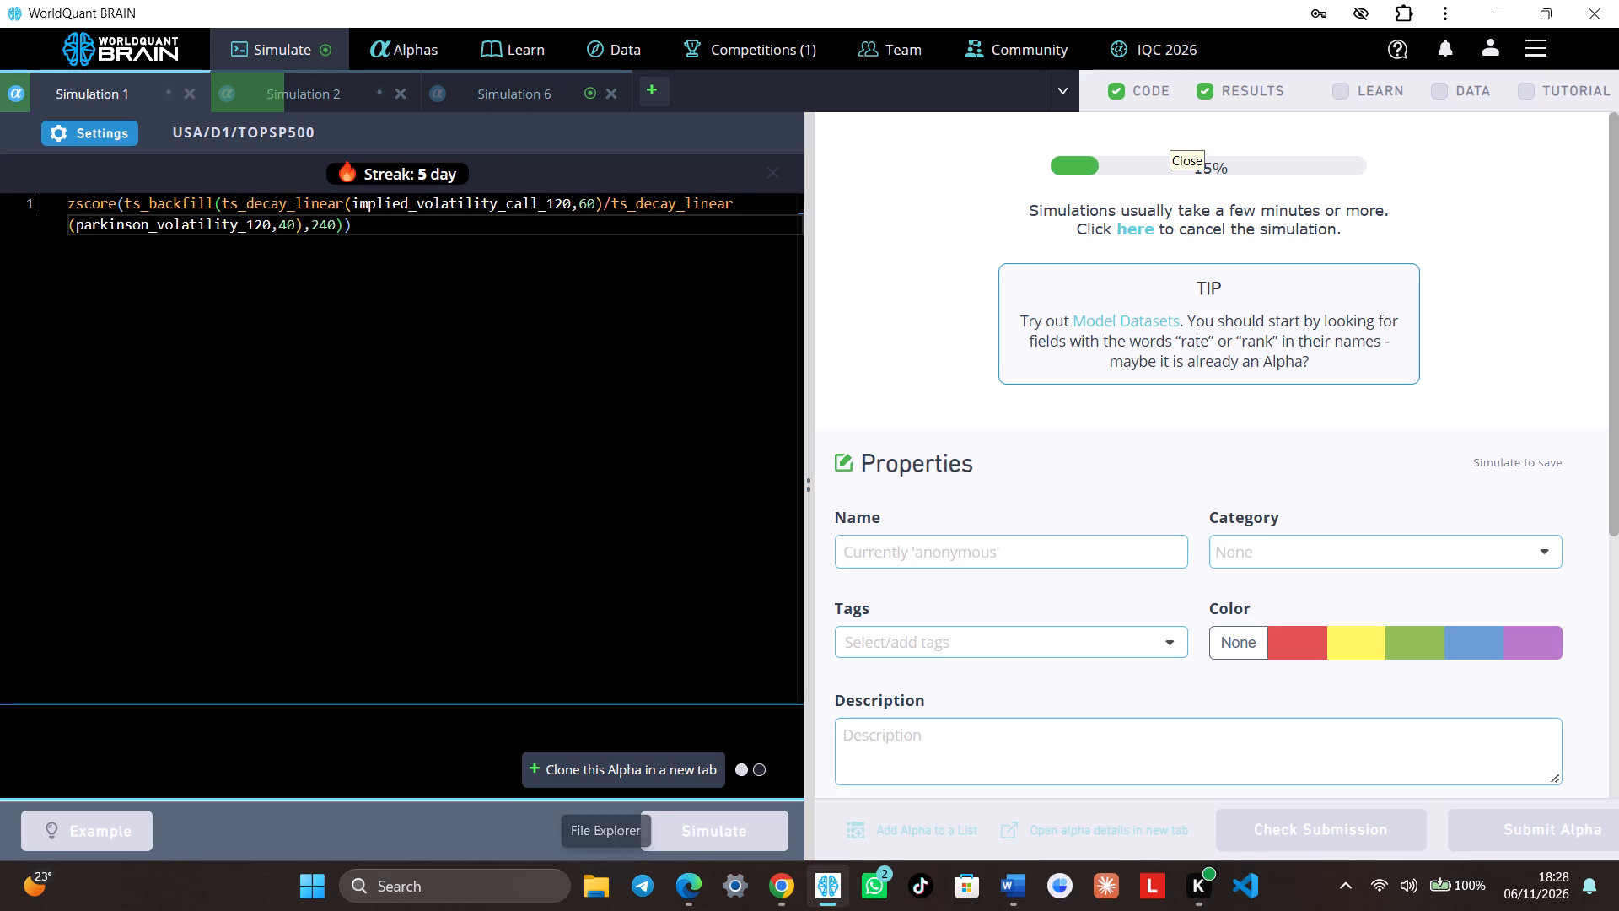
Show the test period of Simulation 6's alpha and examine its IS-period summary and IS testing status.
left_click(492, 103)
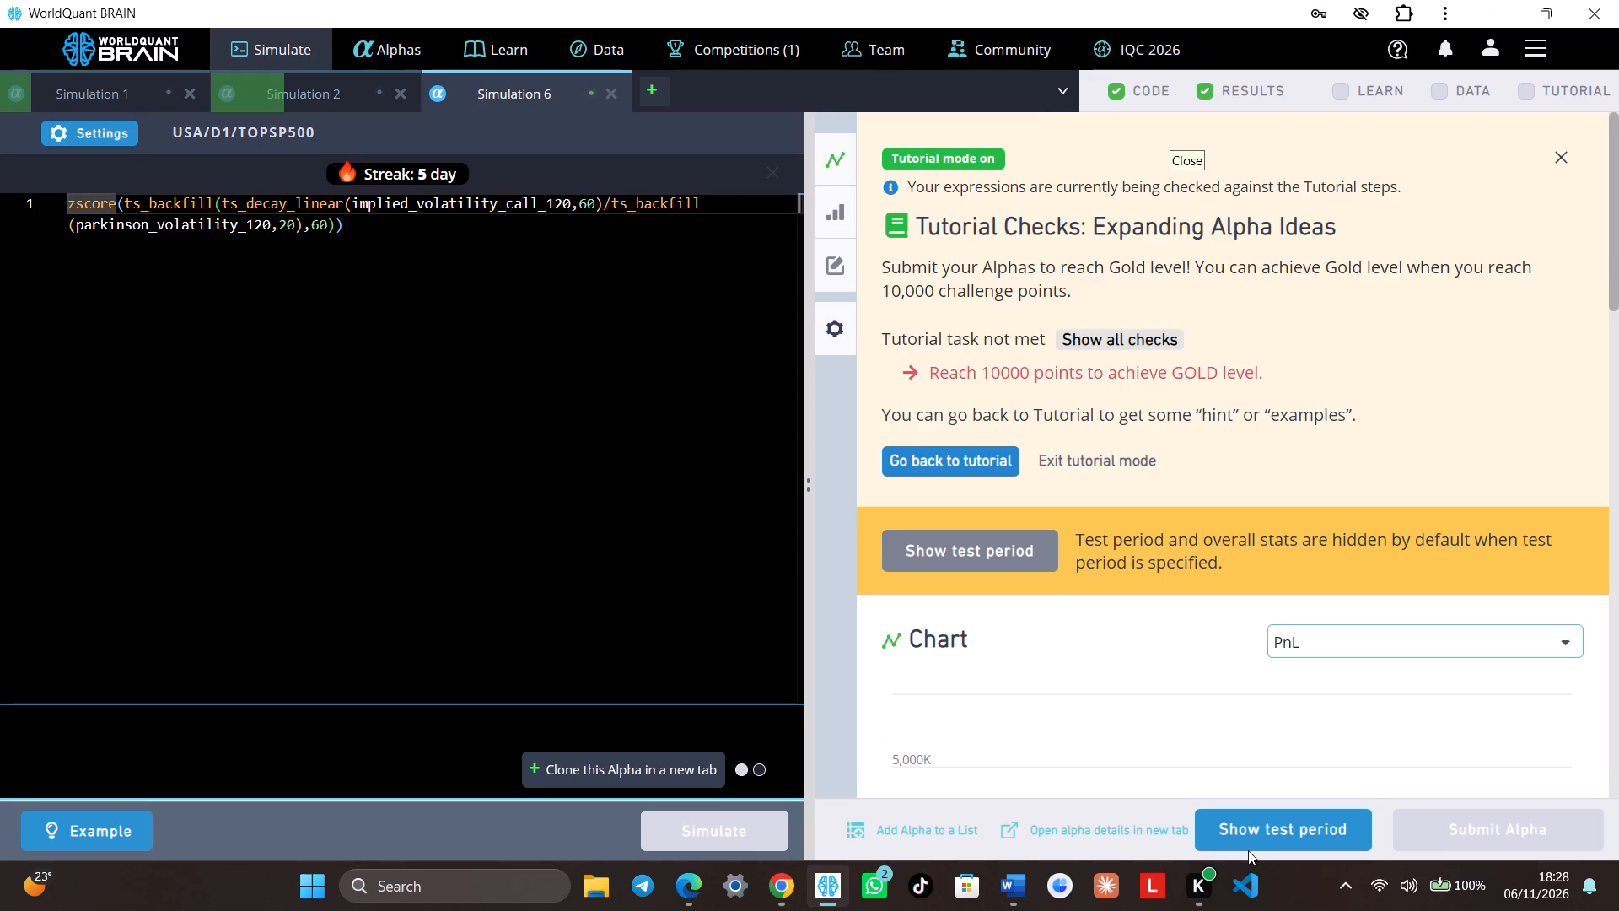
left_click(1253, 840)
scroll(1256, 648, "down", 6)
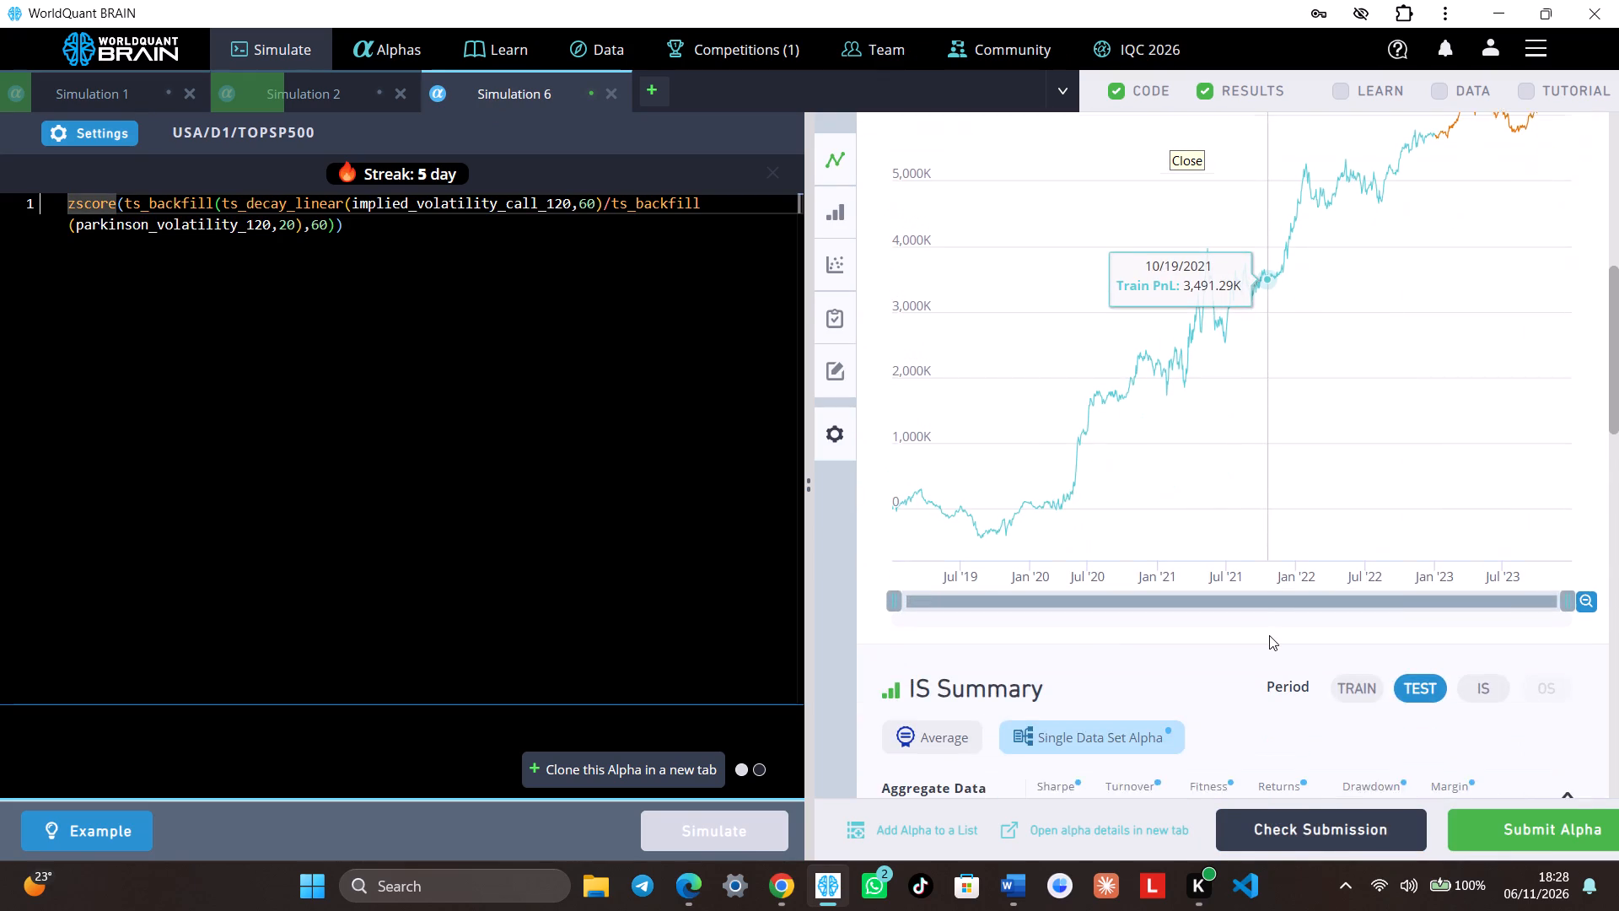
left_click(1493, 684)
scroll(1458, 653, "down", 1)
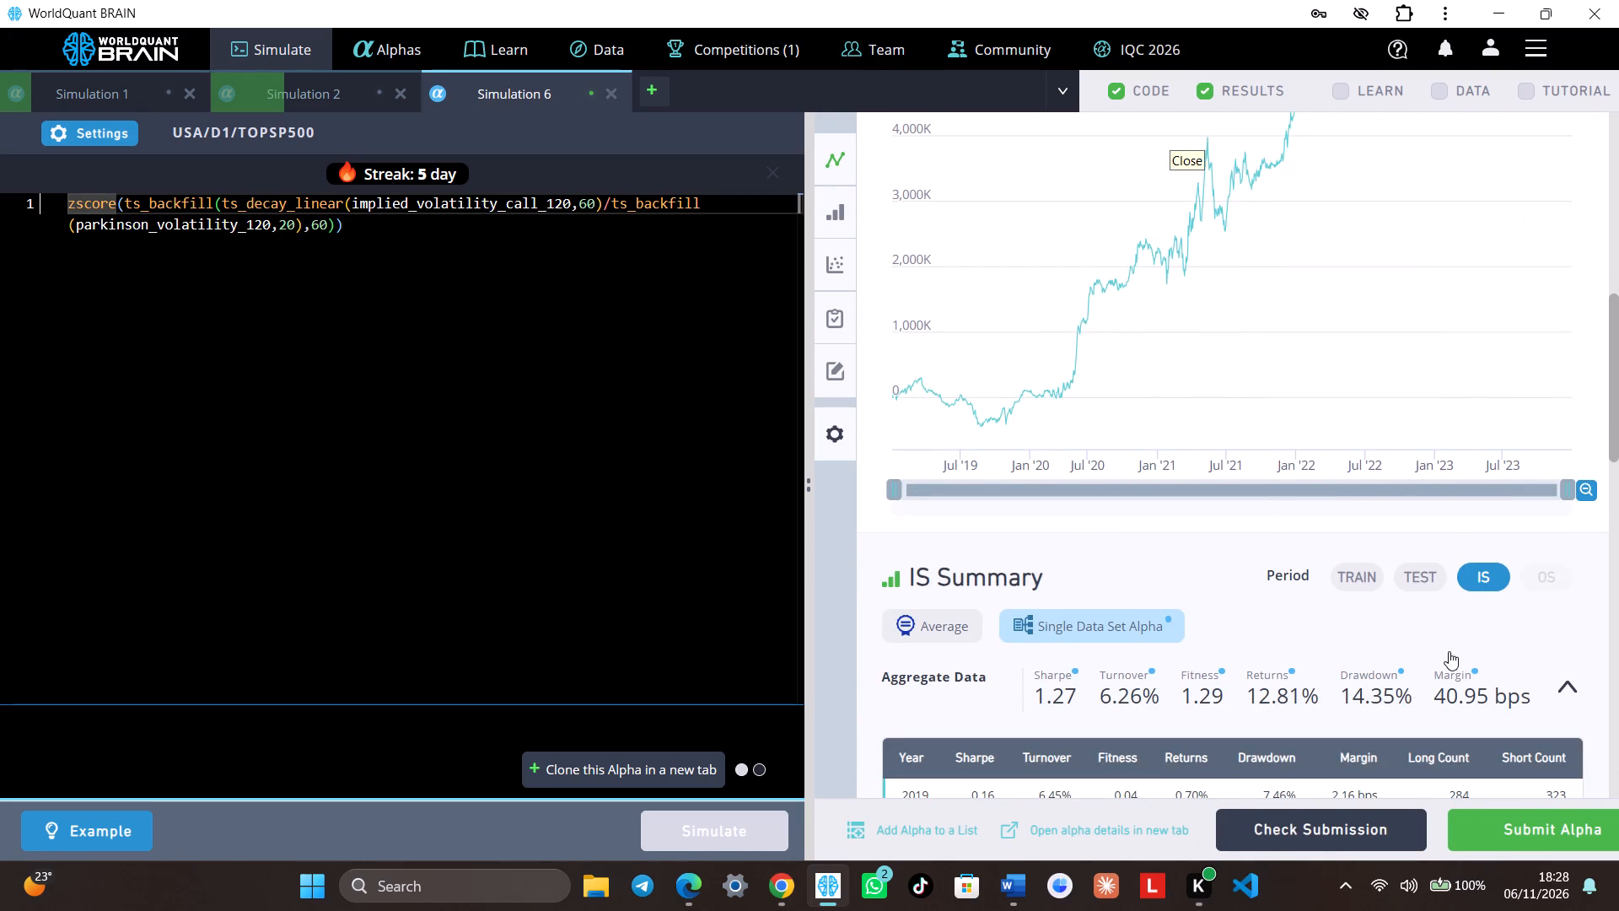
scroll(1440, 647, "down", 3)
scroll(1358, 651, "down", 4)
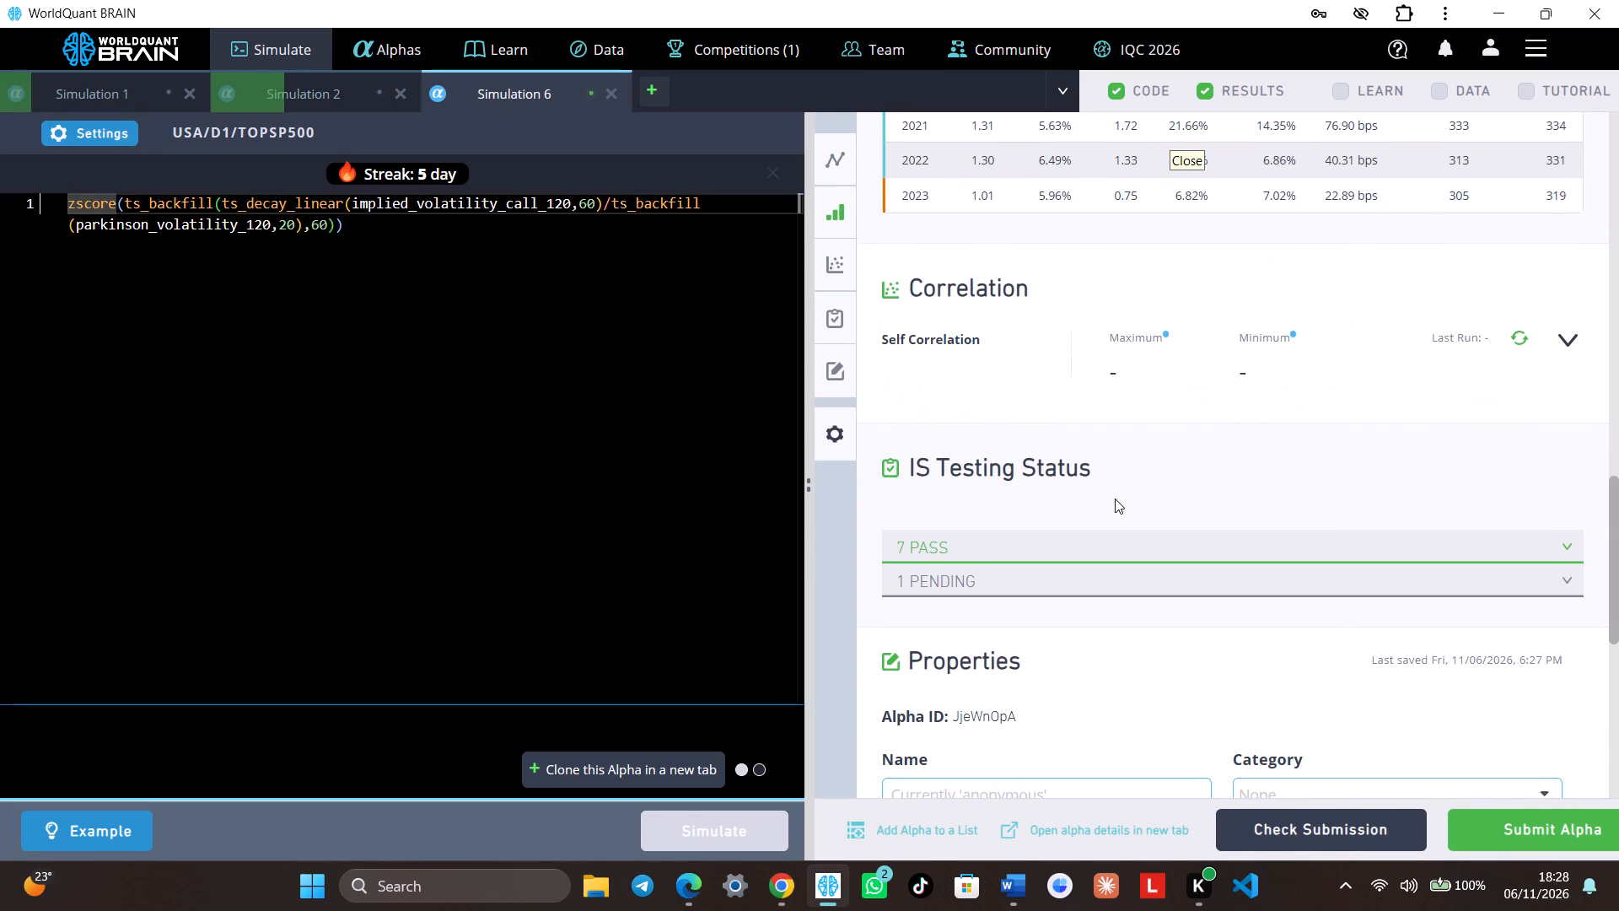
In a new-tab clone of Simulation 6's alpha, replace ts_decay_linear on implied_volatility_call_120 with ts_backfill and run the simulation.
left_click(641, 768)
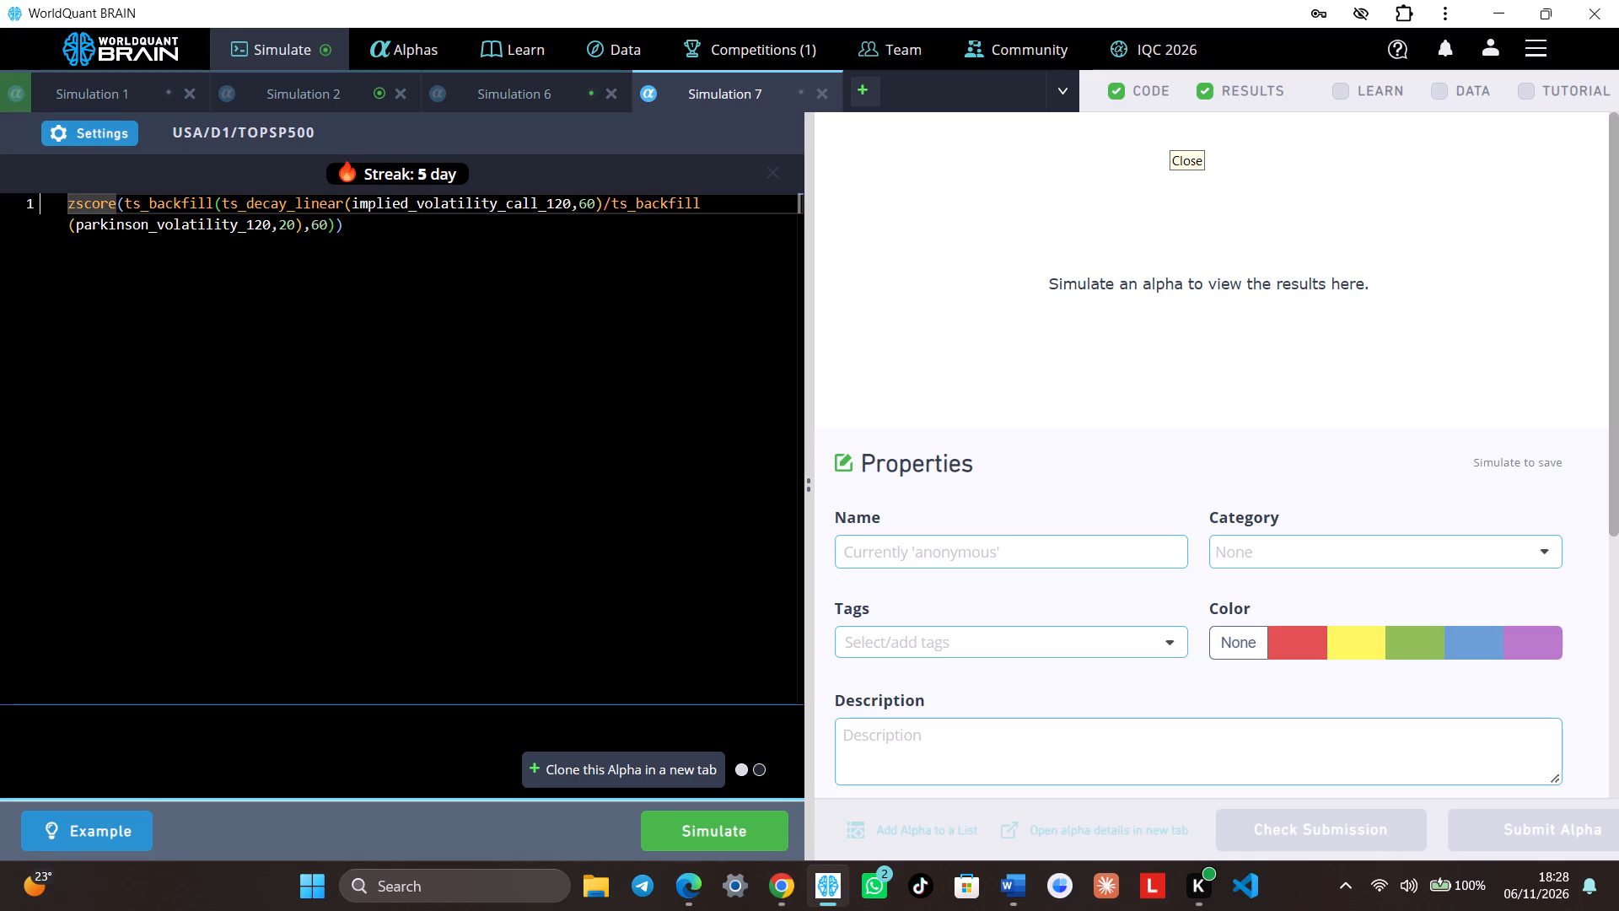
left_click(342, 208)
key("BackSpace")
key("BackSpace")
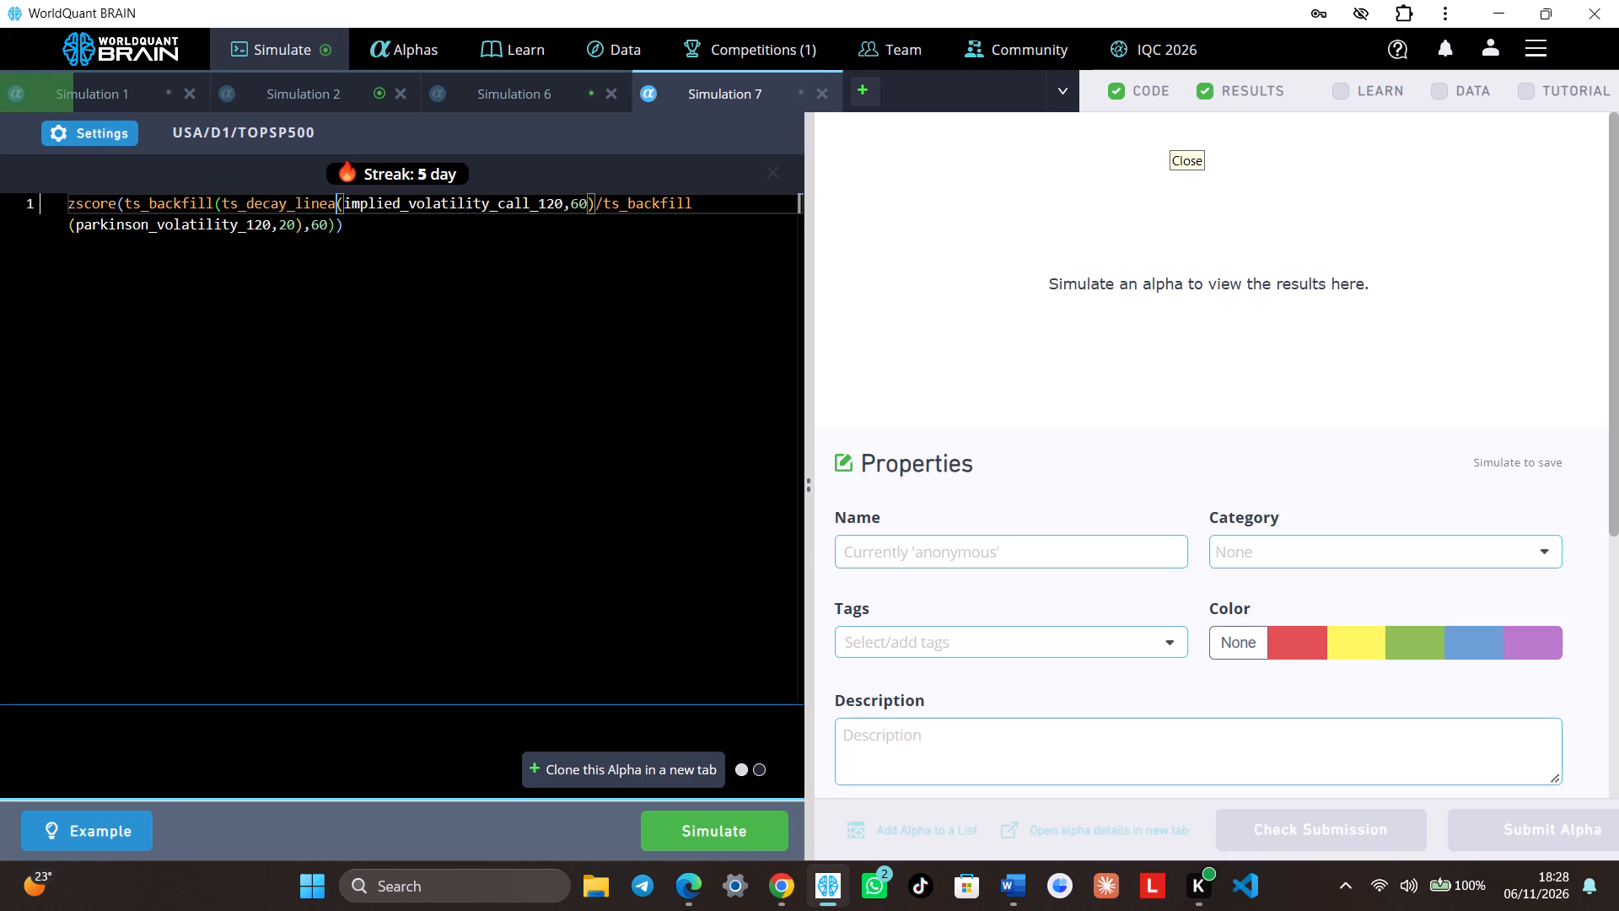
key("BackSpace")
key("BackSpace")
key("BackSpace")
key("BackSpace")
key("BackSpace")
key("BackSpace")
key("BackSpace")
key("BackSpace")
key("BackSpace")
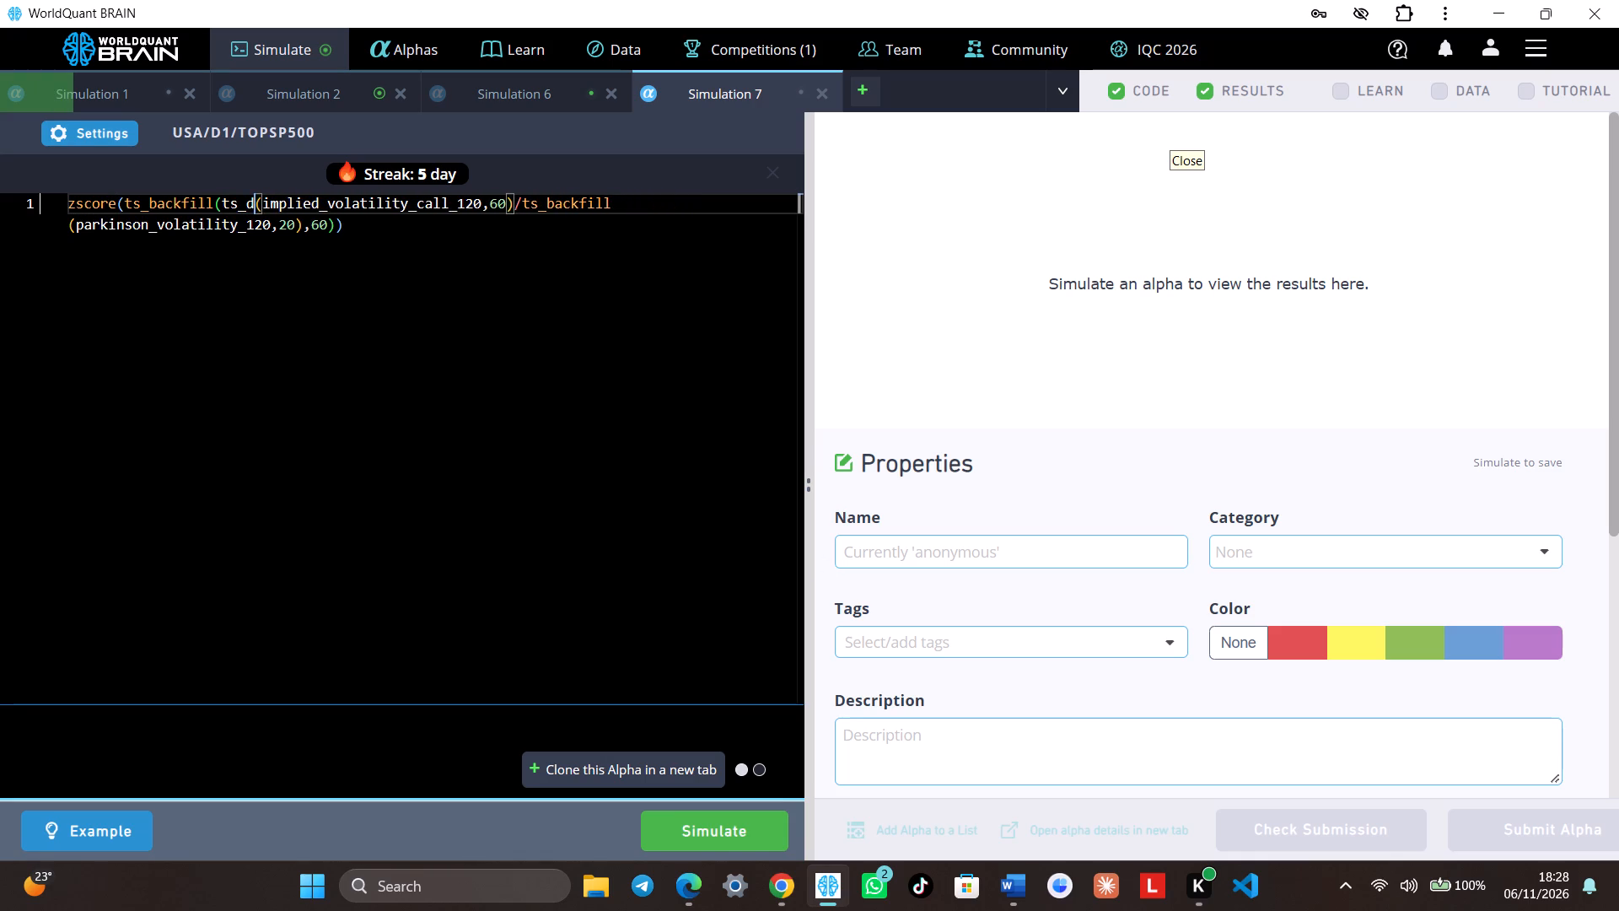
key("BackSpace")
type("ba")
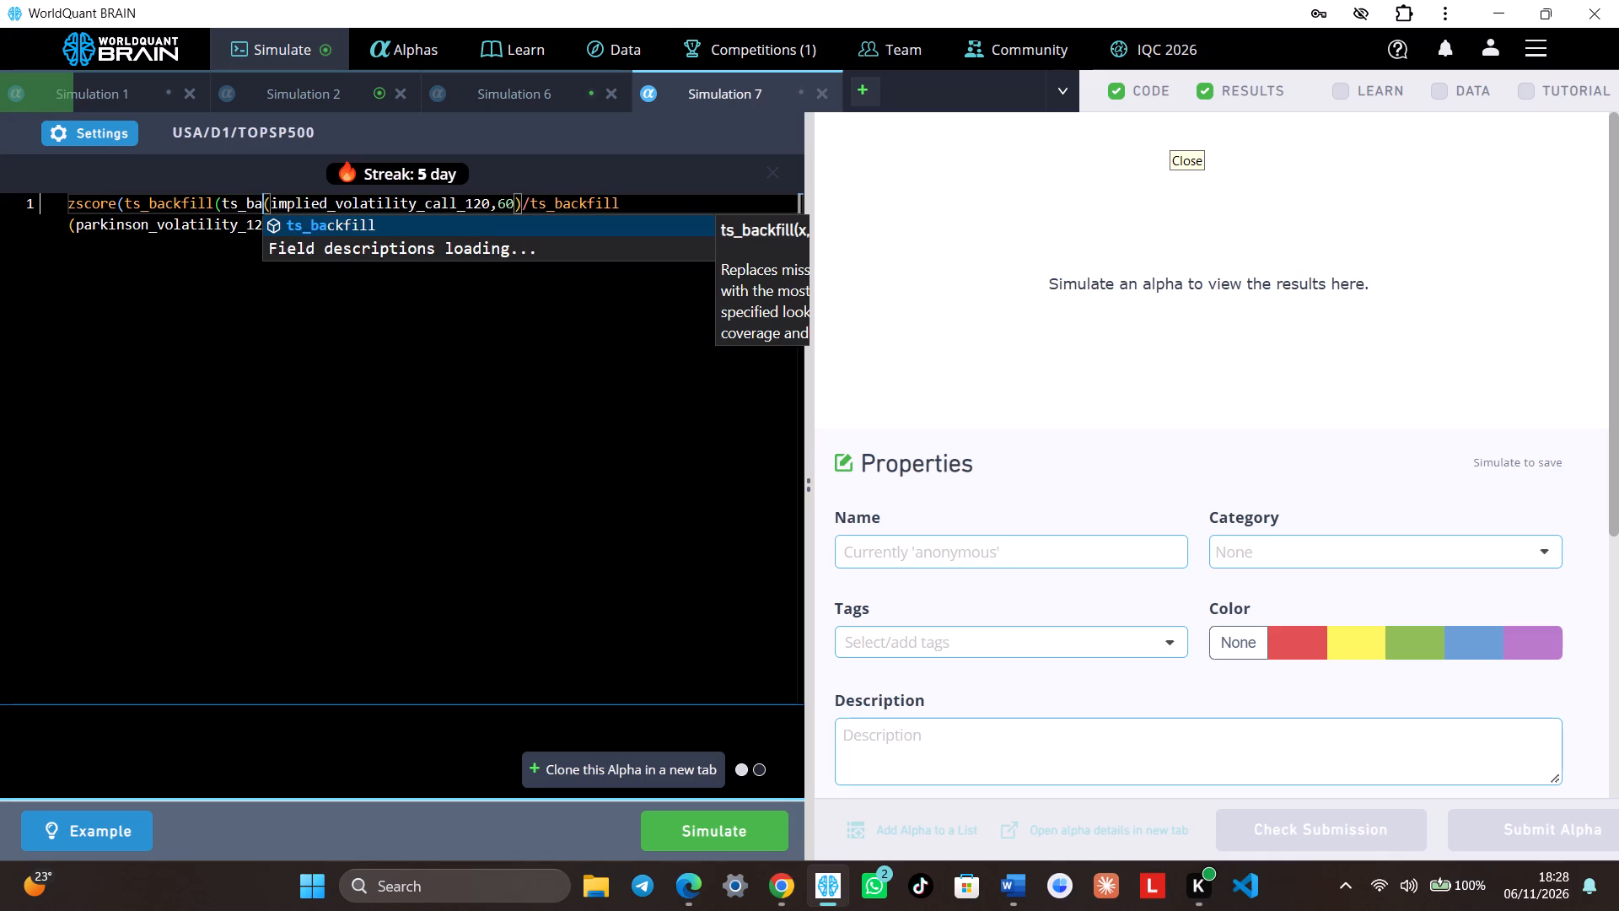
left_click(368, 225)
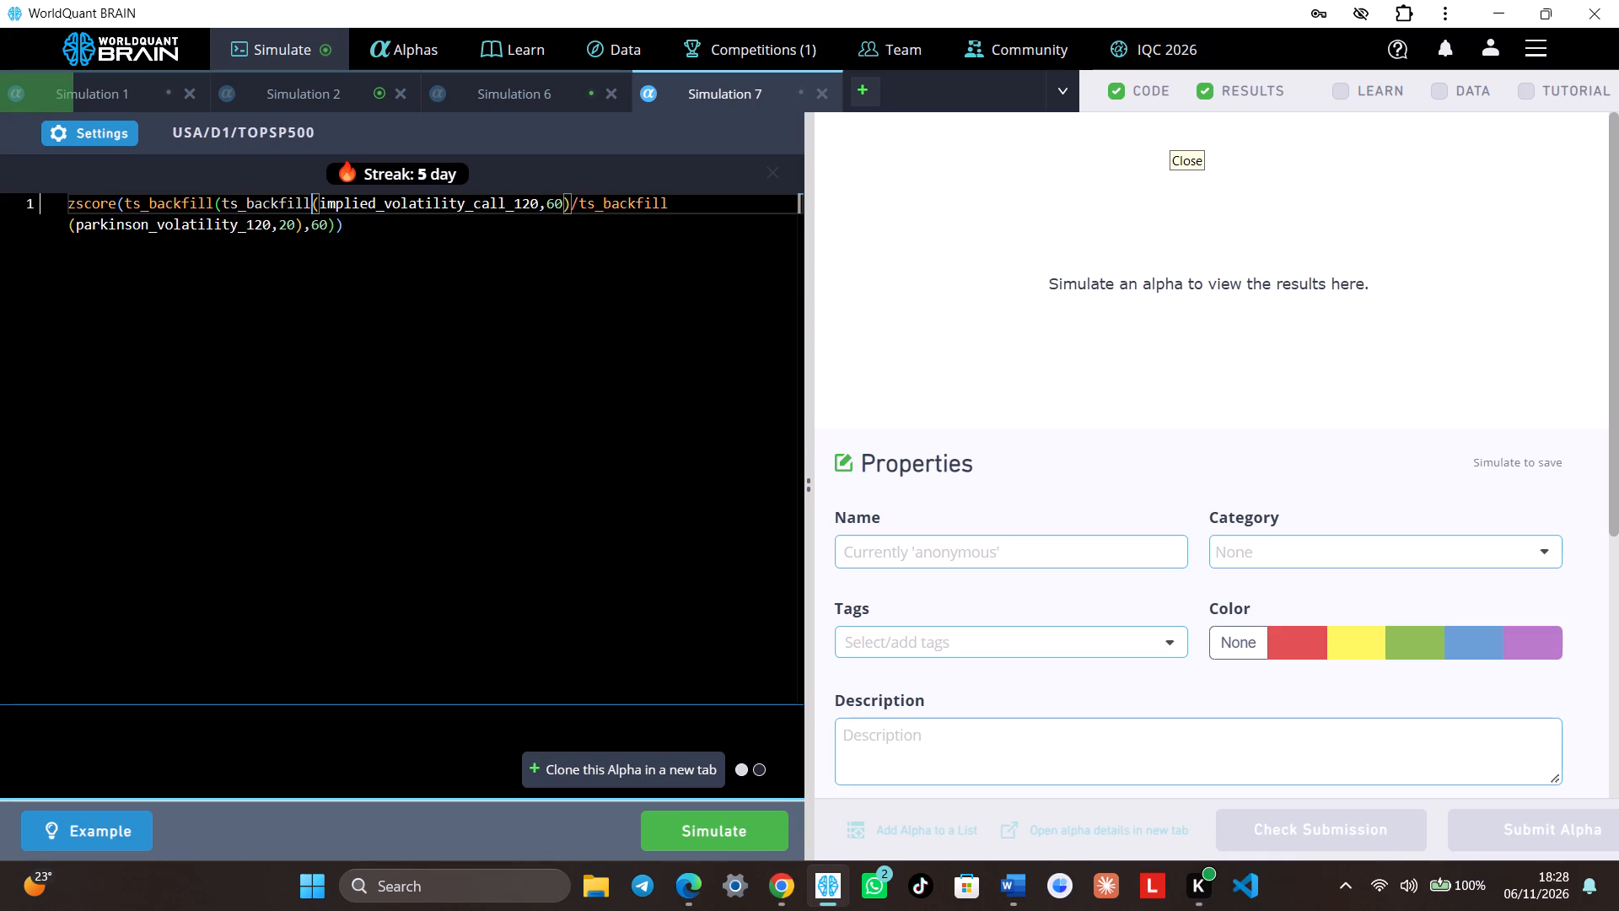
left_click(691, 817)
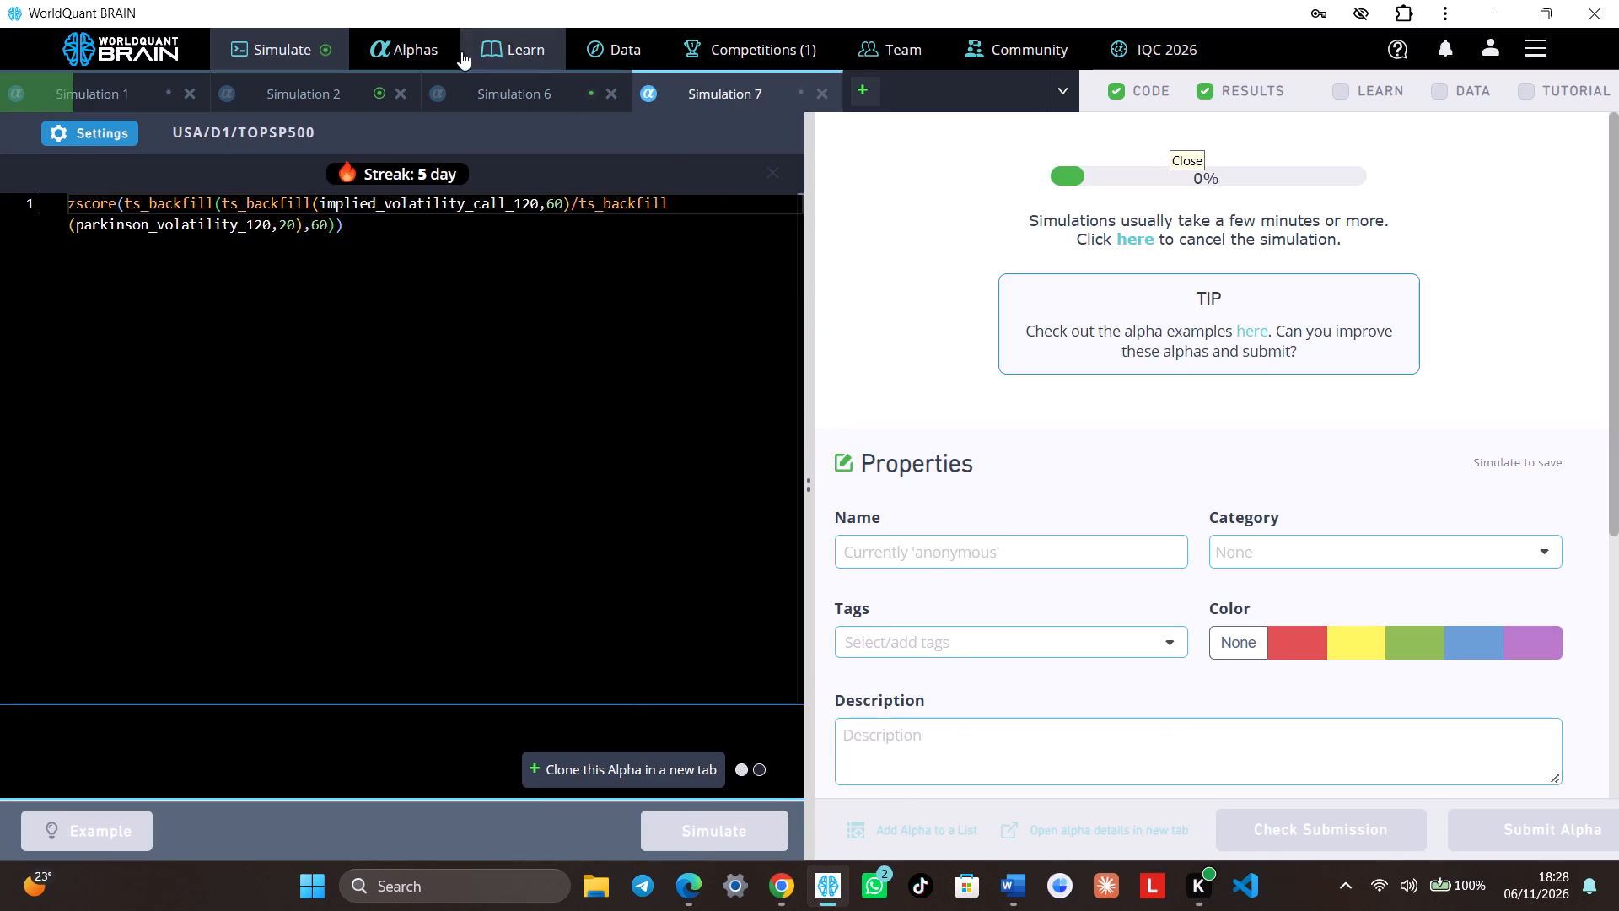
Review the IS-period summary of Simulation 2's goodwill impairment alpha and set its neutralization to Subindustry.
left_click(296, 95)
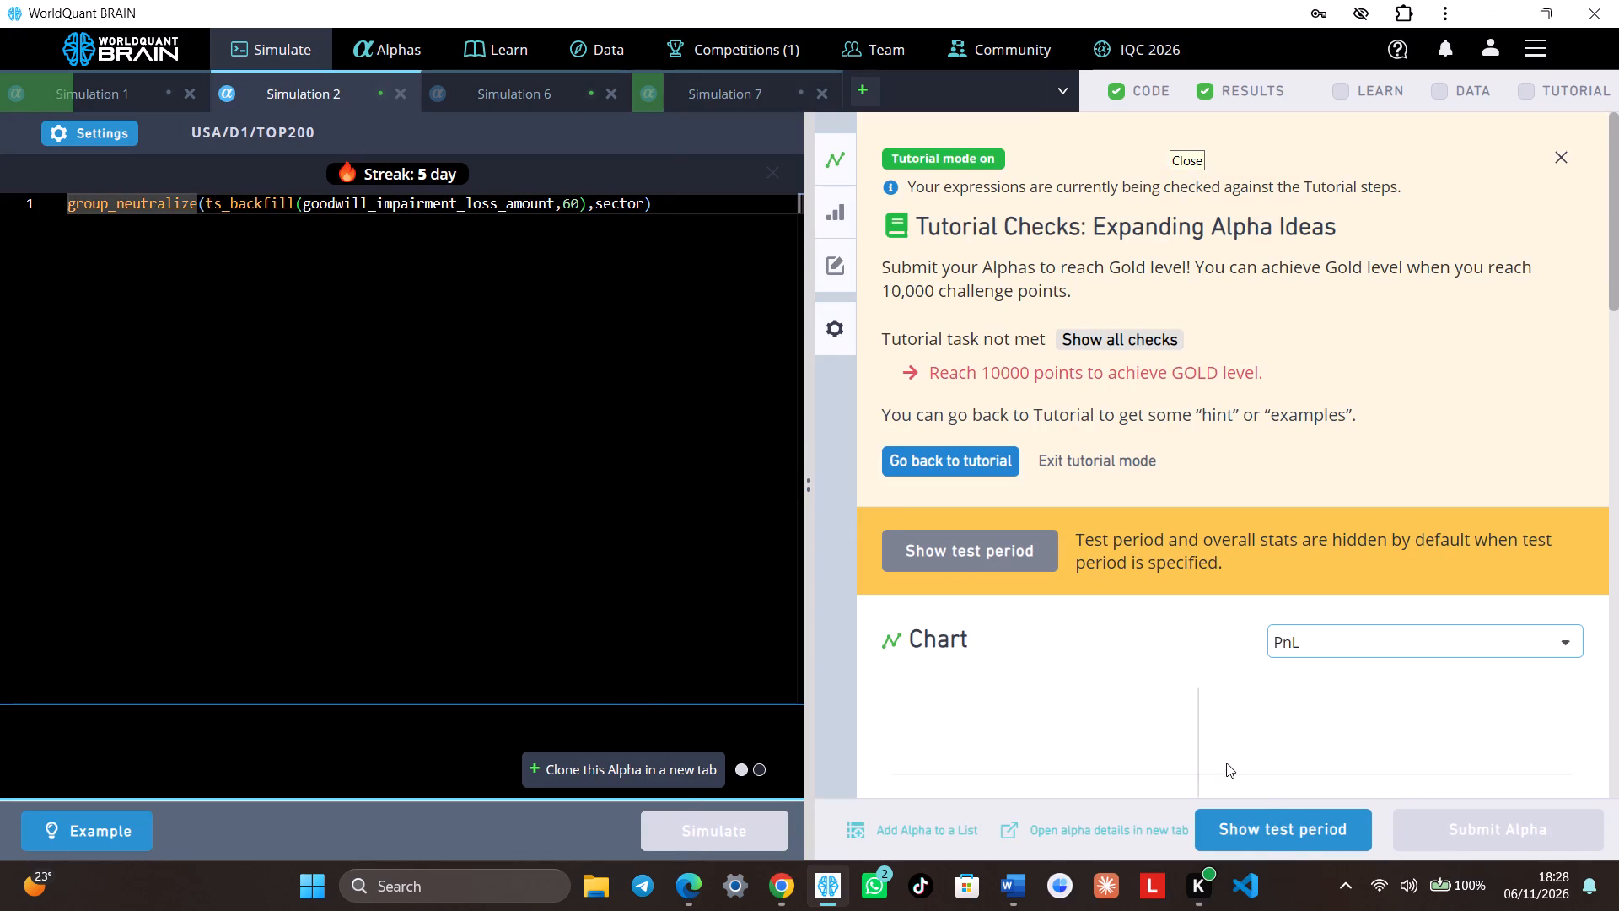
left_click(1269, 822)
scroll(1251, 709, "down", 5)
scroll(1296, 628, "down", 4)
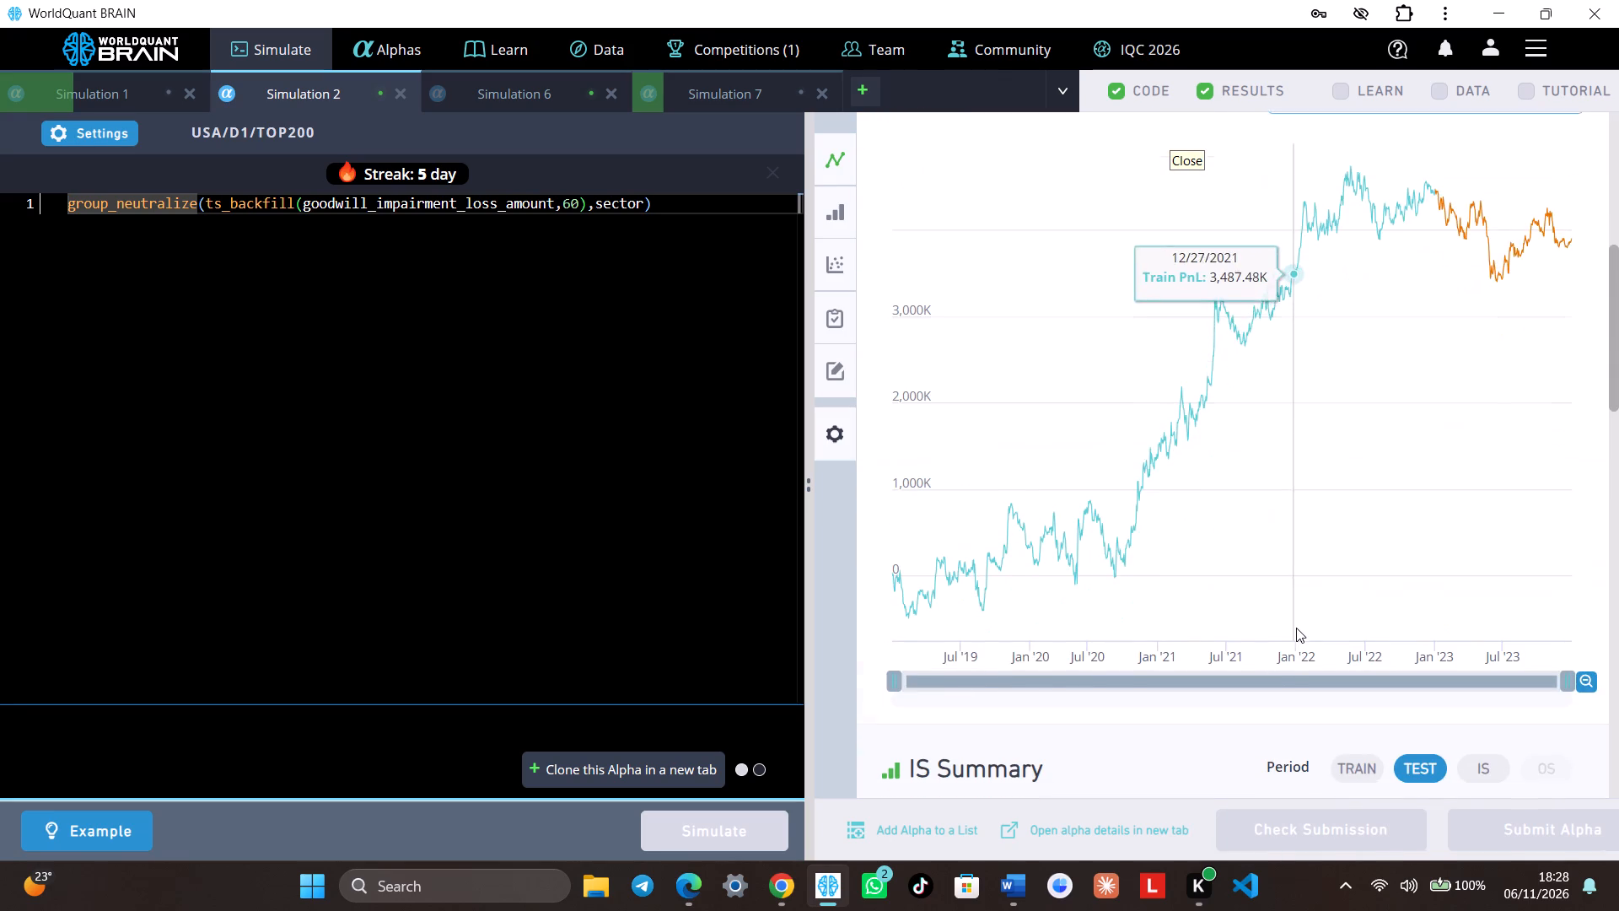
left_click(1503, 364)
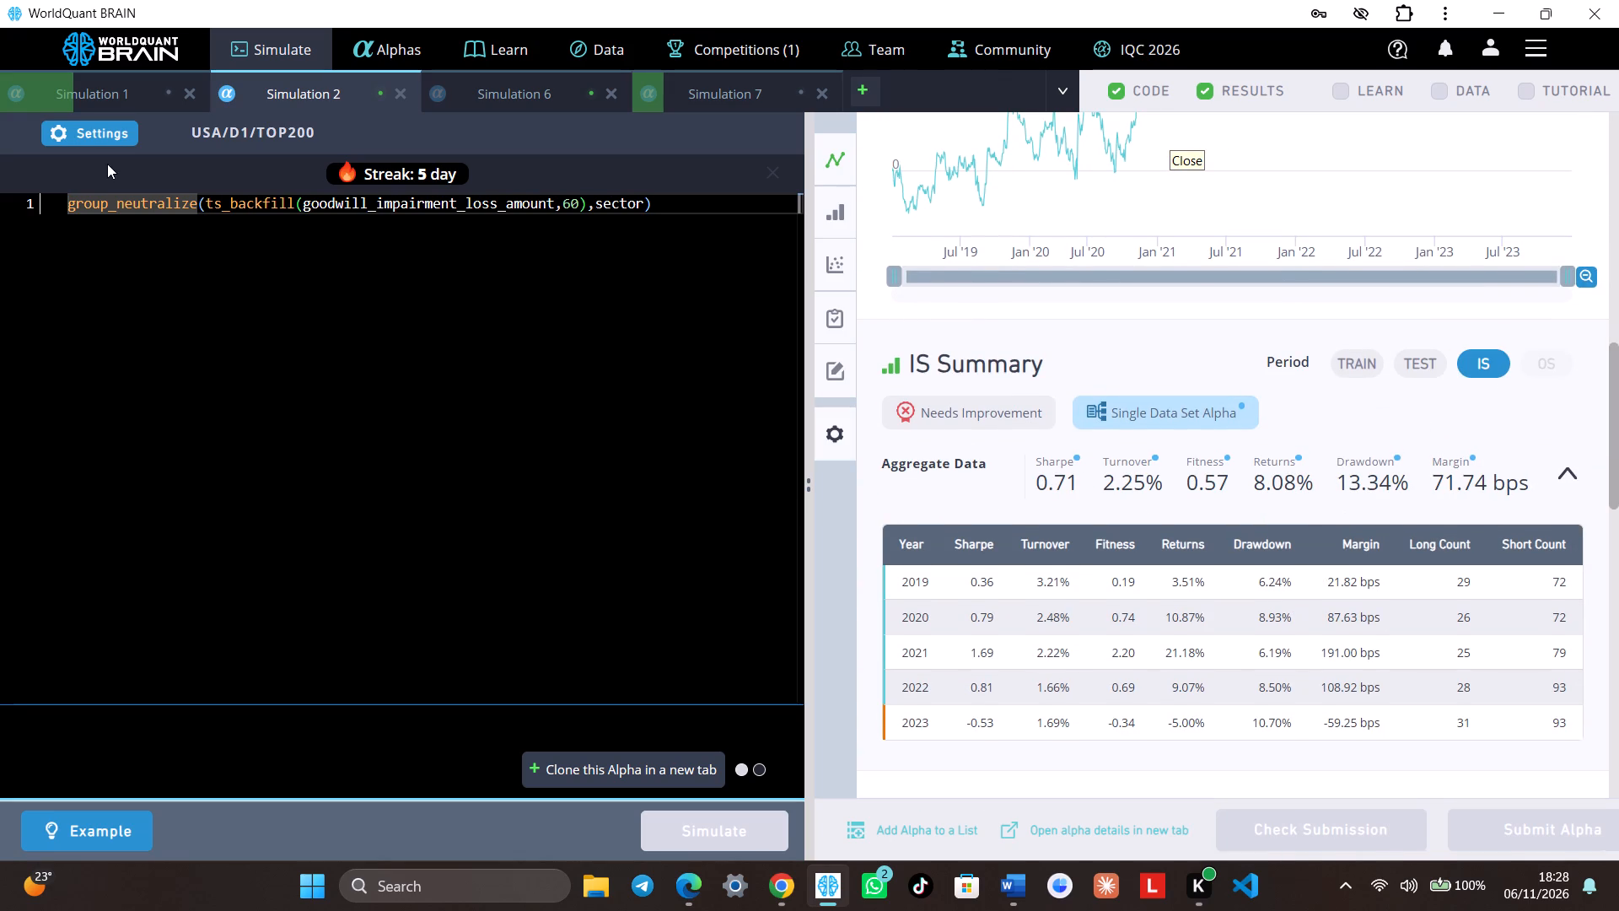
left_click(104, 136)
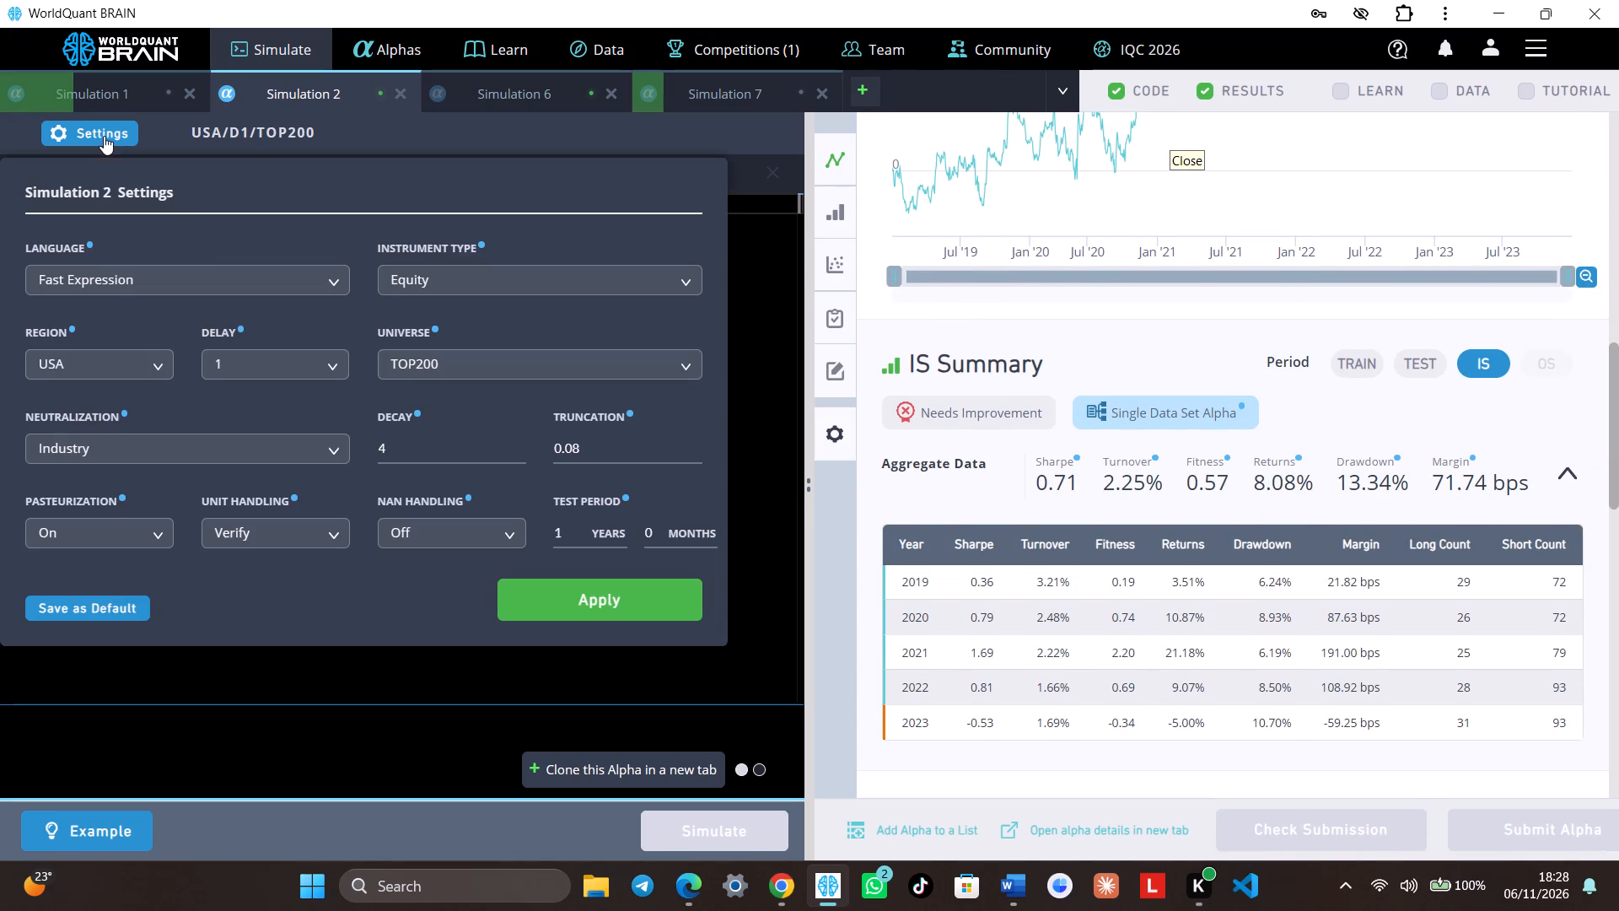
left_click(293, 444)
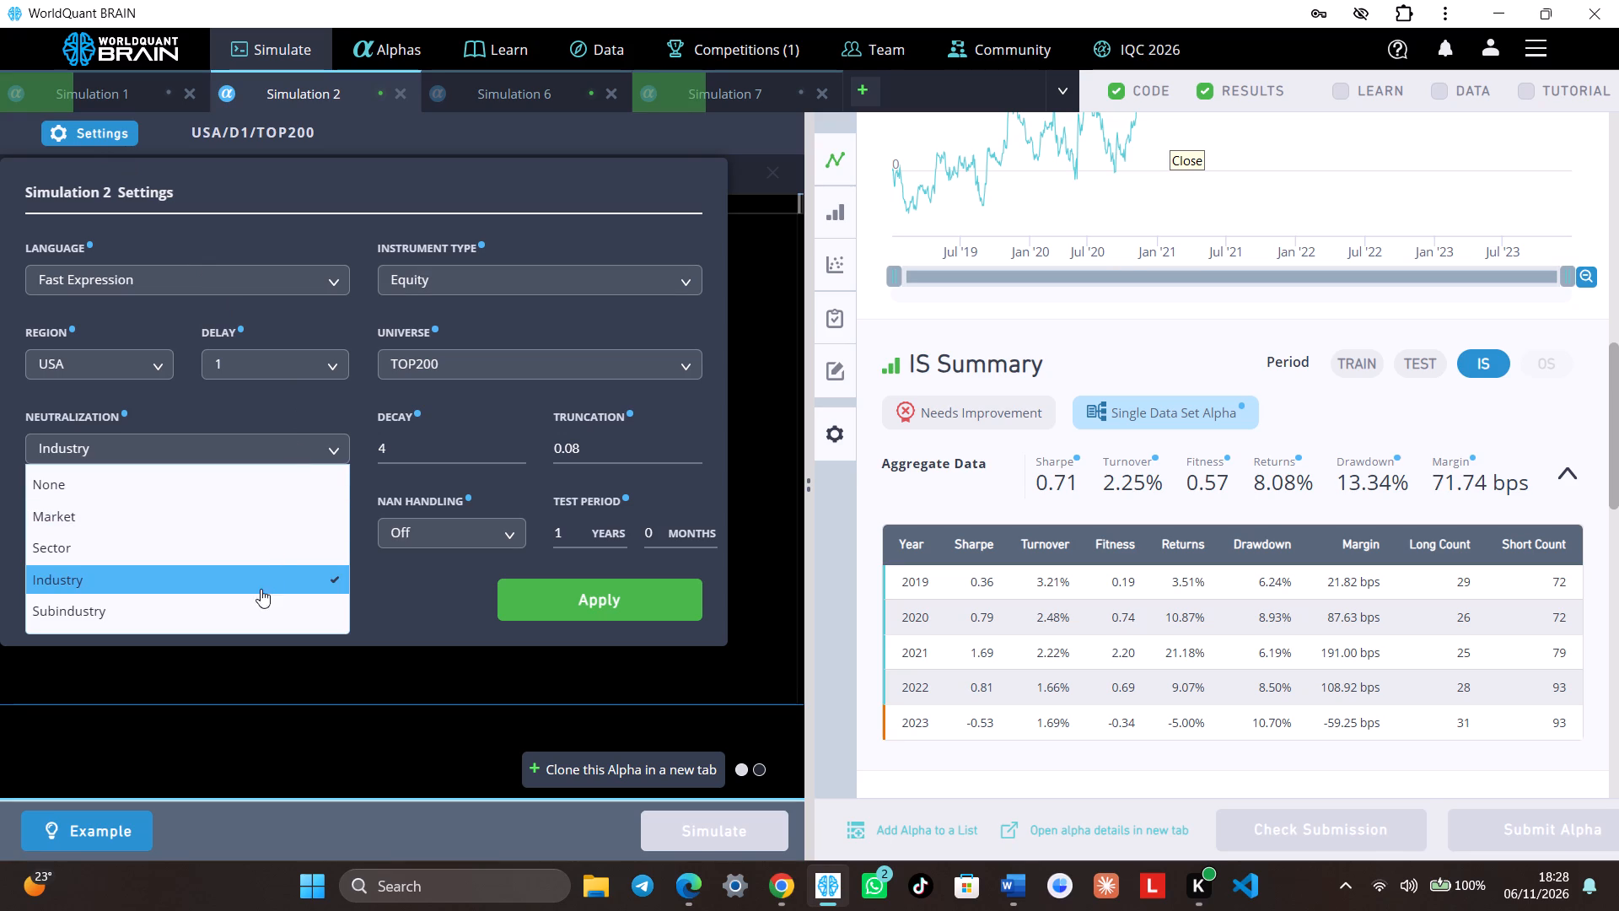
left_click(253, 611)
left_click(540, 597)
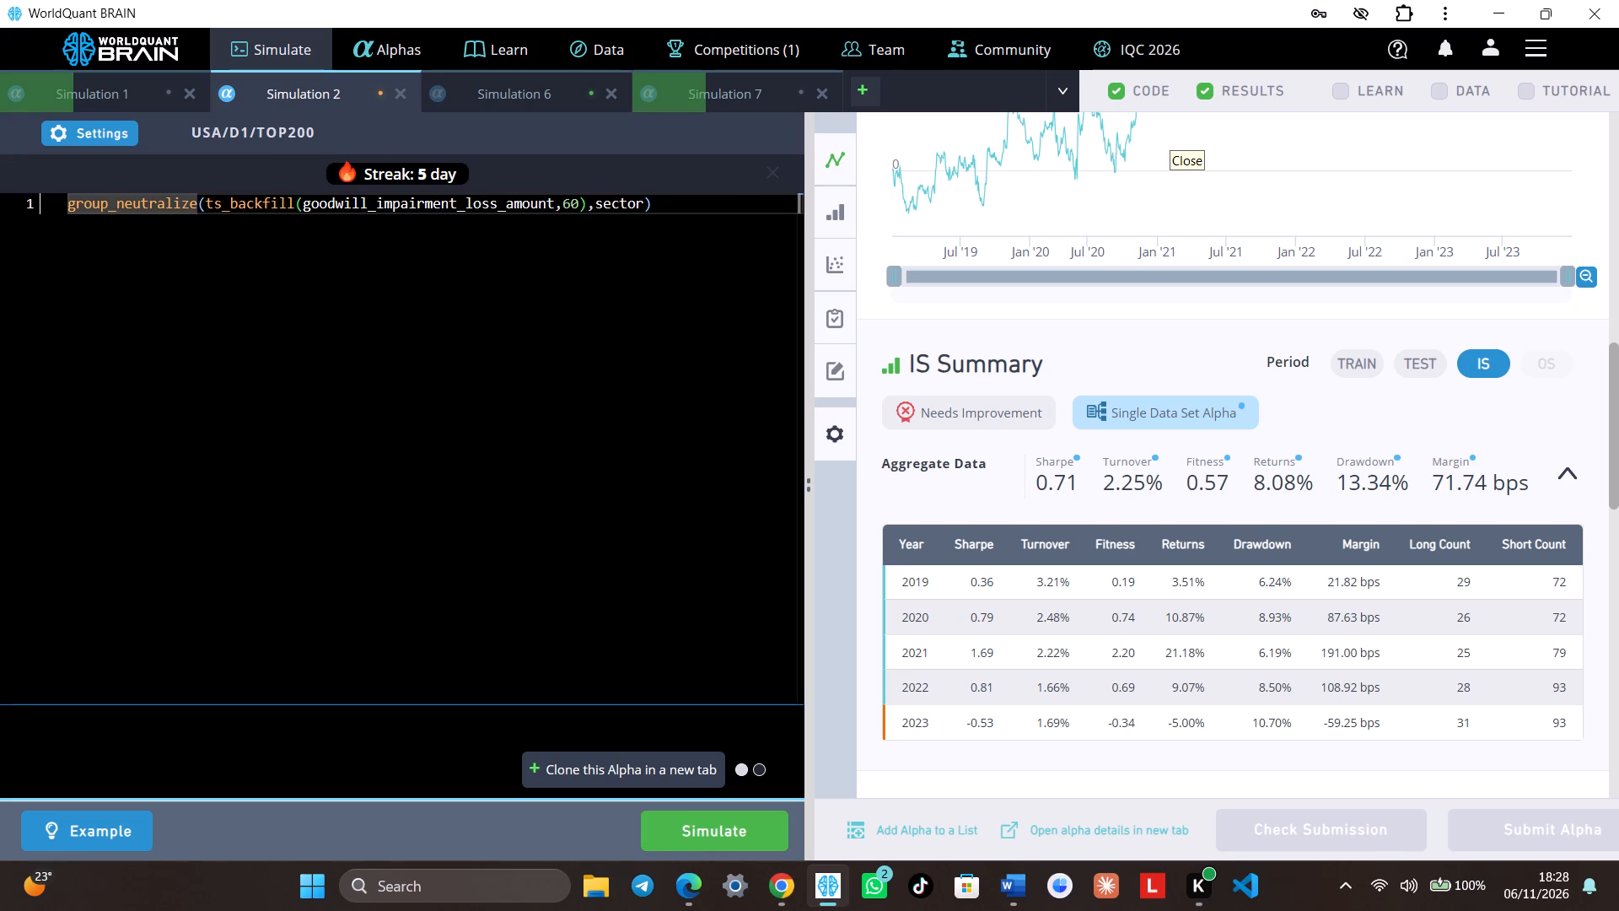
Change the group_neutralize grouping in Simulation 2's goodwill impairment expression to industry and run the simulation.
left_click(637, 208)
left_click(644, 208)
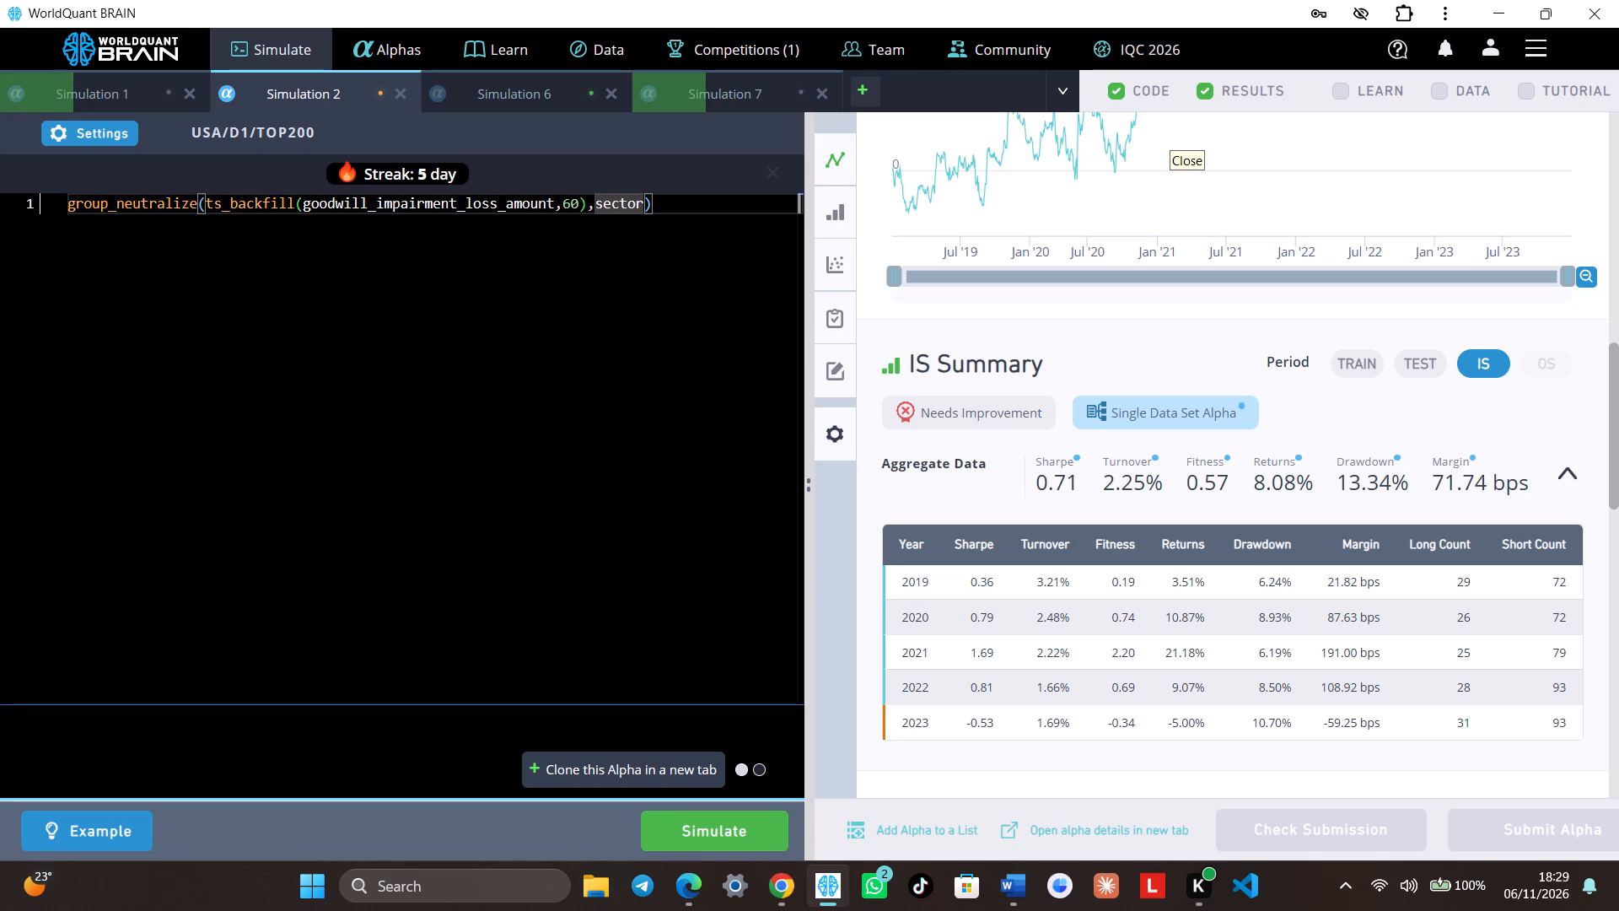
key("BackSpace")
key("BackSpace")
key("BackSpace")
key("BackSpace")
key("BackSpace")
key("BackSpace")
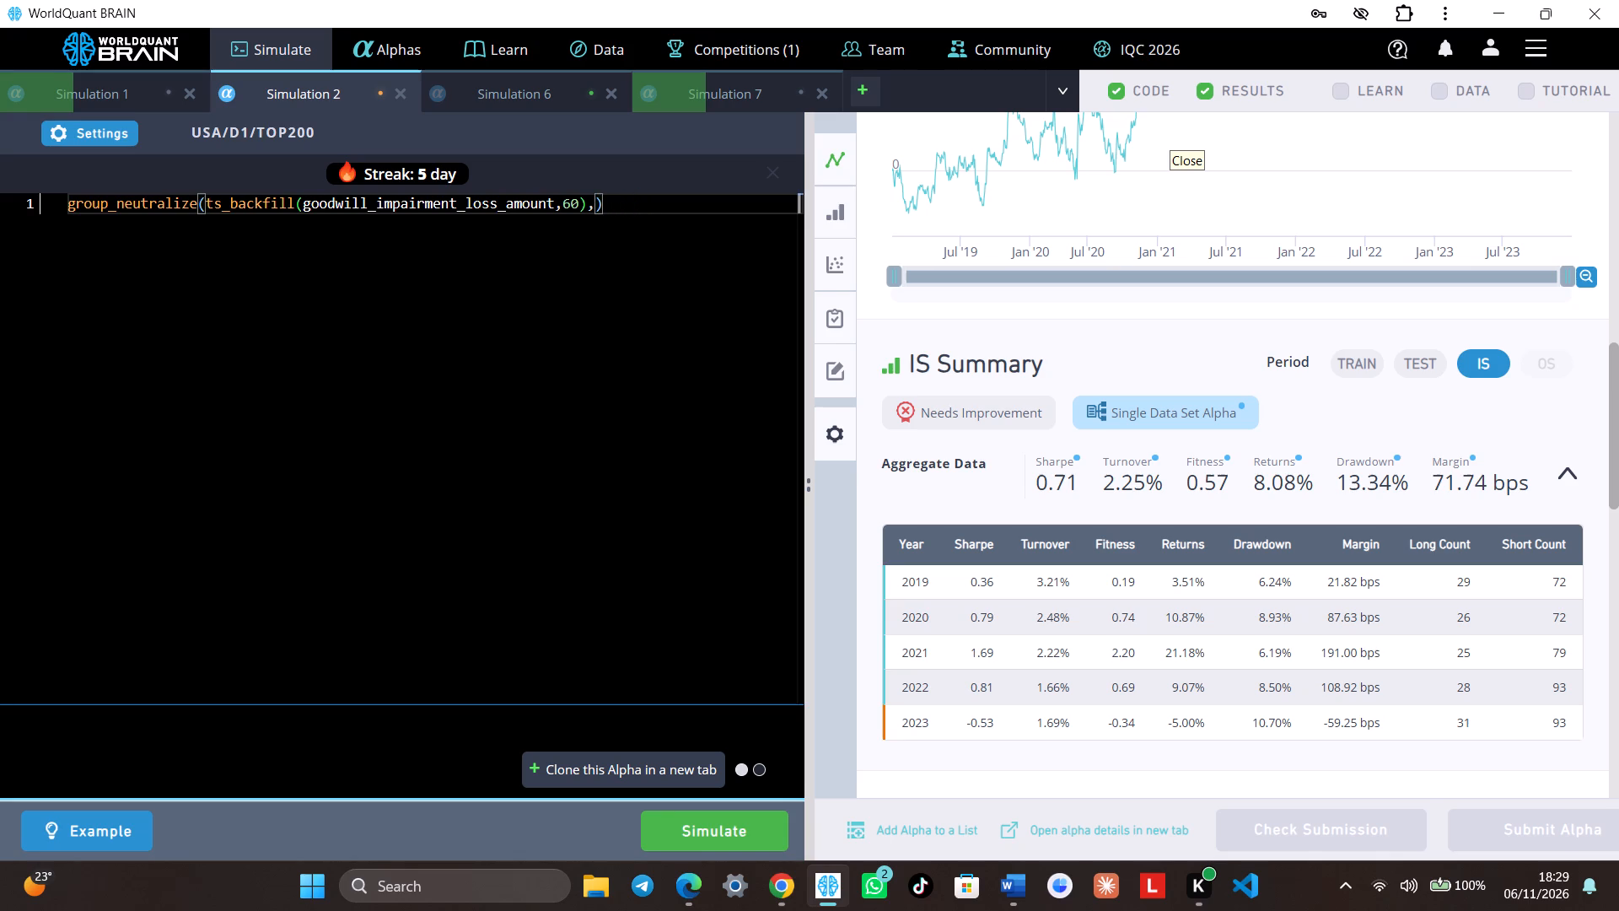
type("in")
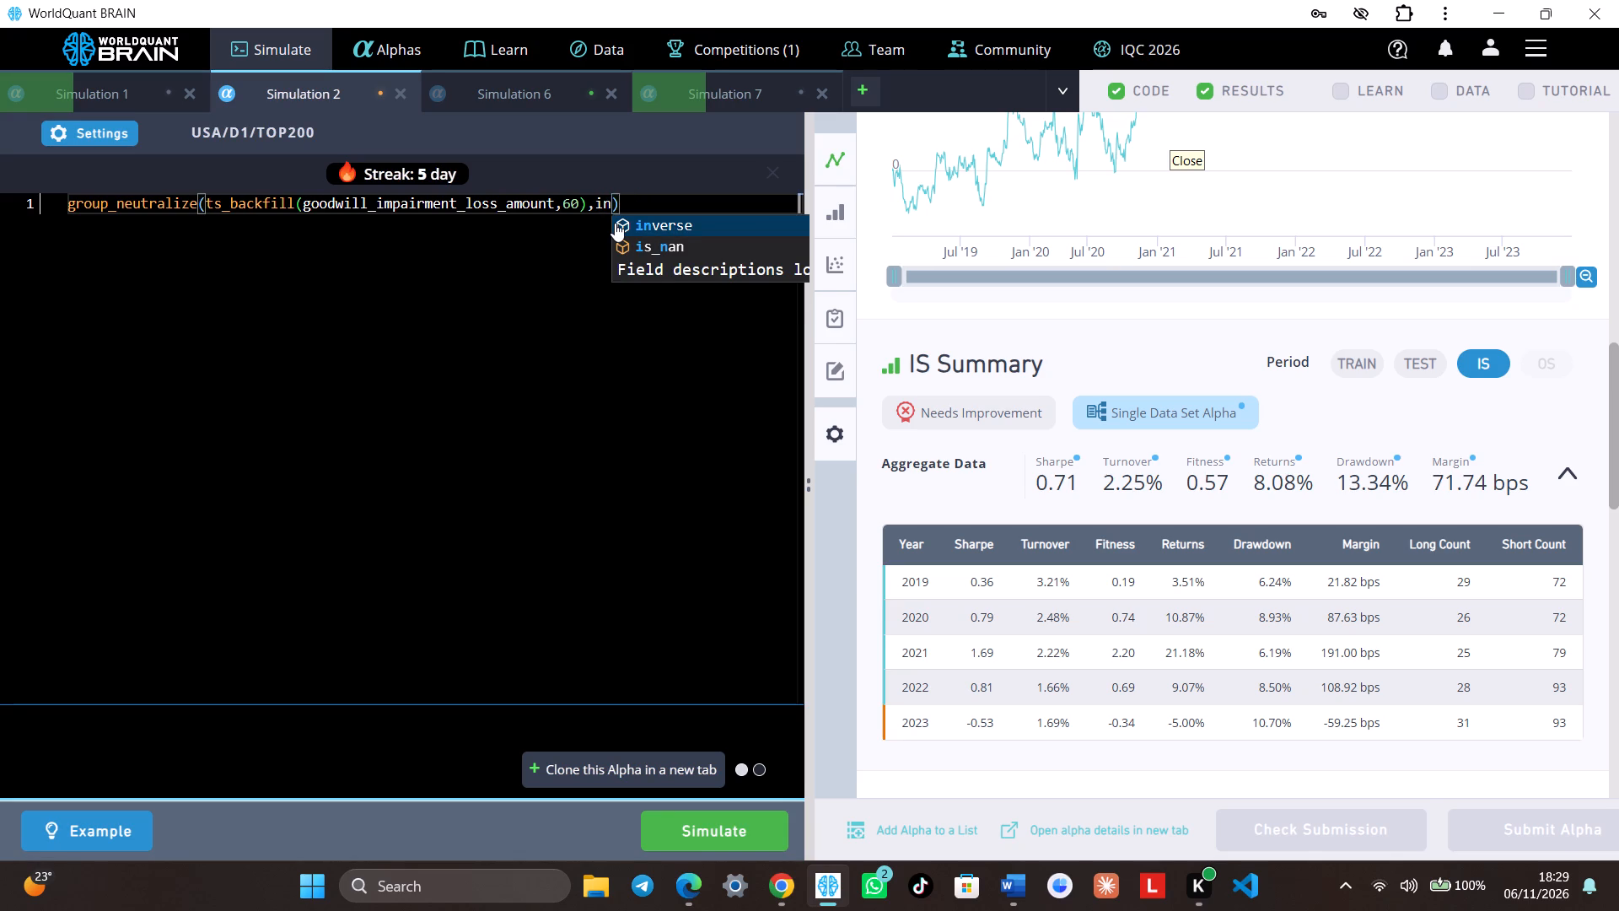
key("d")
key("u")
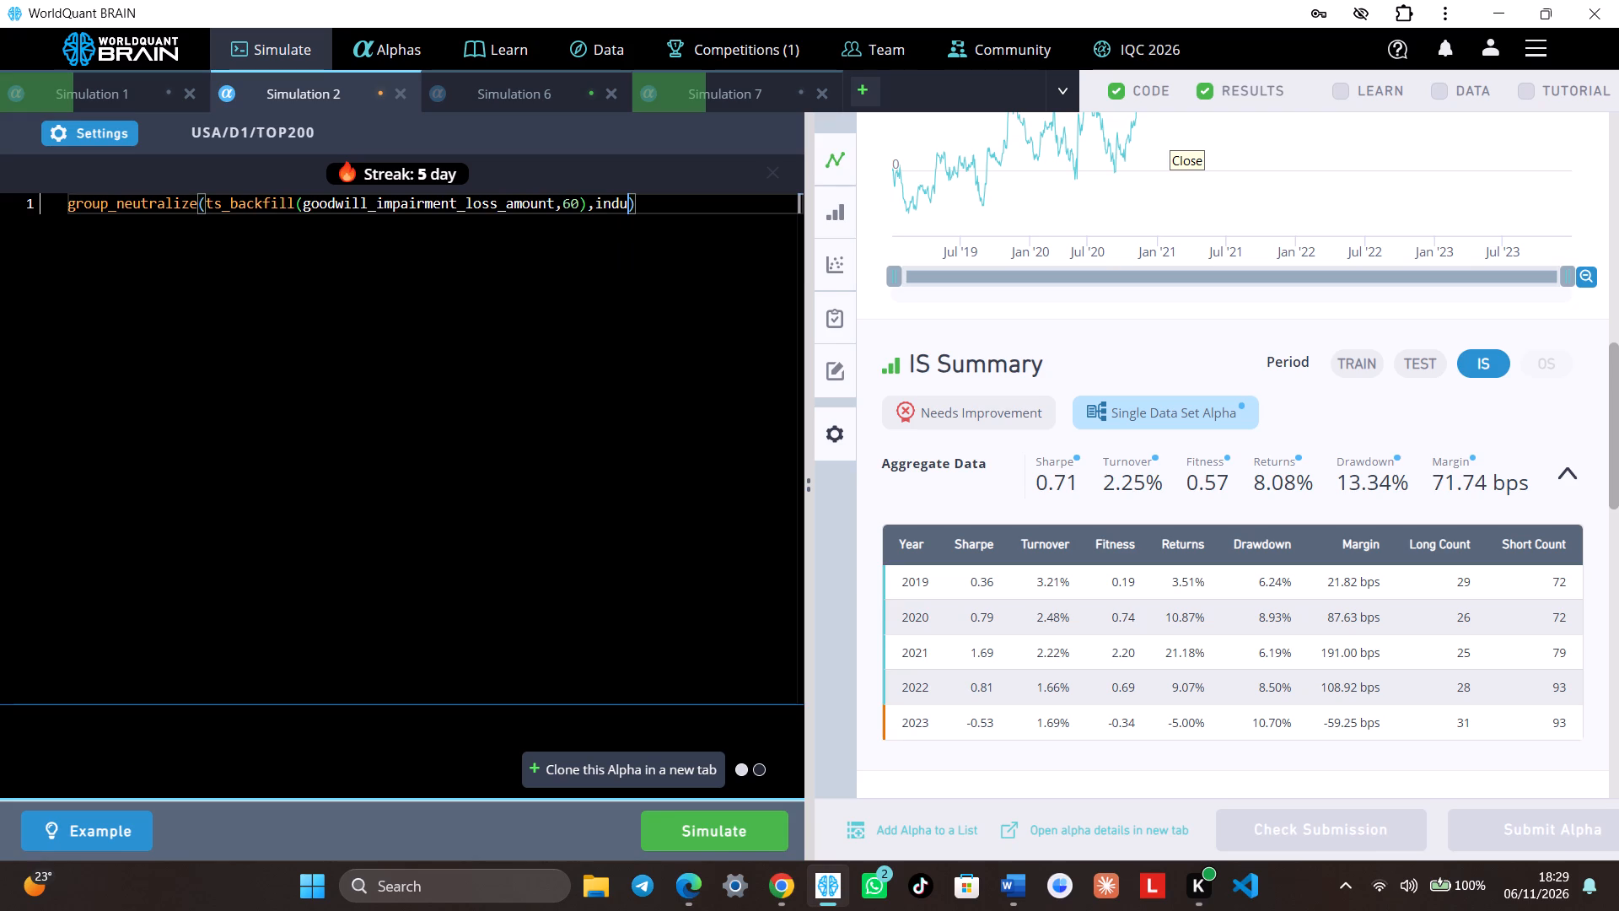
type("st")
key("r")
key("y")
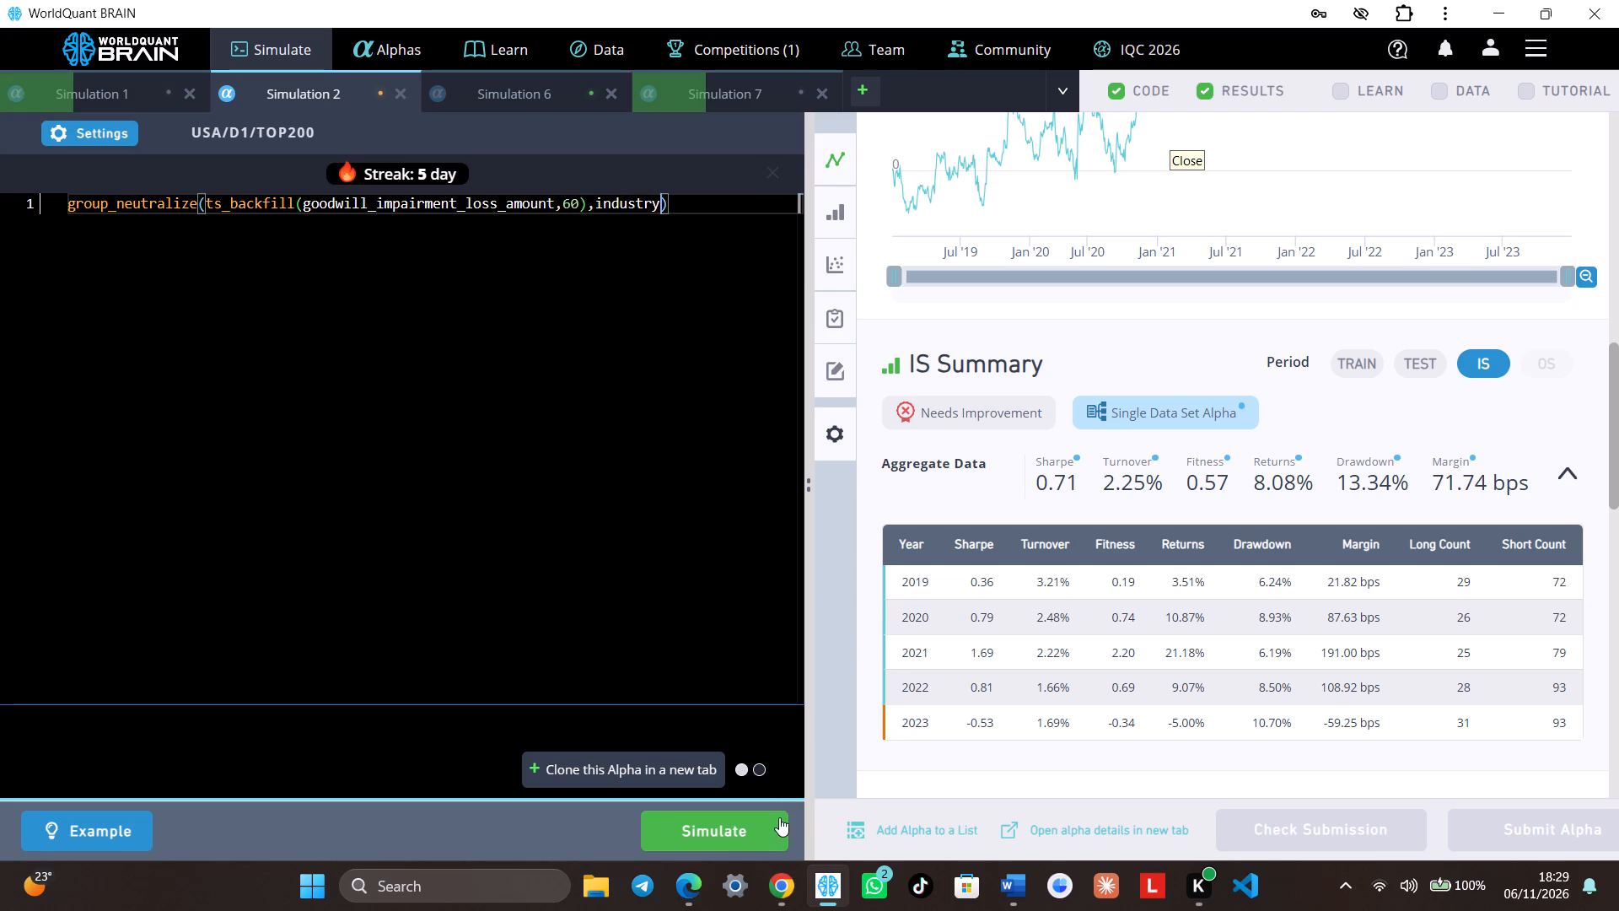
left_click(779, 817)
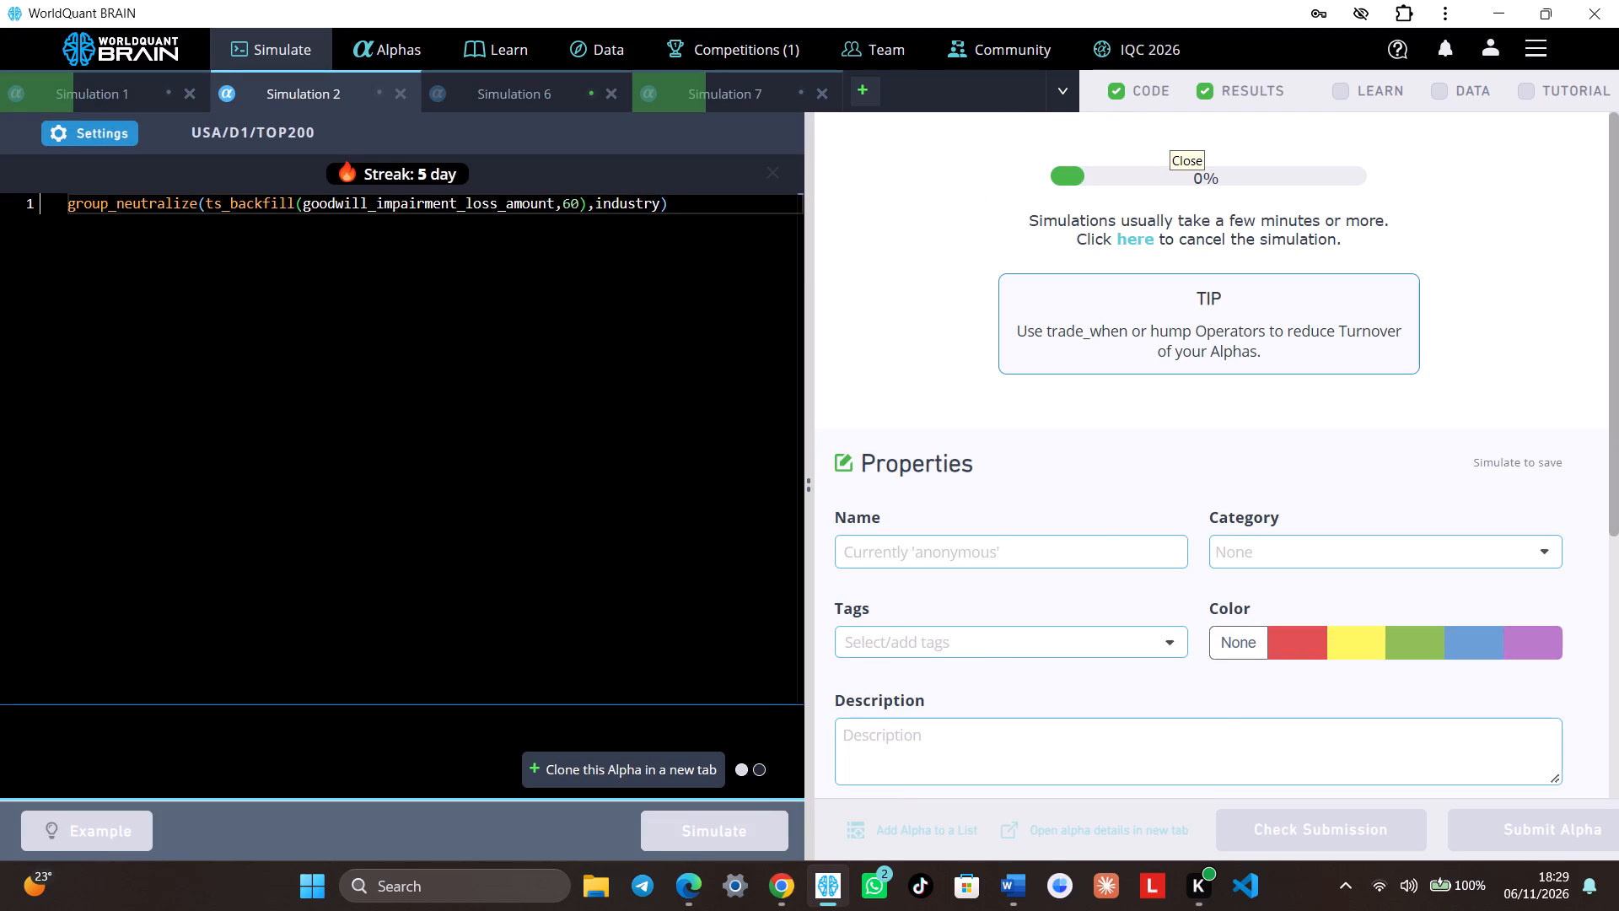